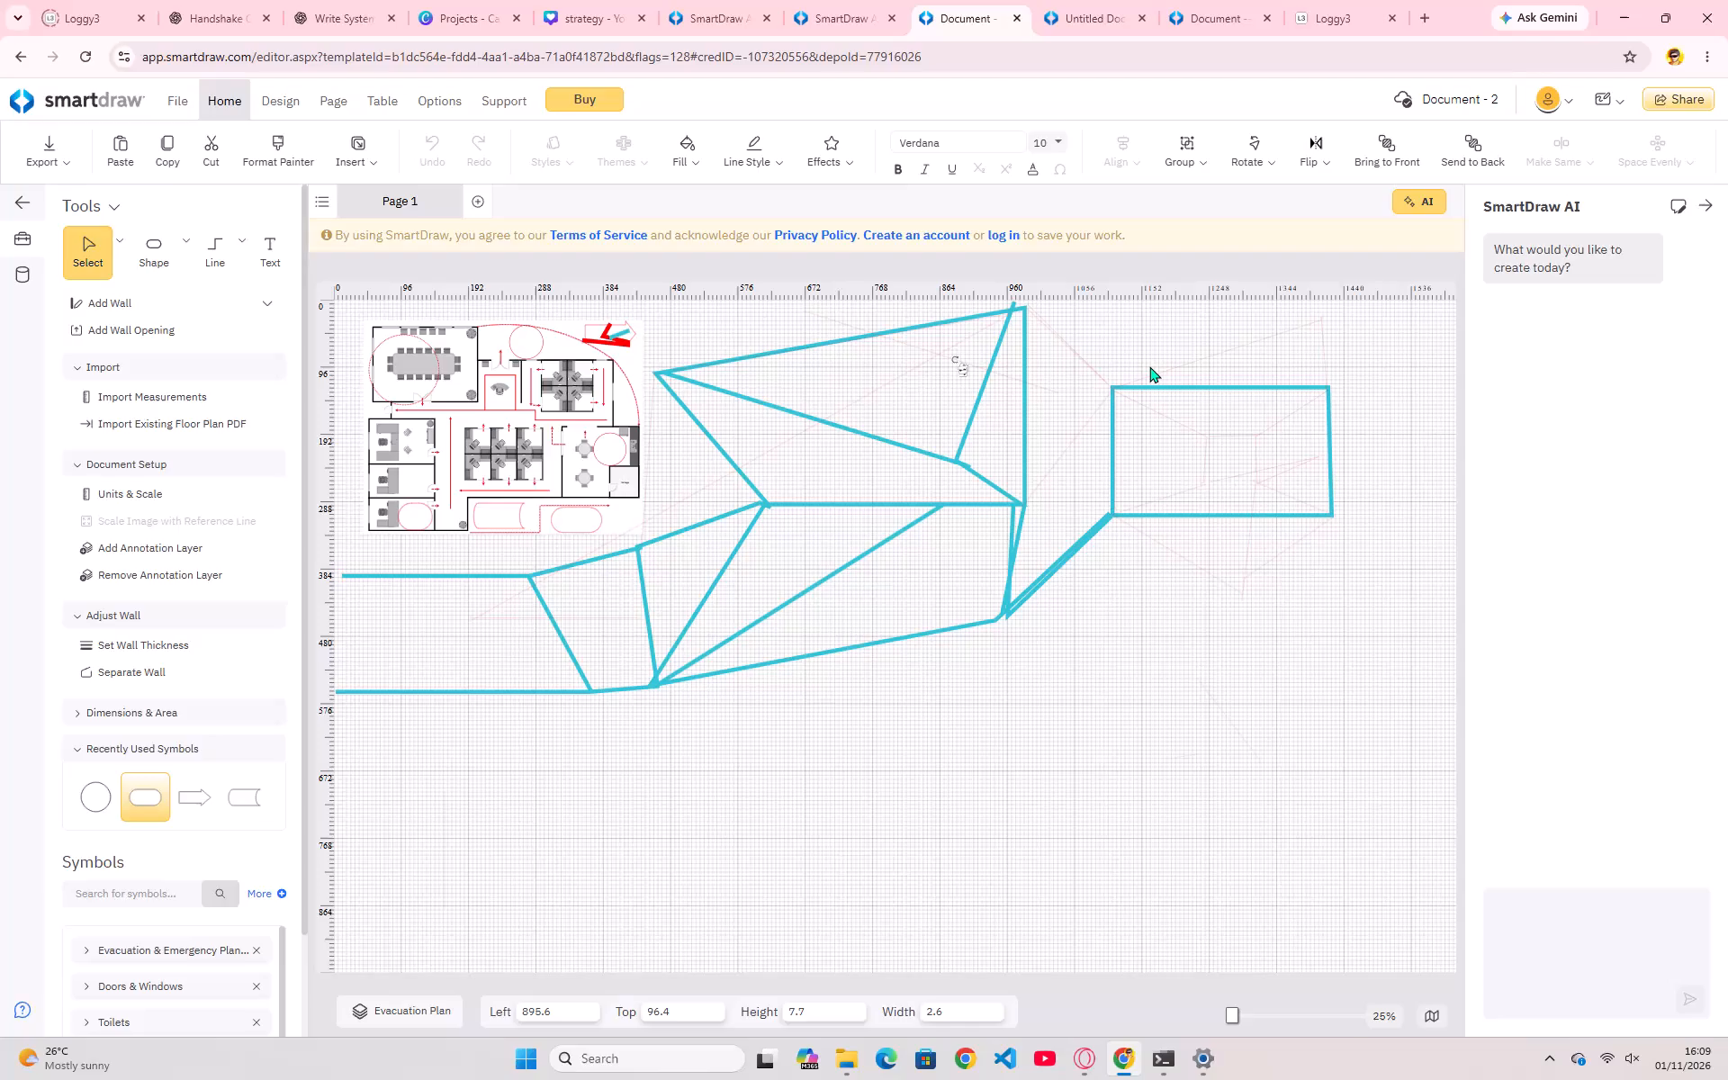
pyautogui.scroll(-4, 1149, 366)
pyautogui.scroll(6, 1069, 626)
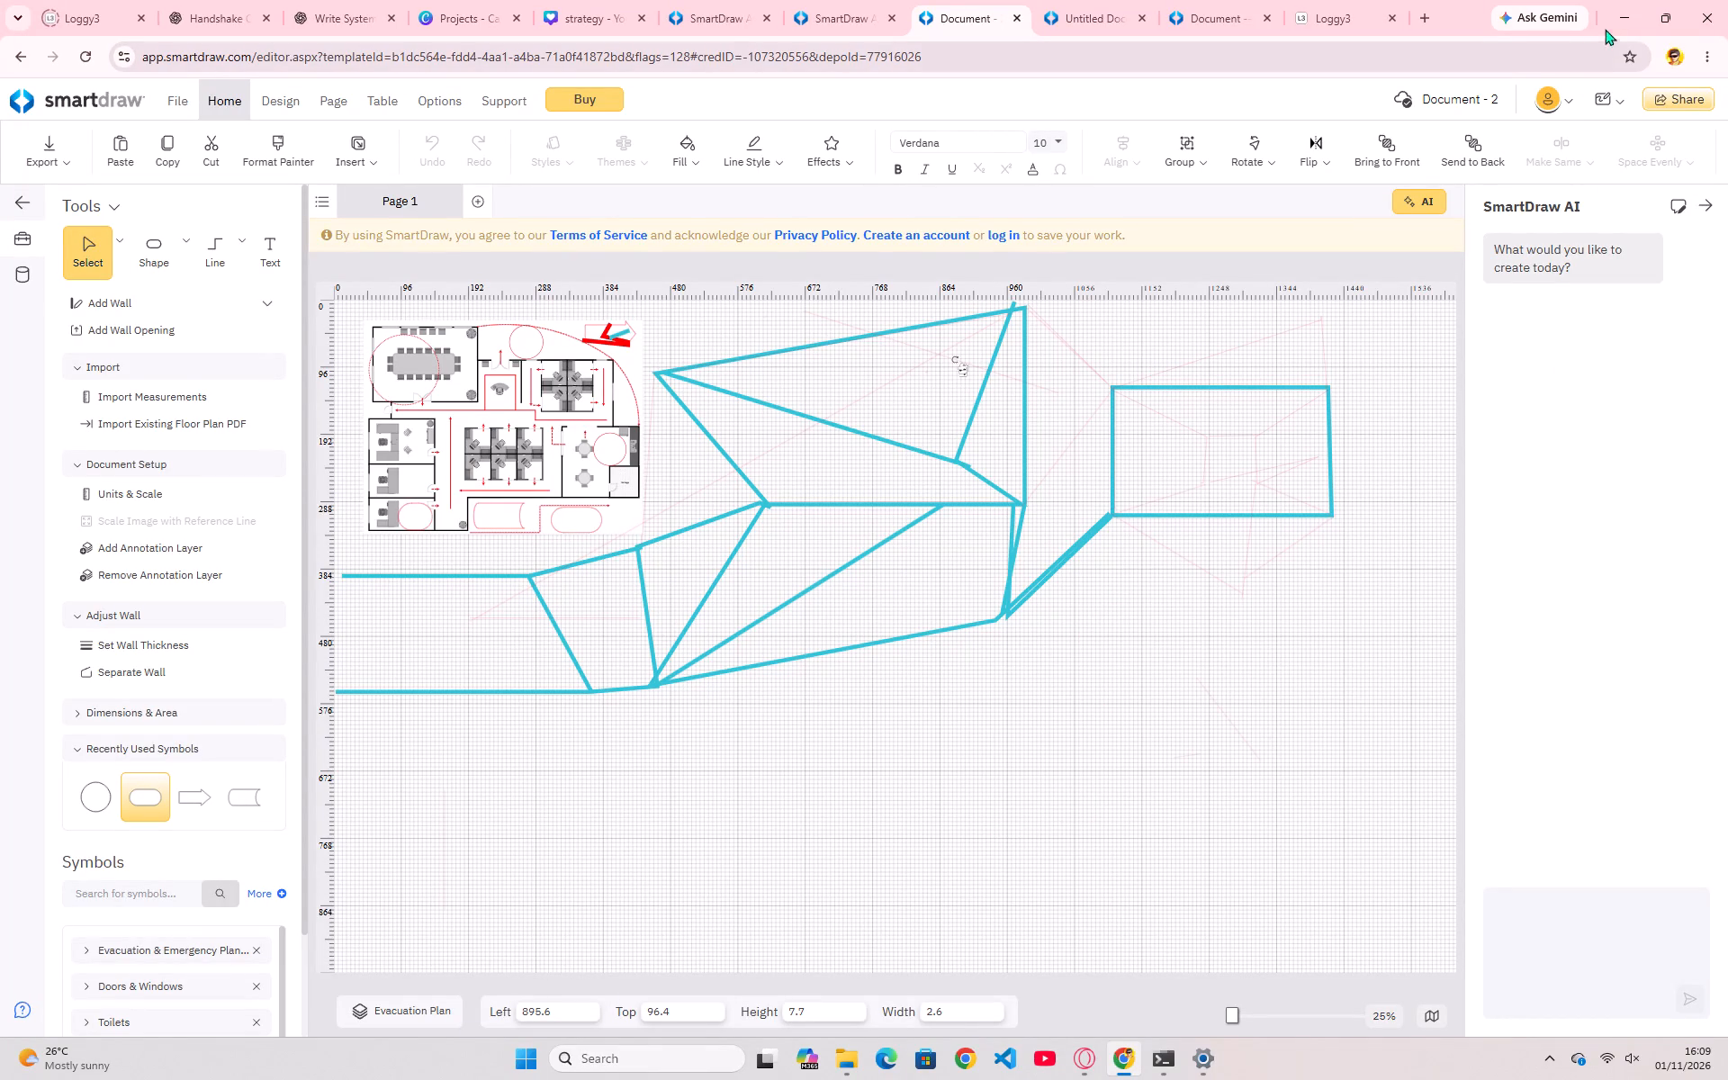
# Minimize the browser window showing the floor plan drawing and open the Kuro app from the desktop.
pyautogui.click(1626, 21)
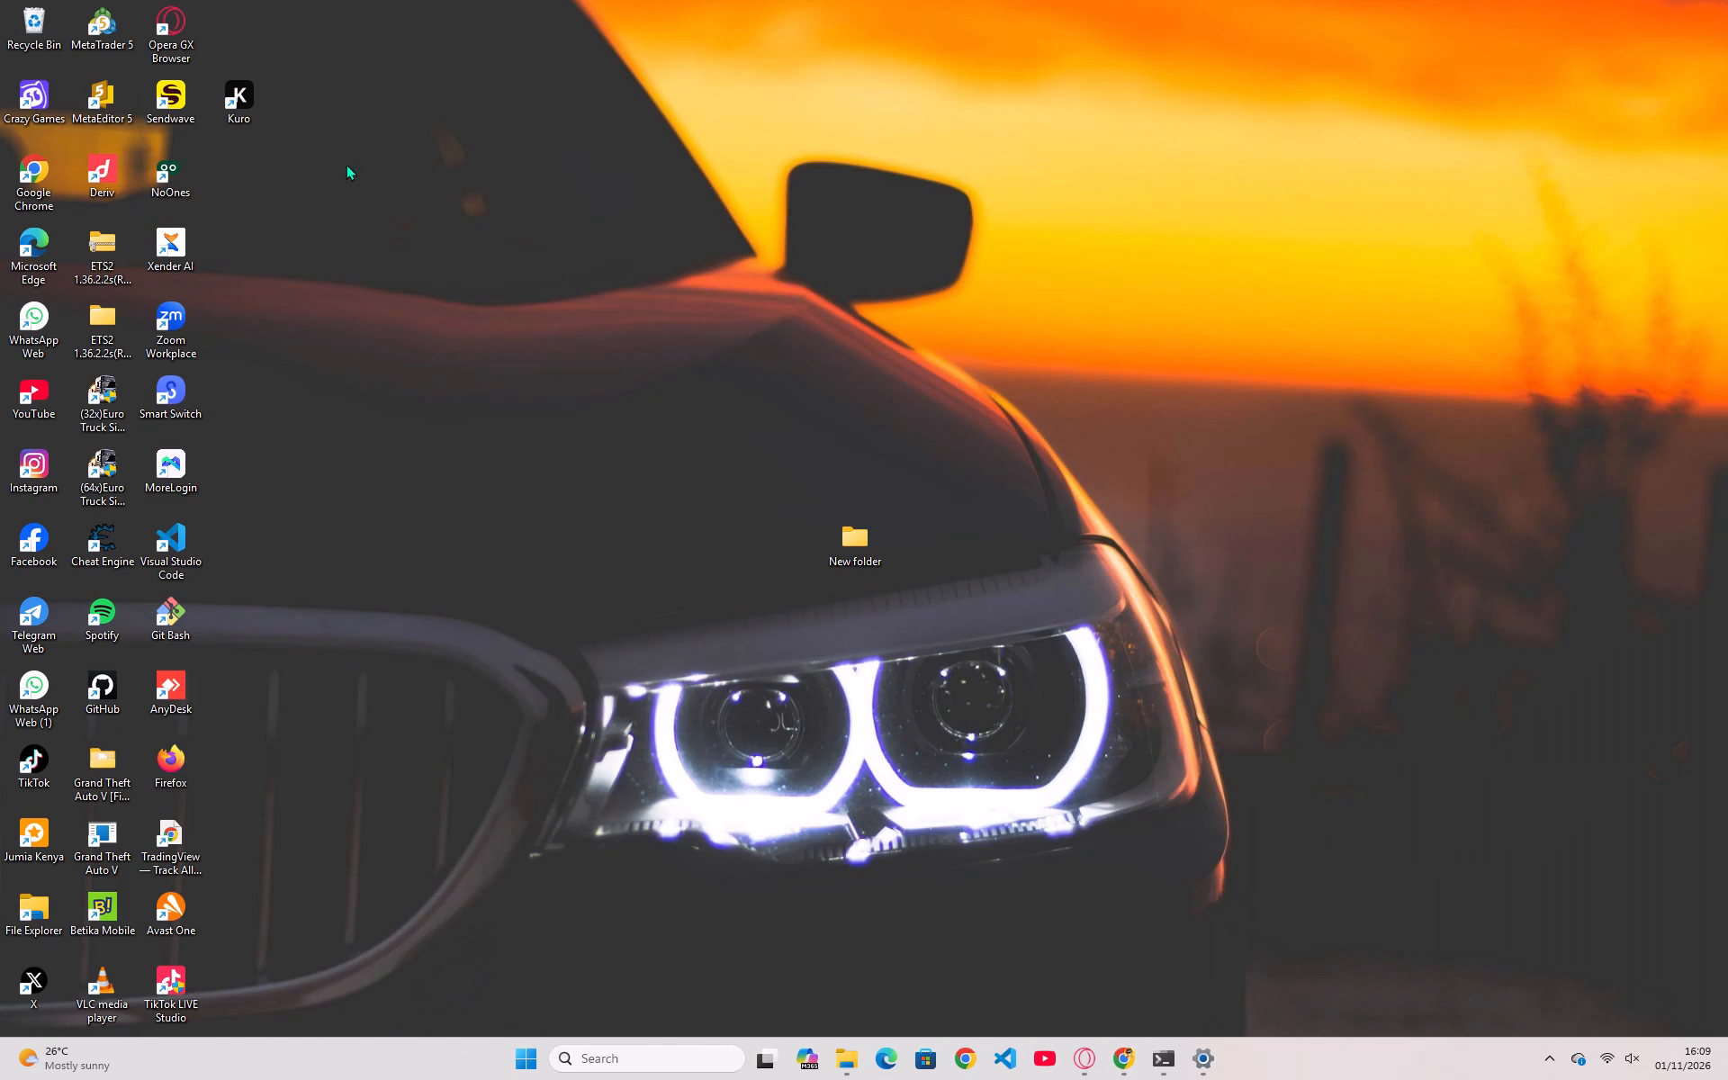
pyautogui.rightClick(232, 103)
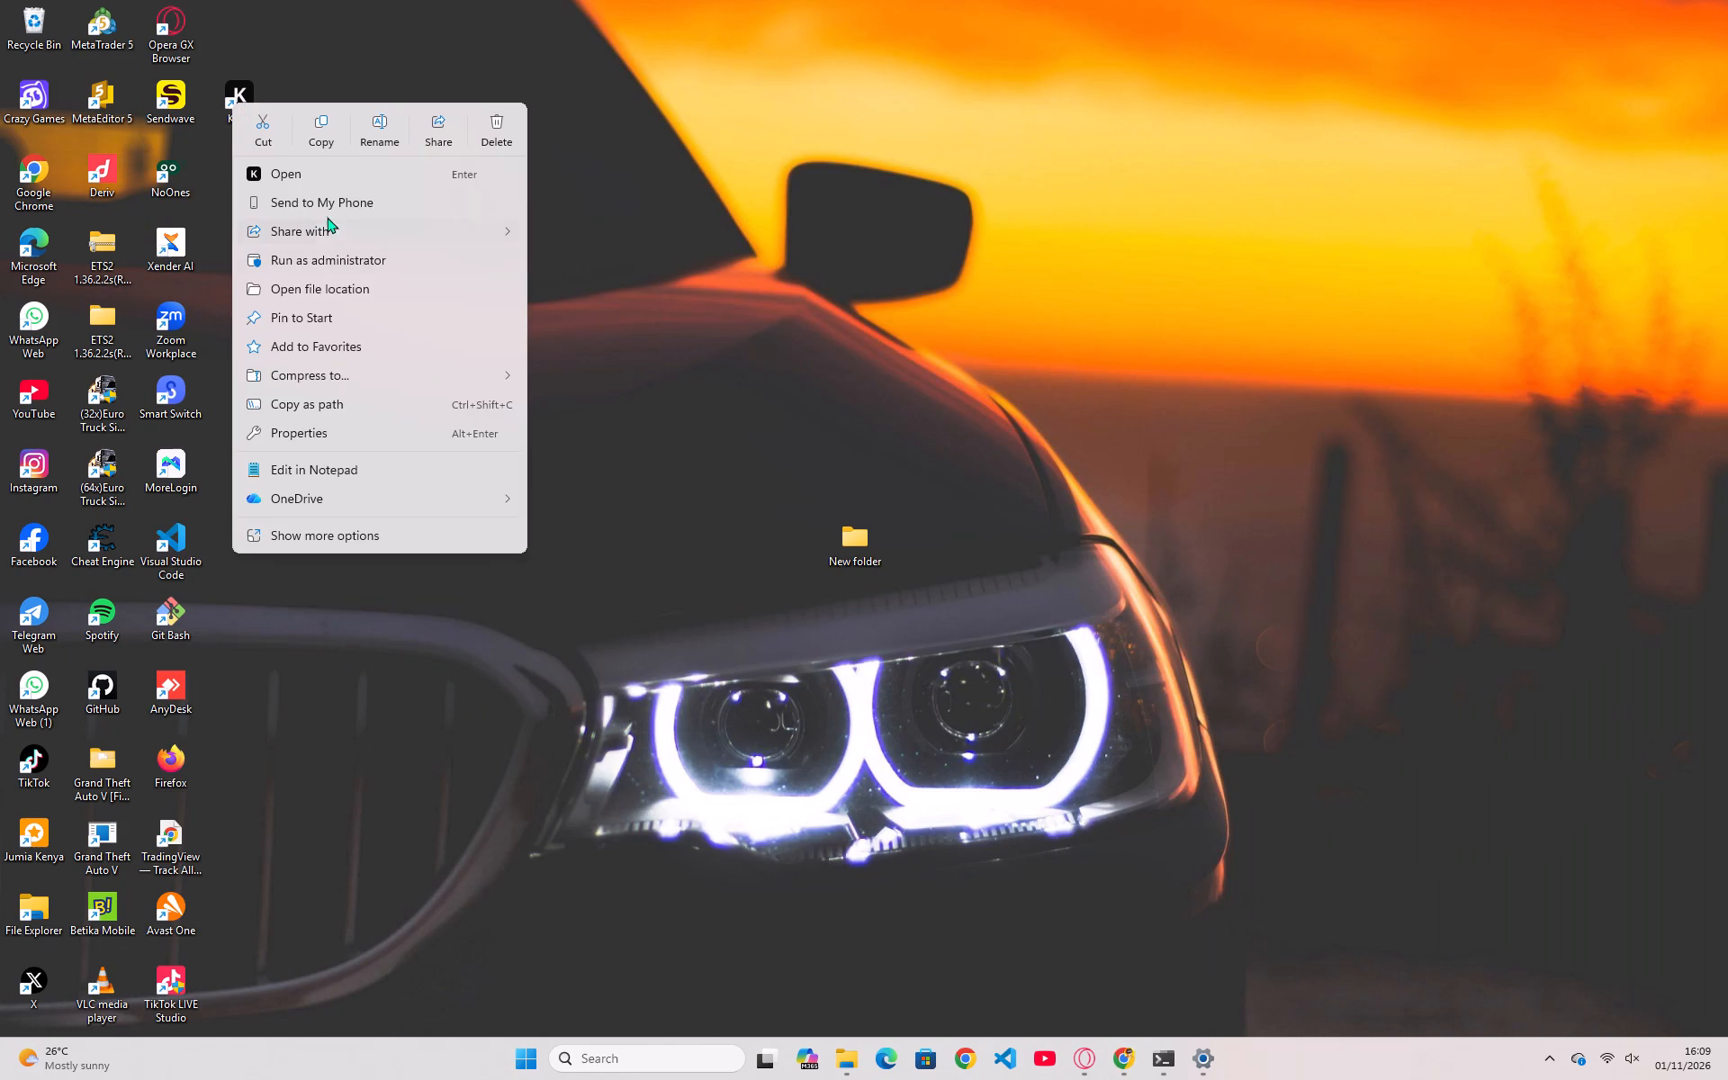
pyautogui.click(318, 169)
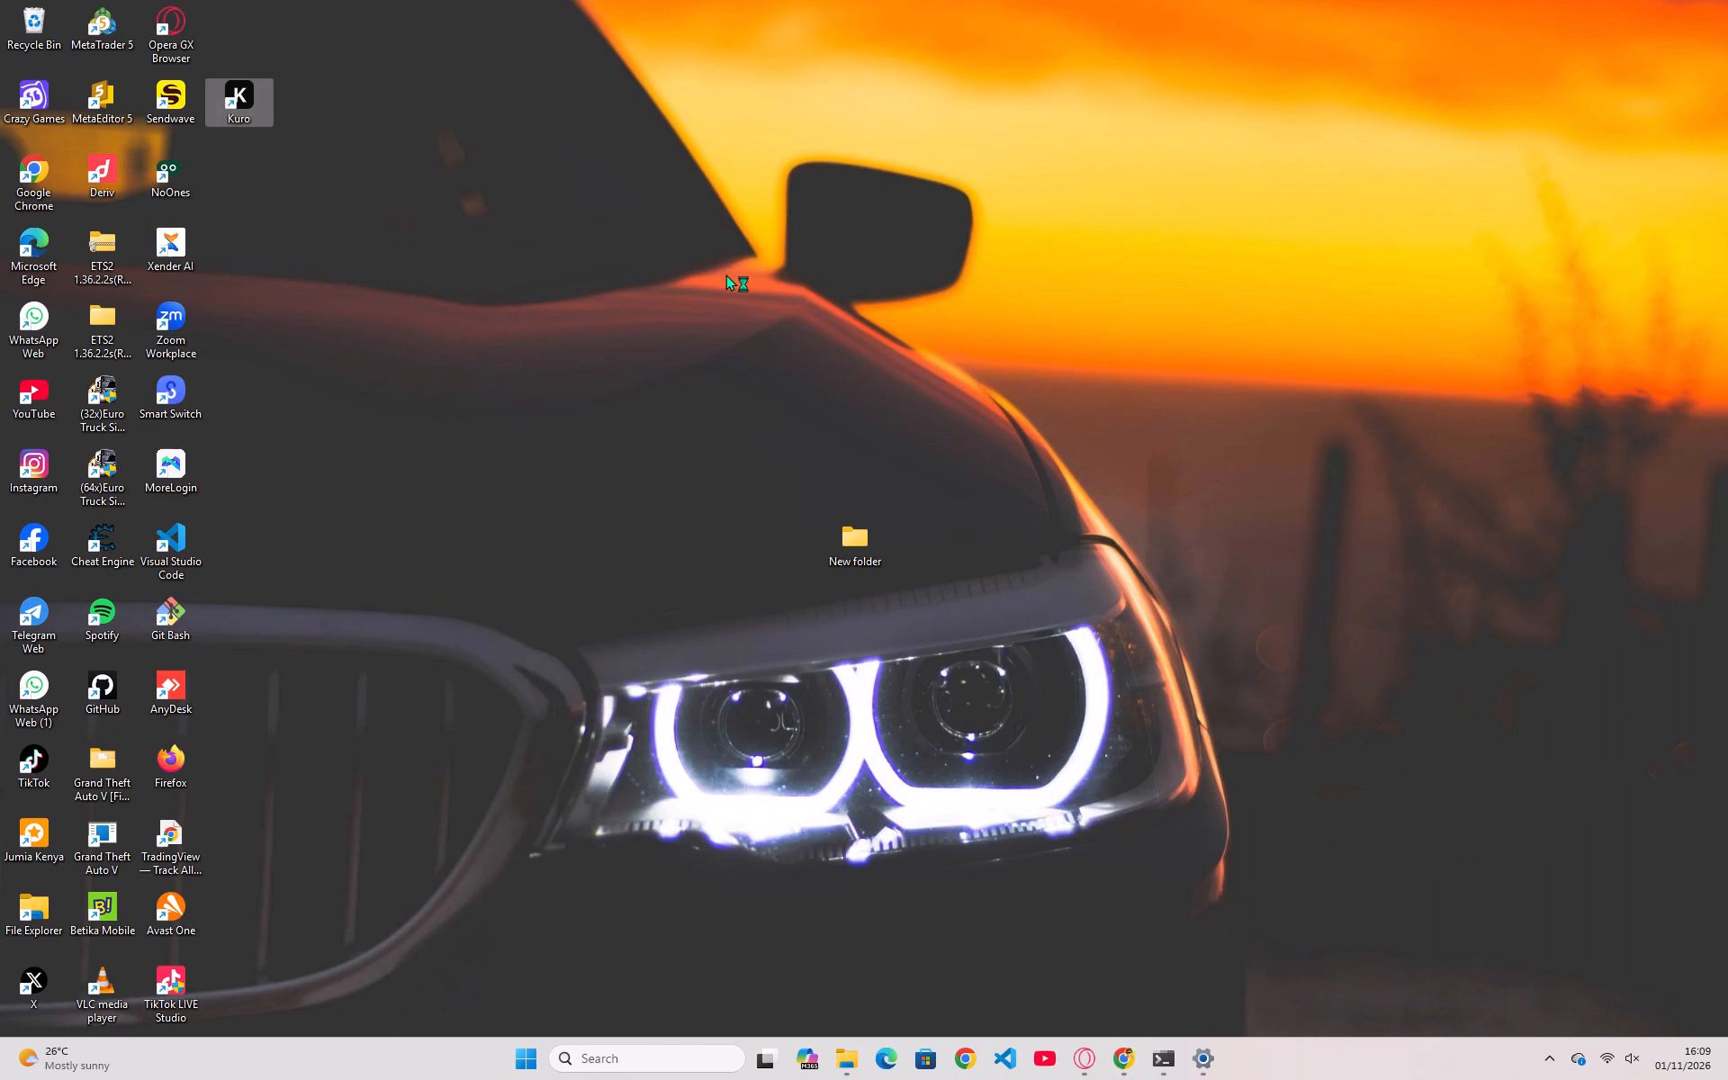
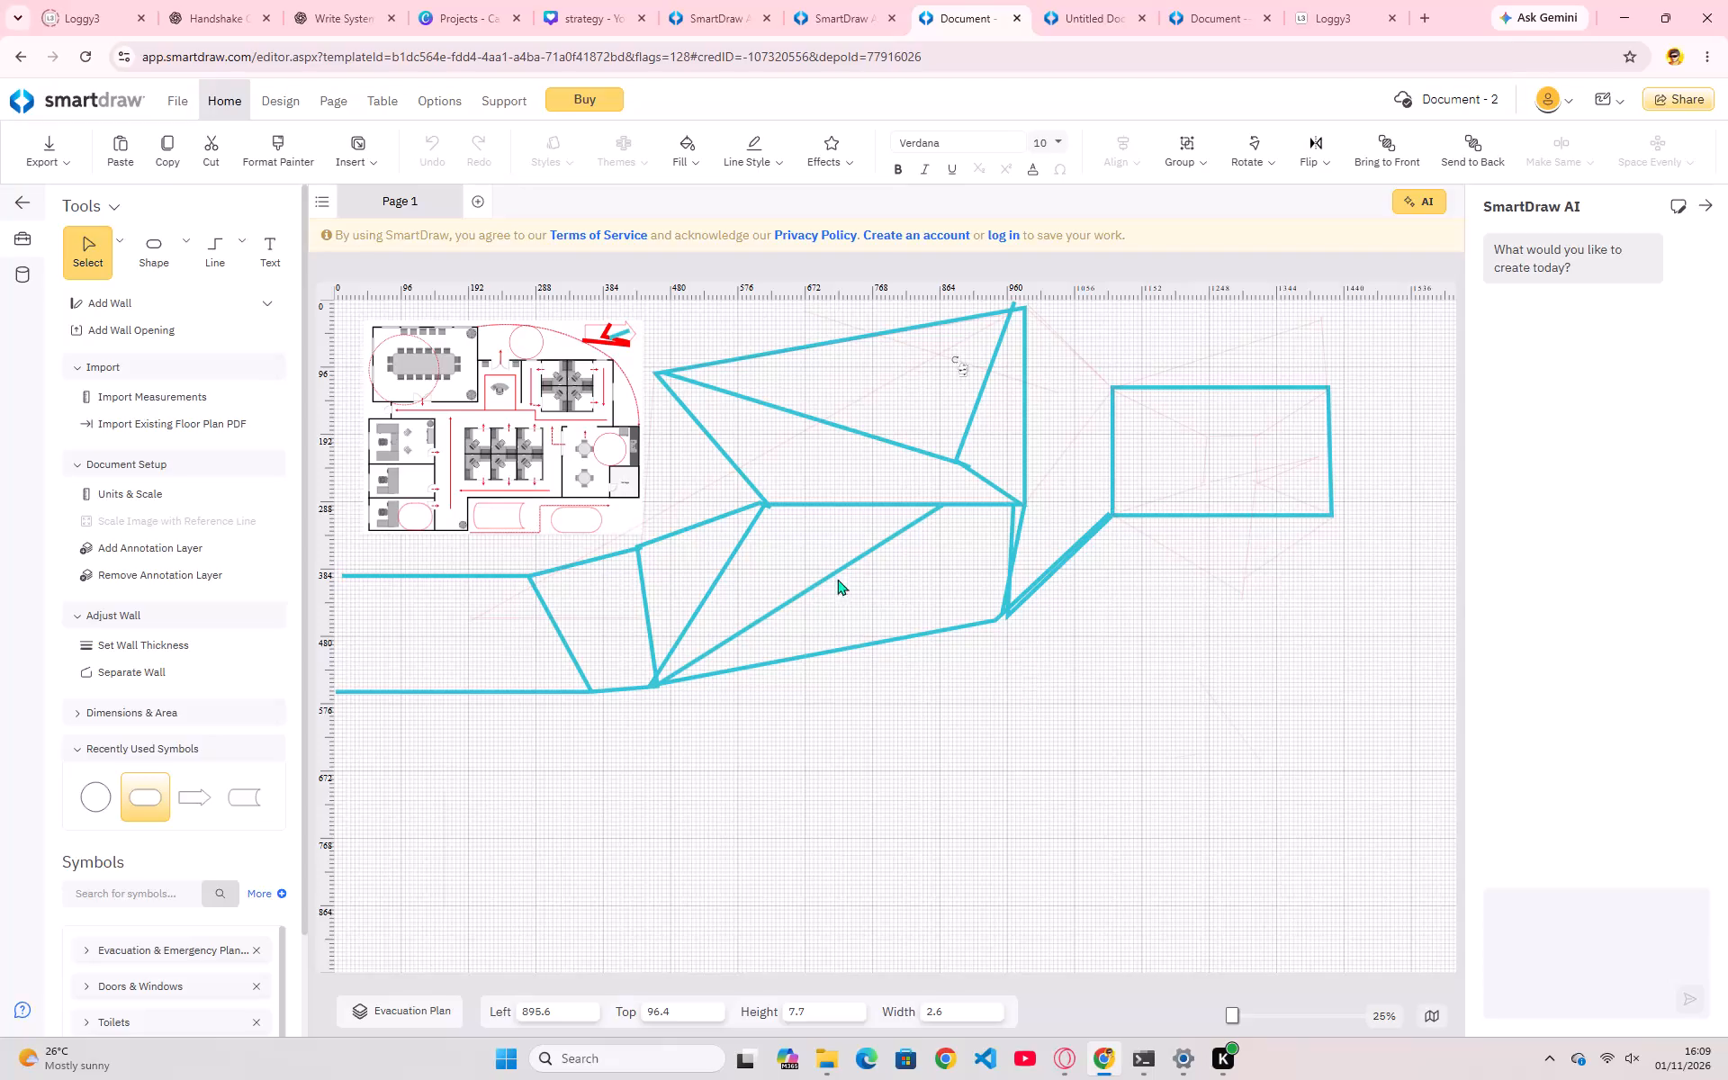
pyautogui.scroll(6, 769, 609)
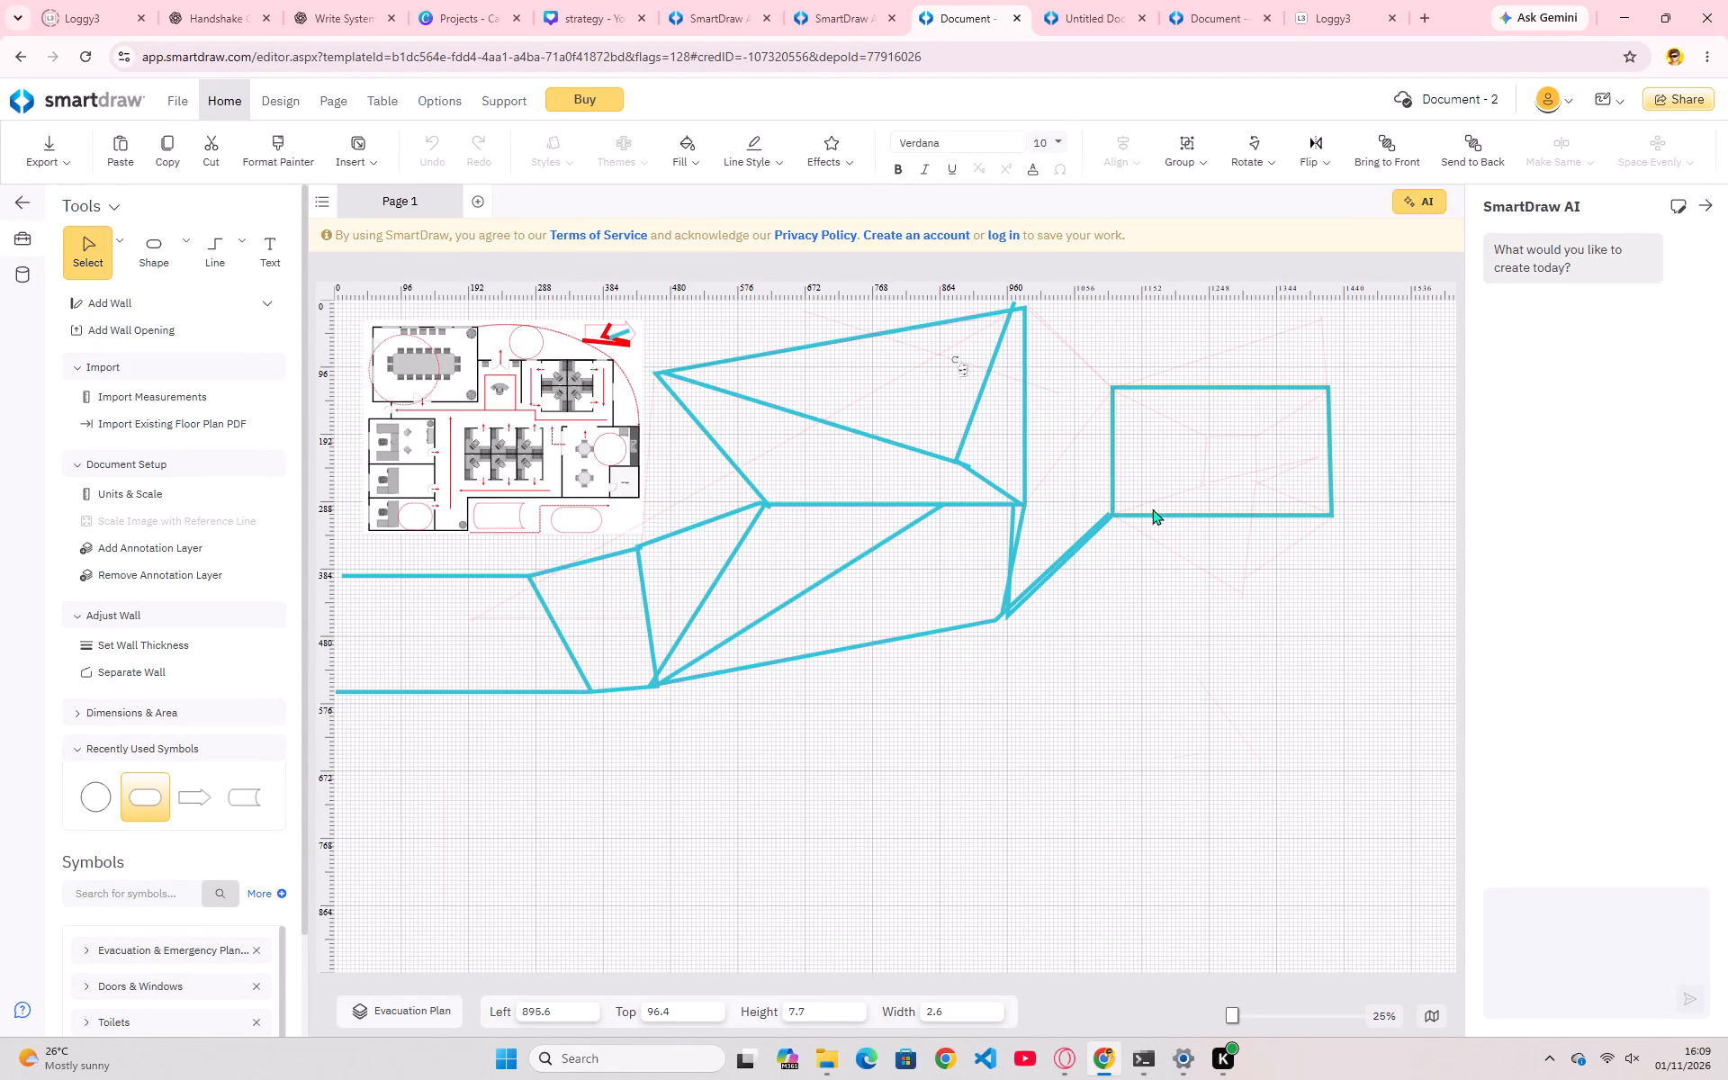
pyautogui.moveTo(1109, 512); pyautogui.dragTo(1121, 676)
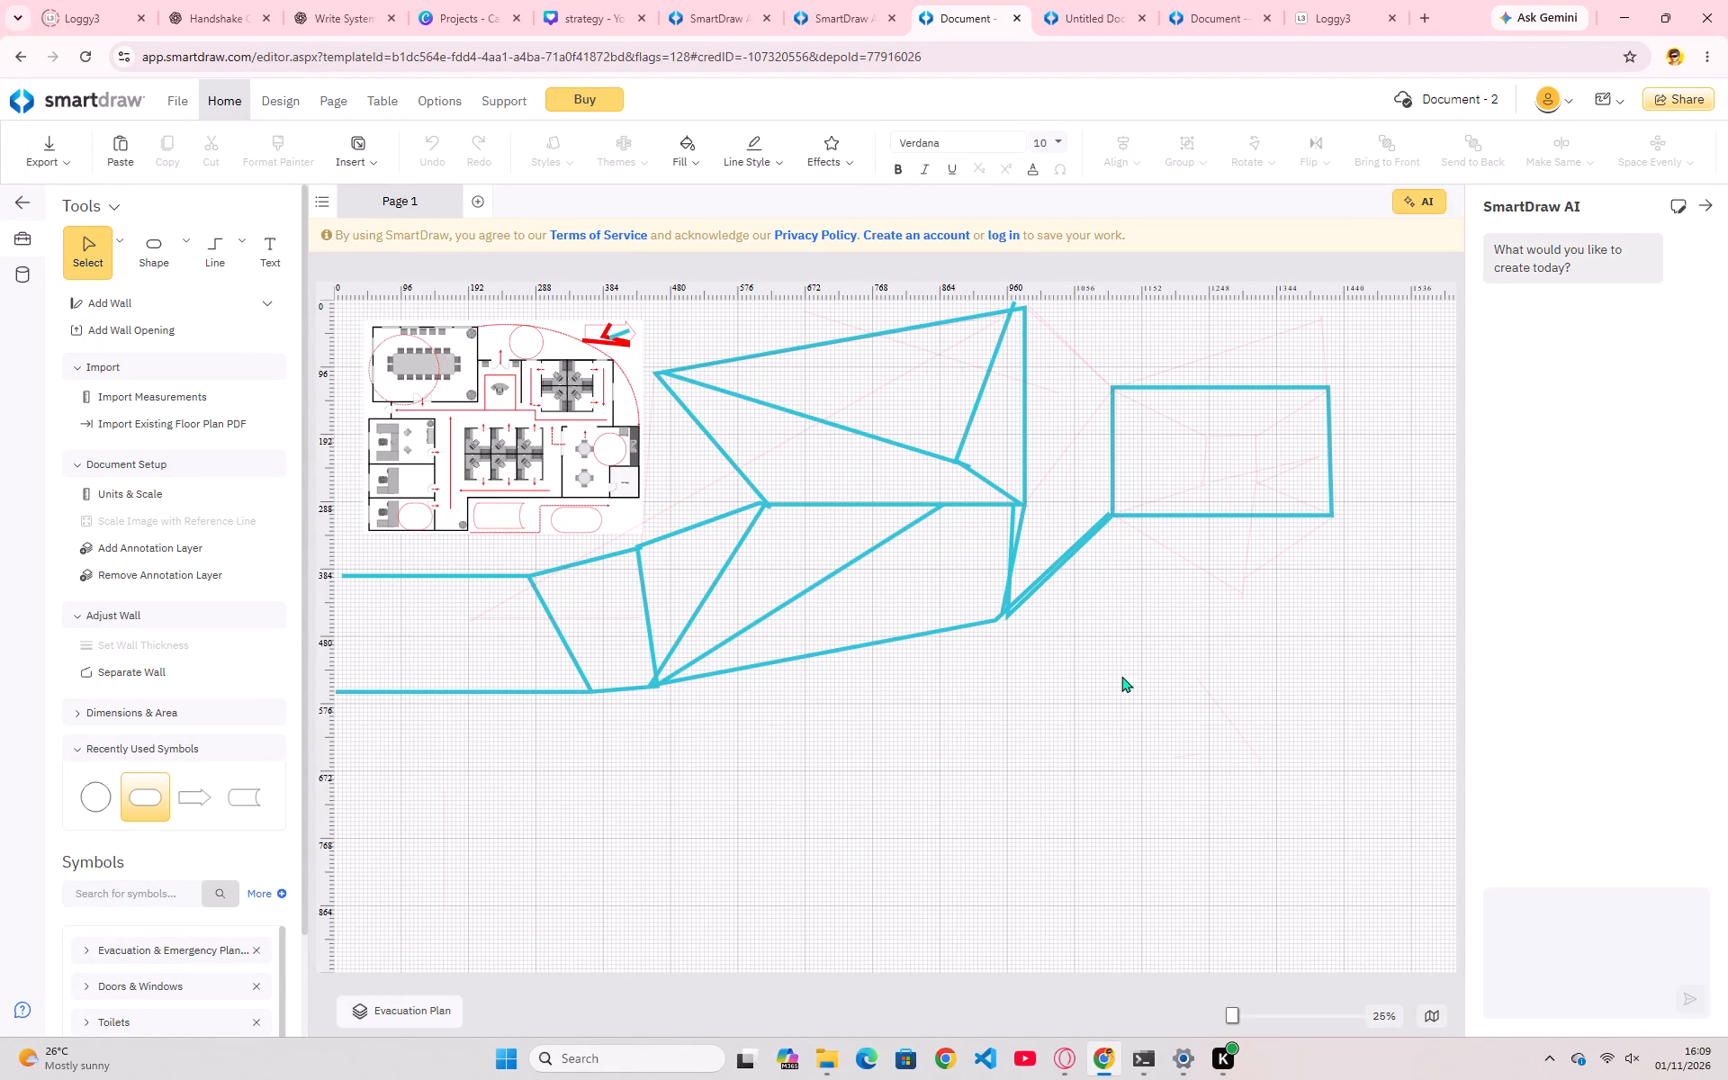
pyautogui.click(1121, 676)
# Place two 48 by 24 rectangles, one inside the separate rectangular room and one in the lower middle area of the evacuation plan.
pyautogui.click(181, 257)
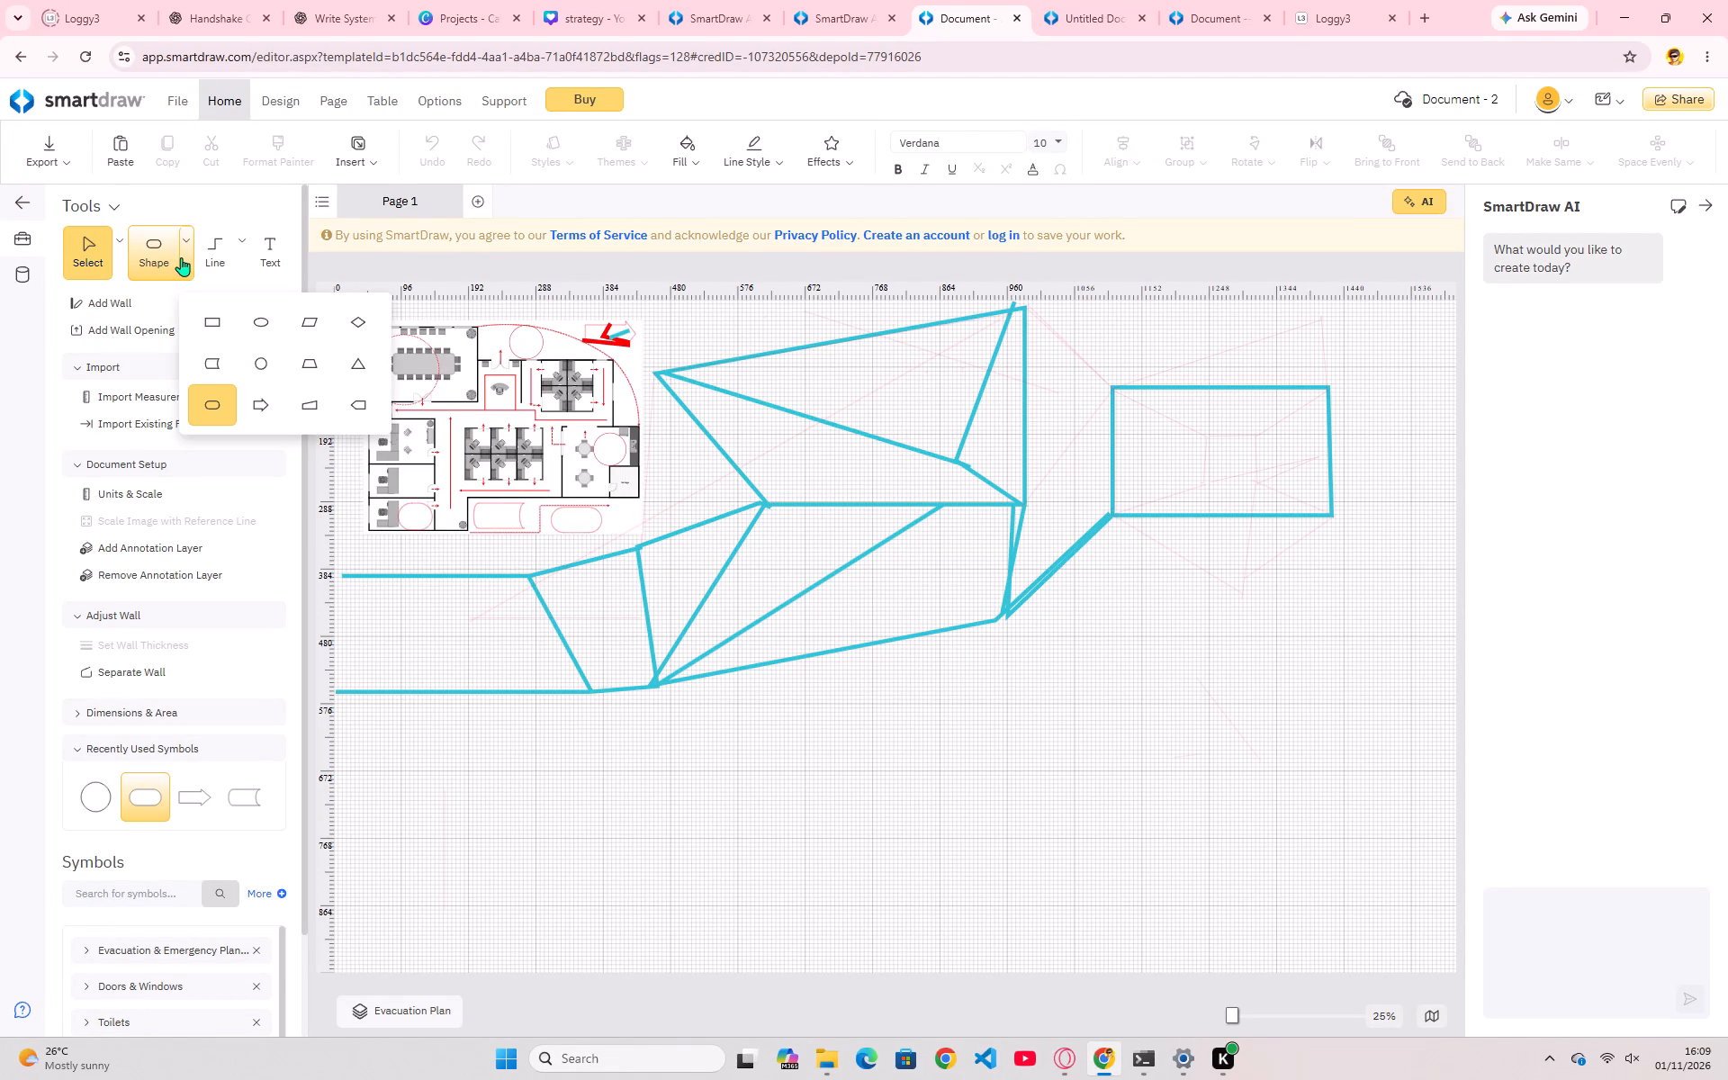
pyautogui.click(219, 324)
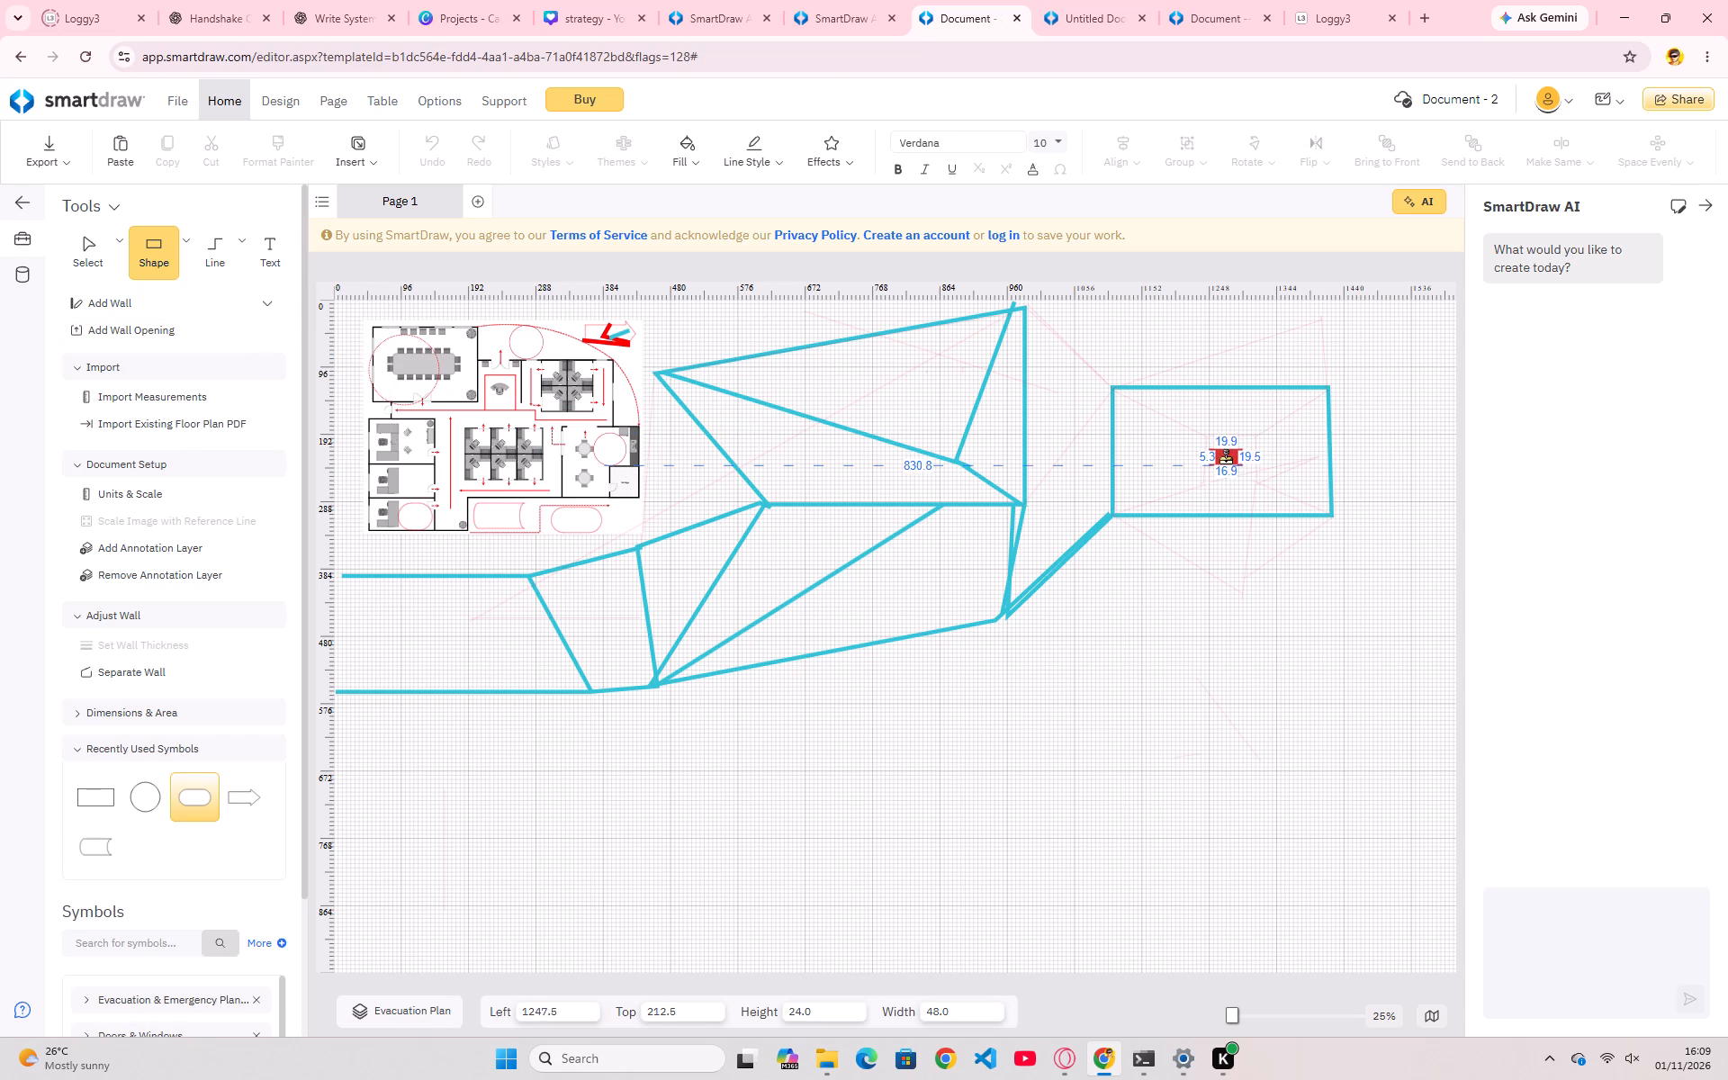
pyautogui.click(1228, 455)
pyautogui.click(1164, 612)
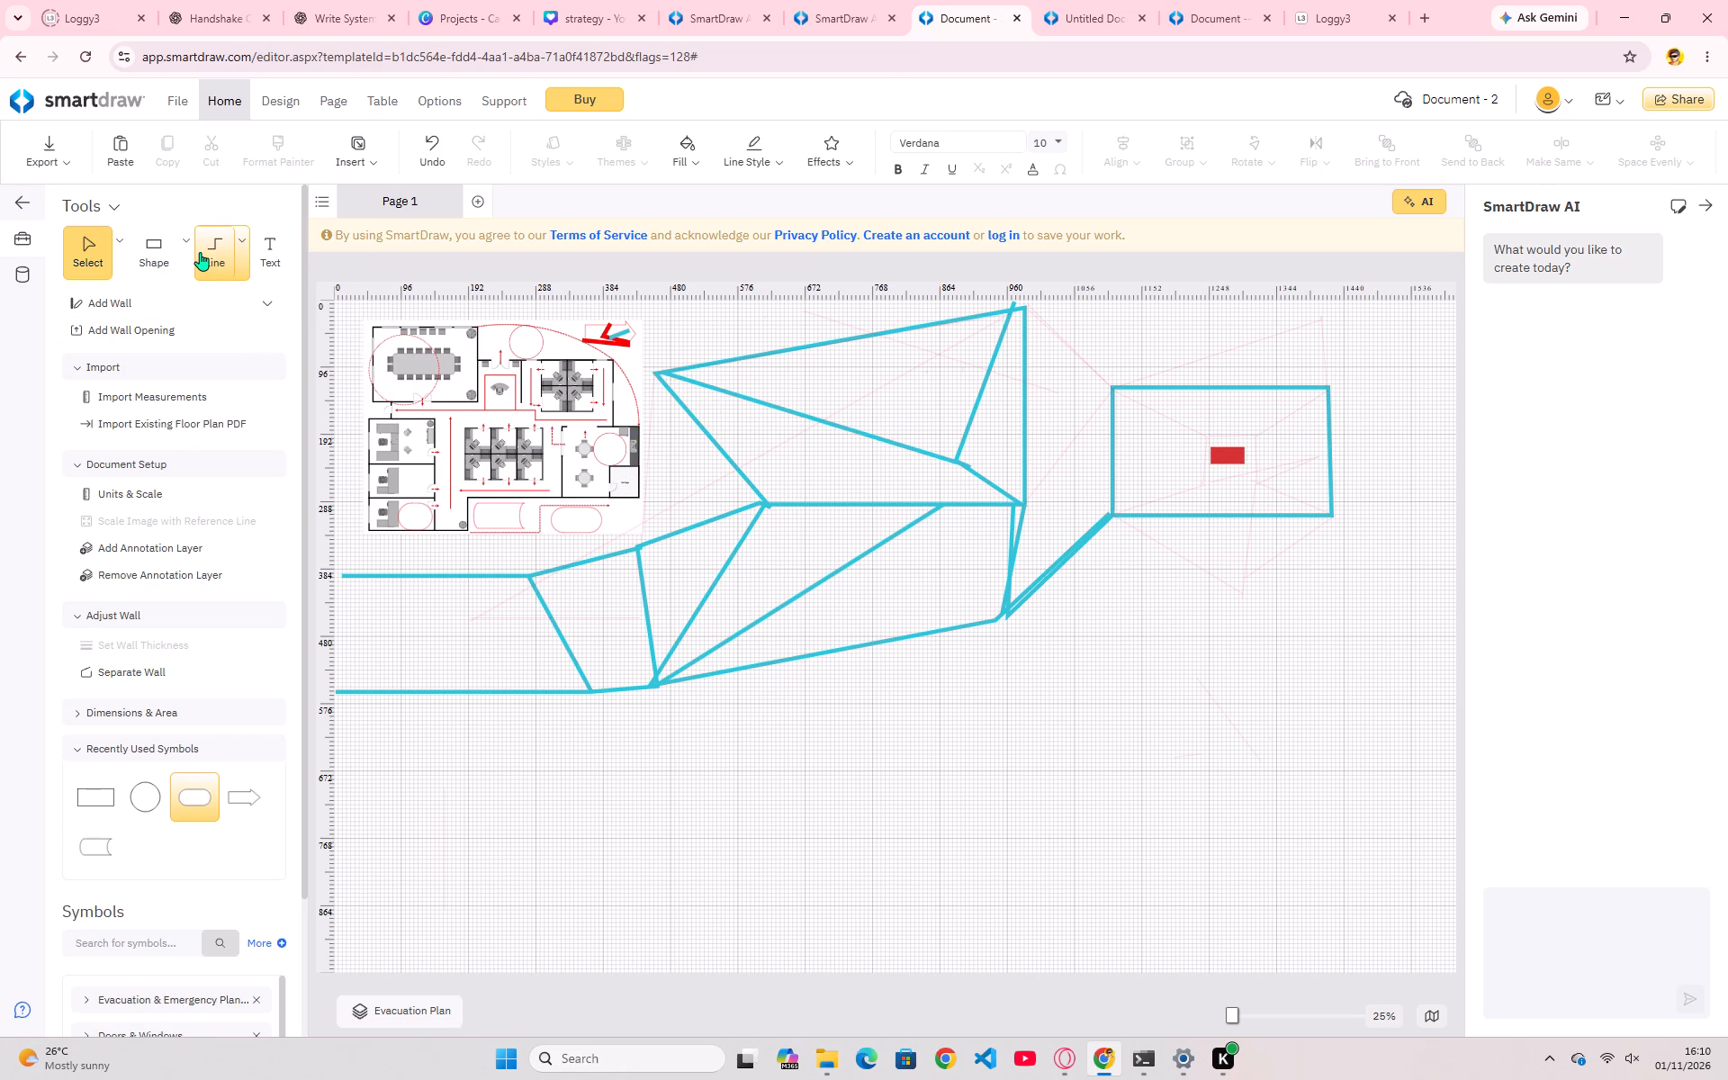
pyautogui.click(175, 255)
pyautogui.click(182, 236)
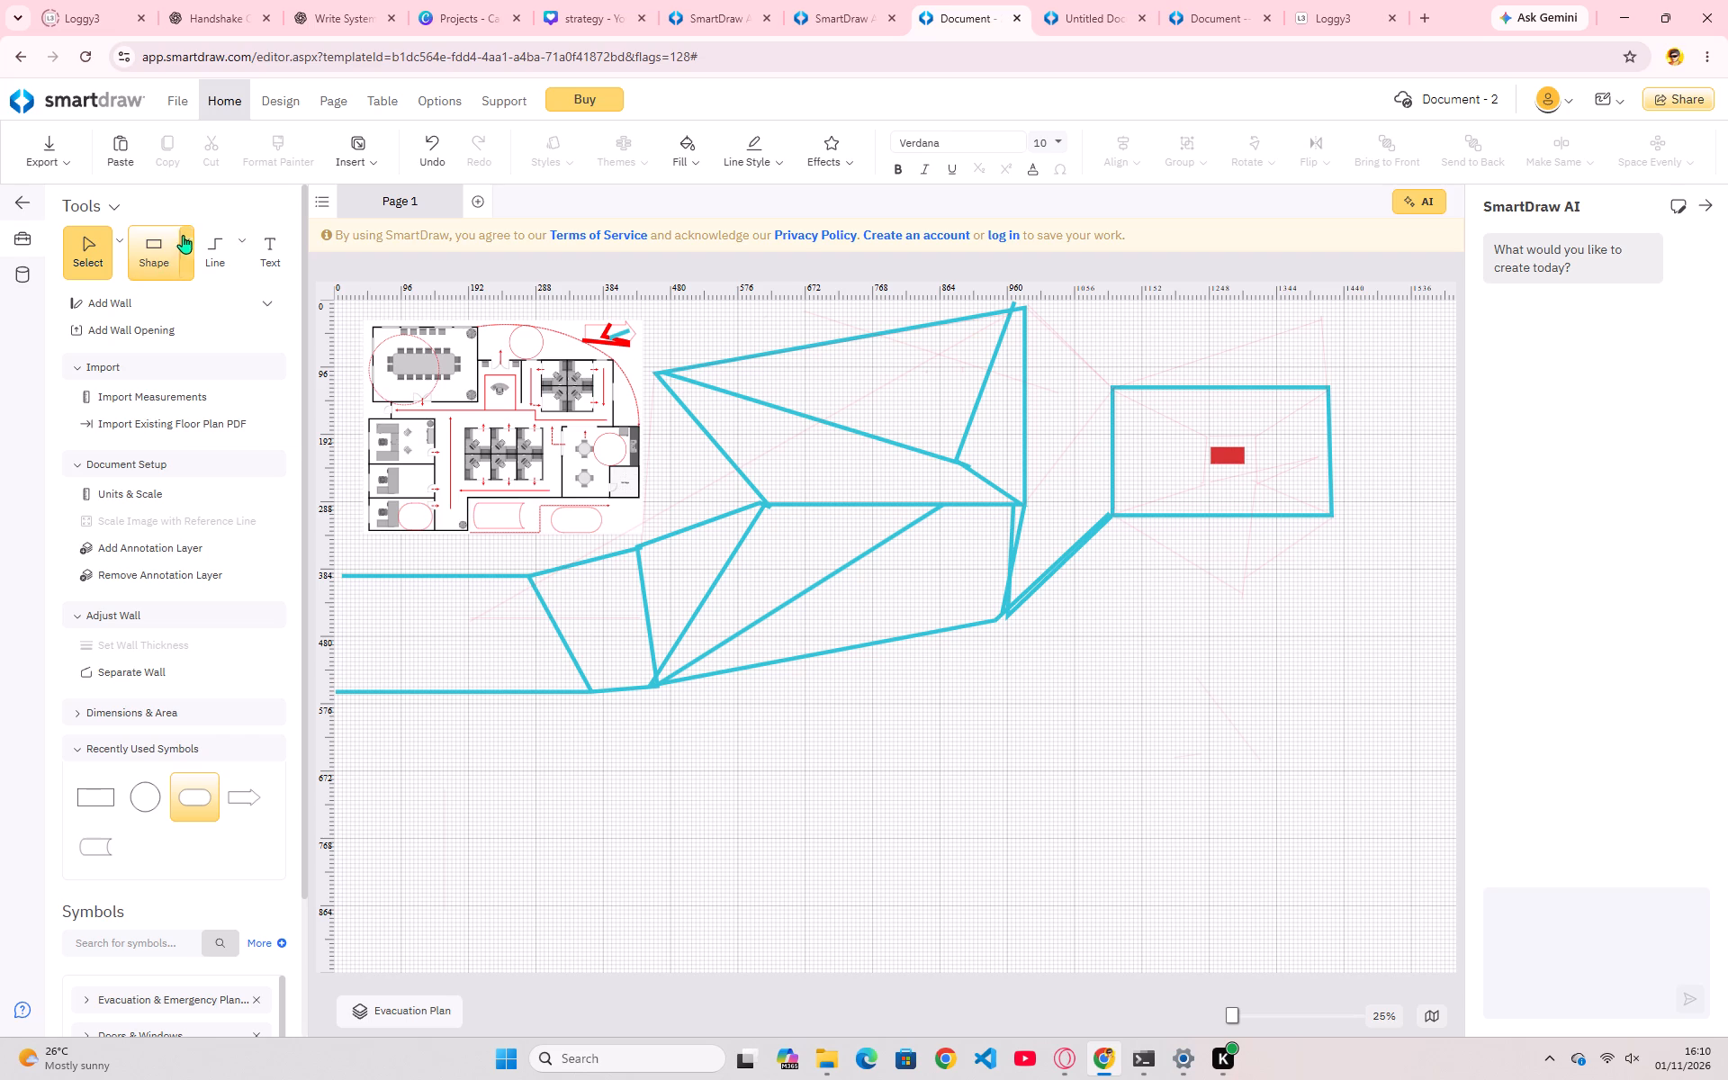
pyautogui.click(219, 326)
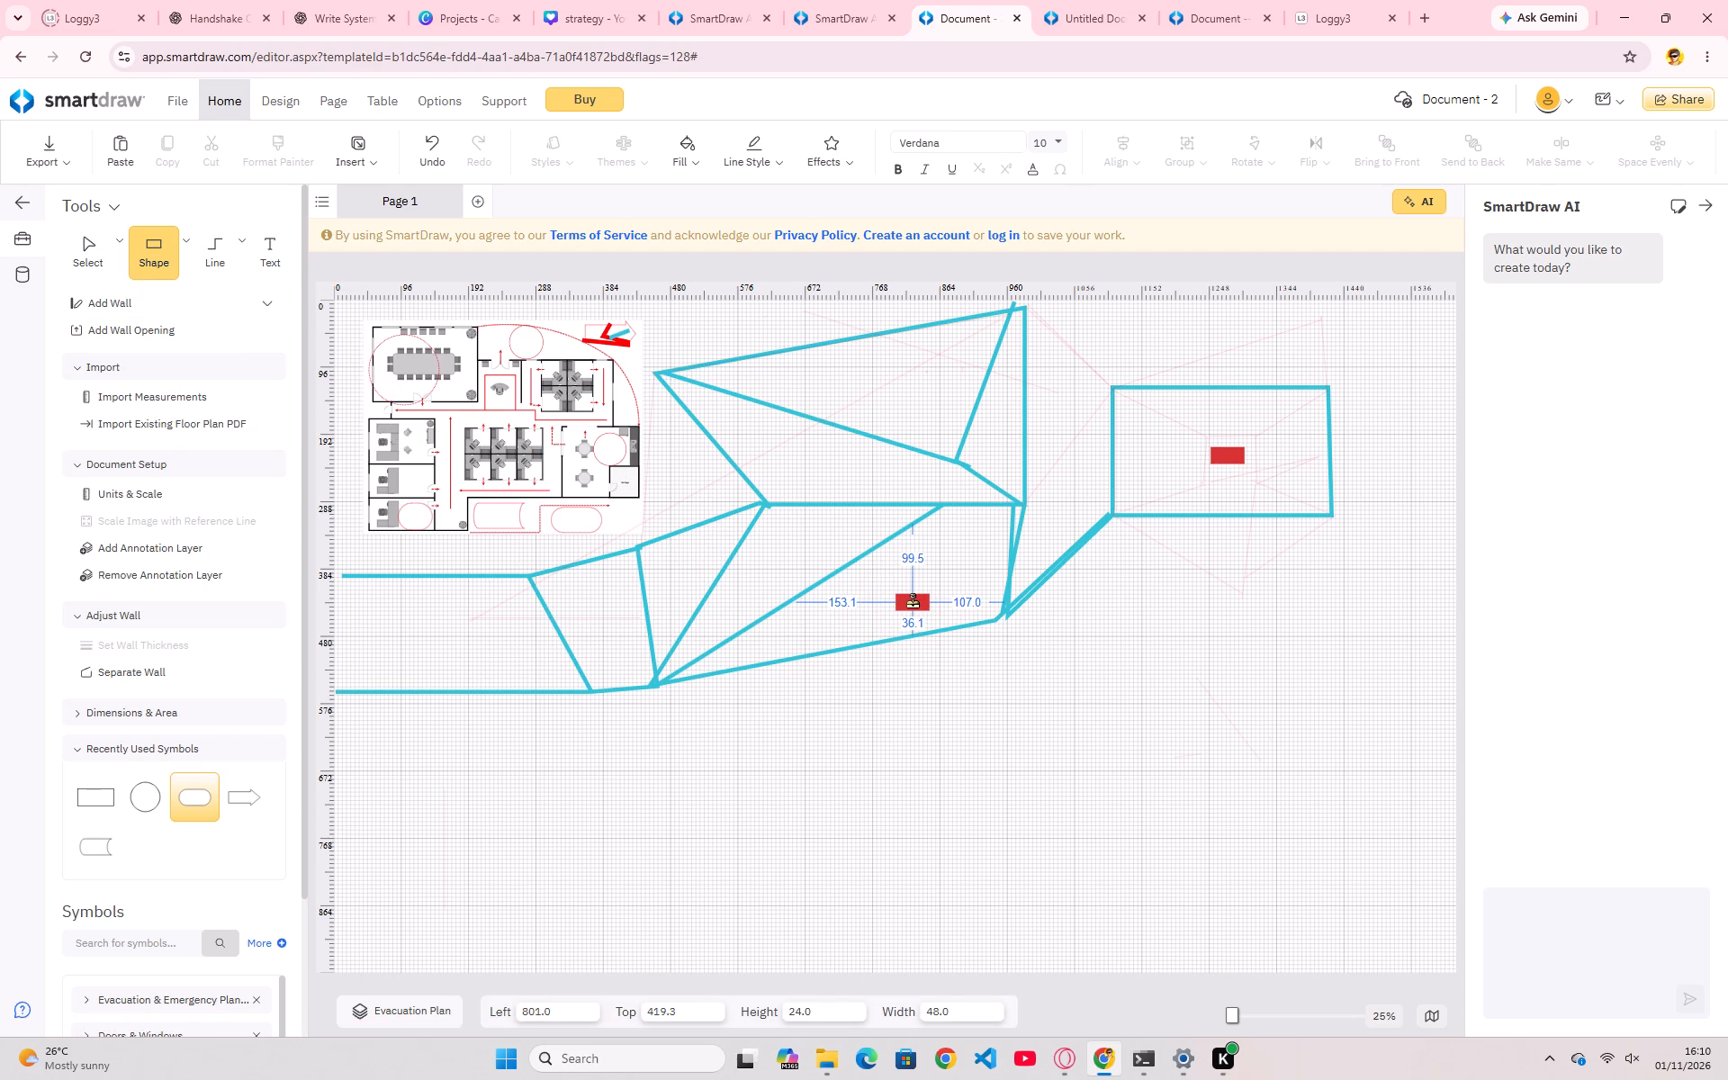
pyautogui.click(913, 602)
# Add two more 48 by 24 rectangles, one in the upper triangular area and one in the corridor at the plan's far left.
pyautogui.click(186, 247)
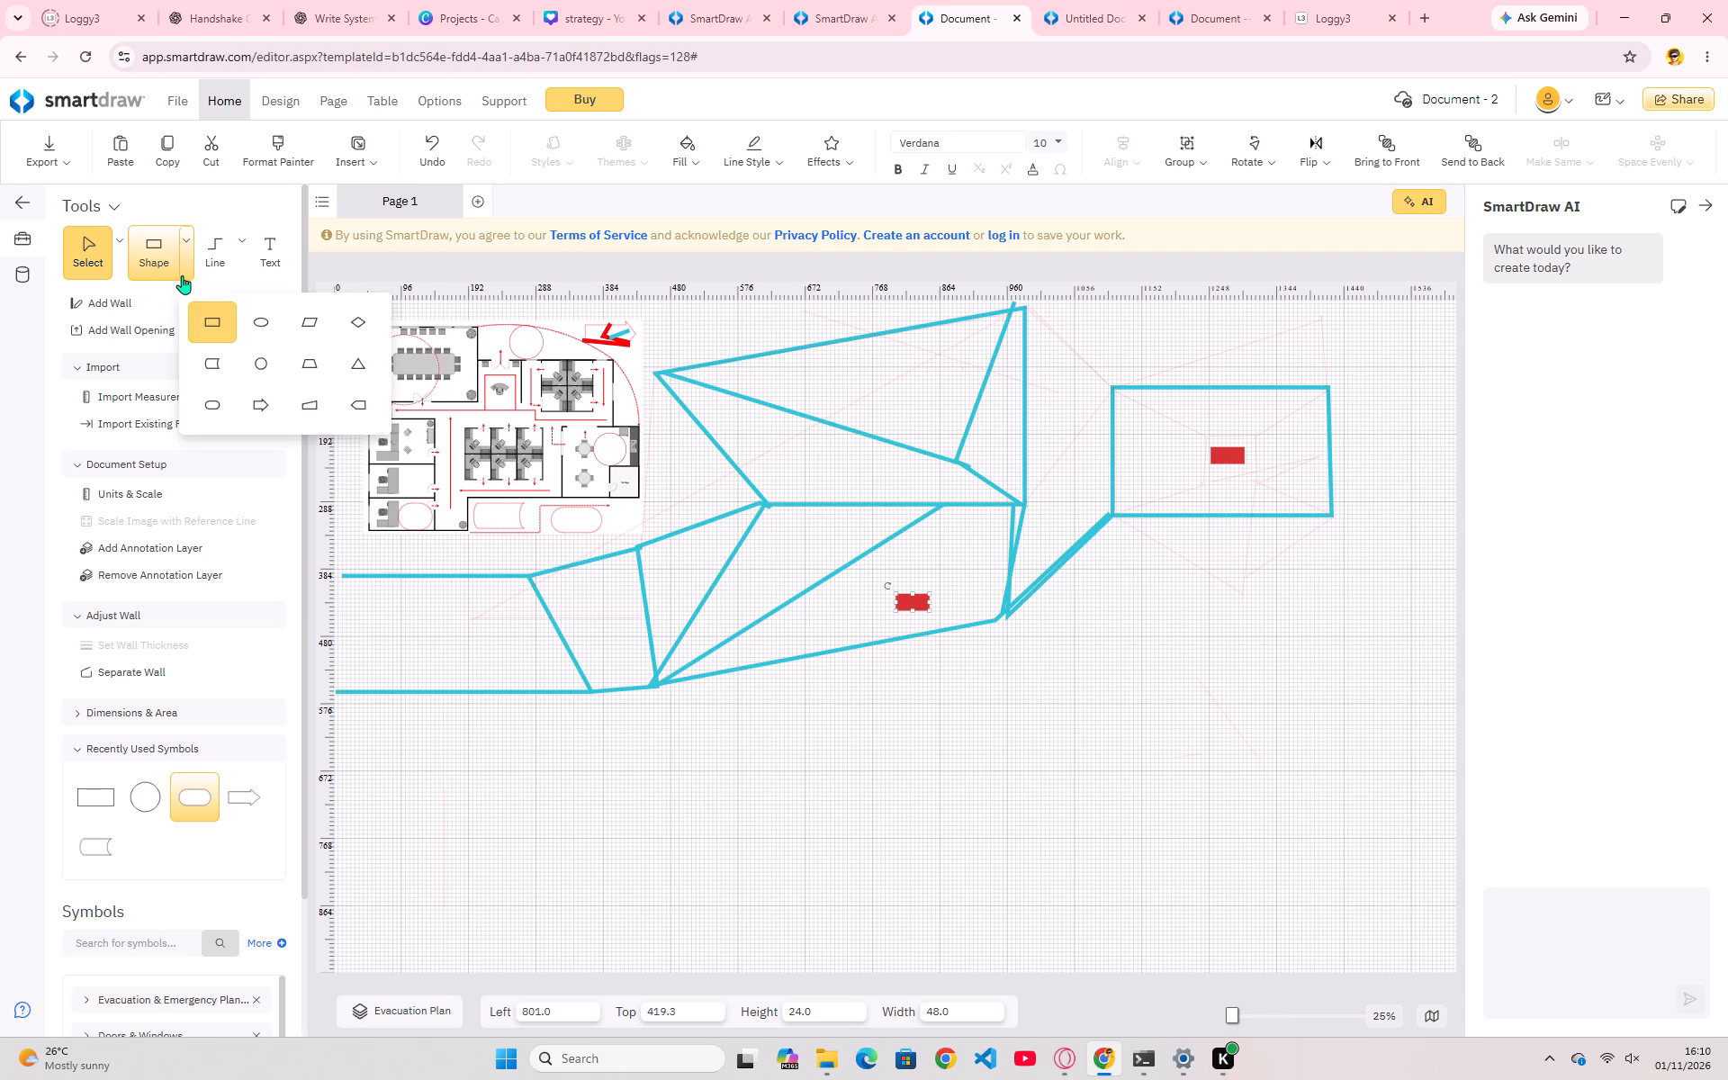
pyautogui.click(205, 316)
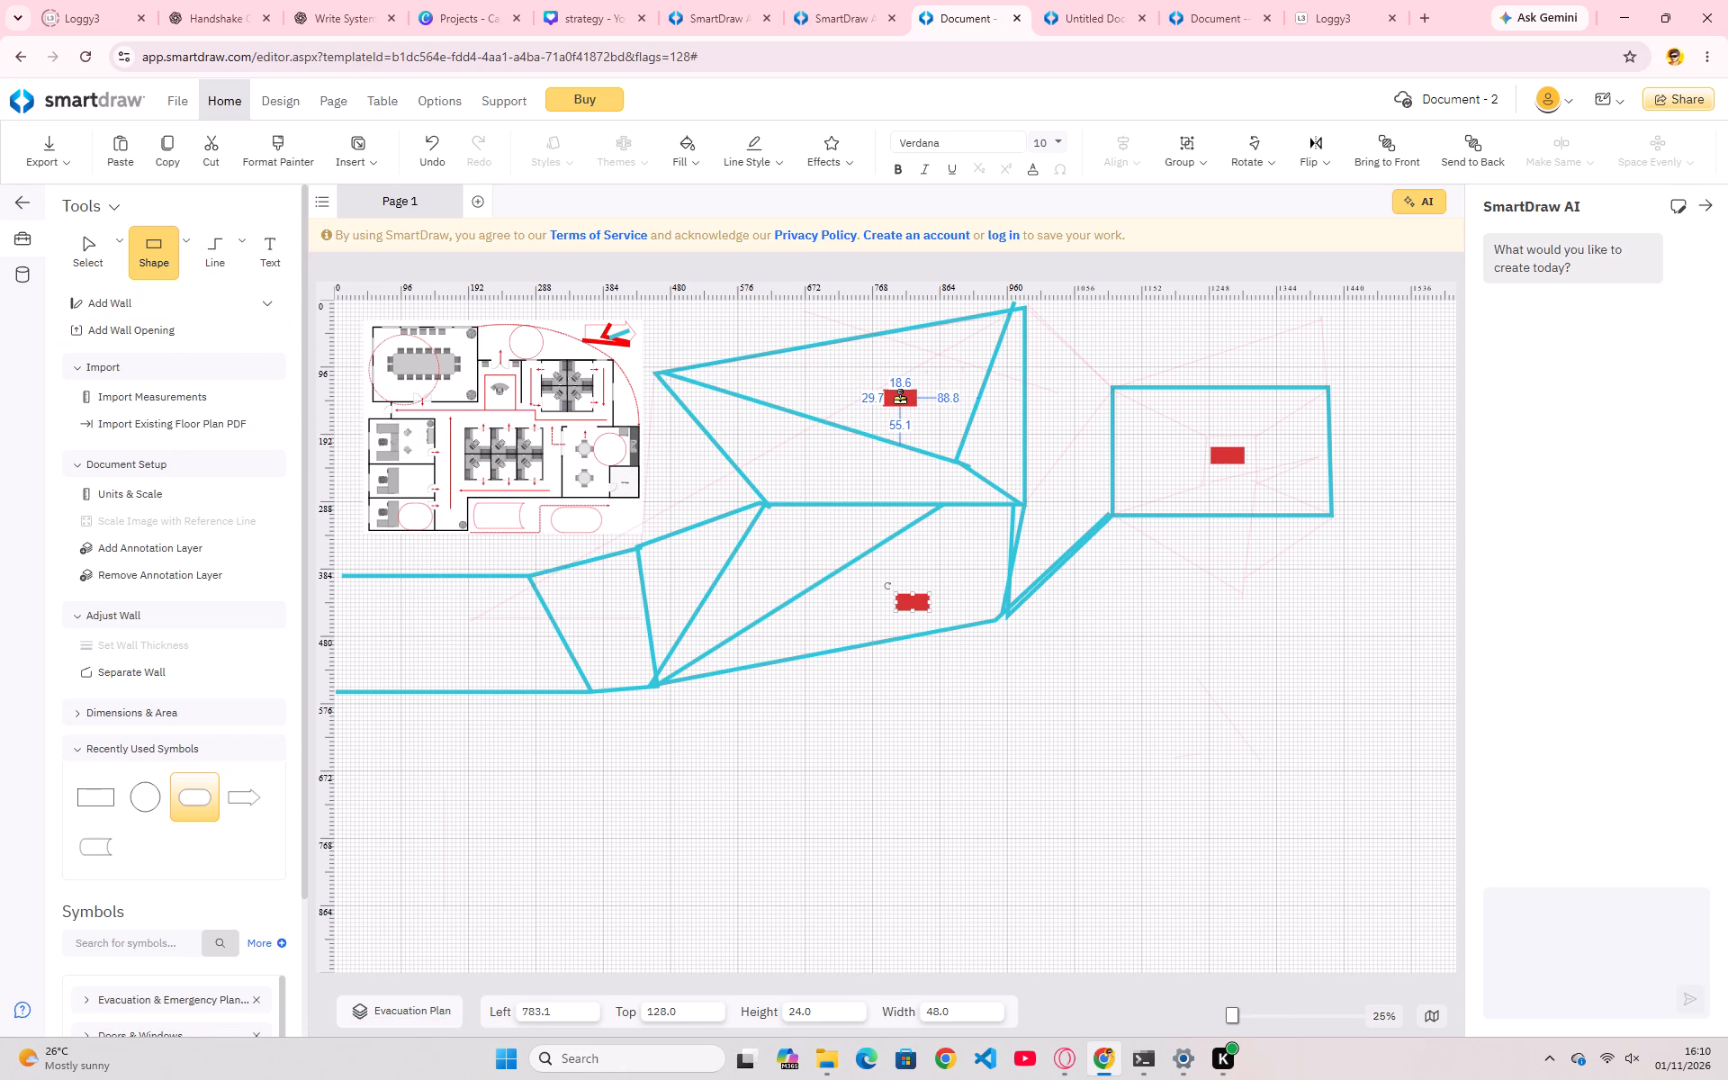
pyautogui.click(900, 398)
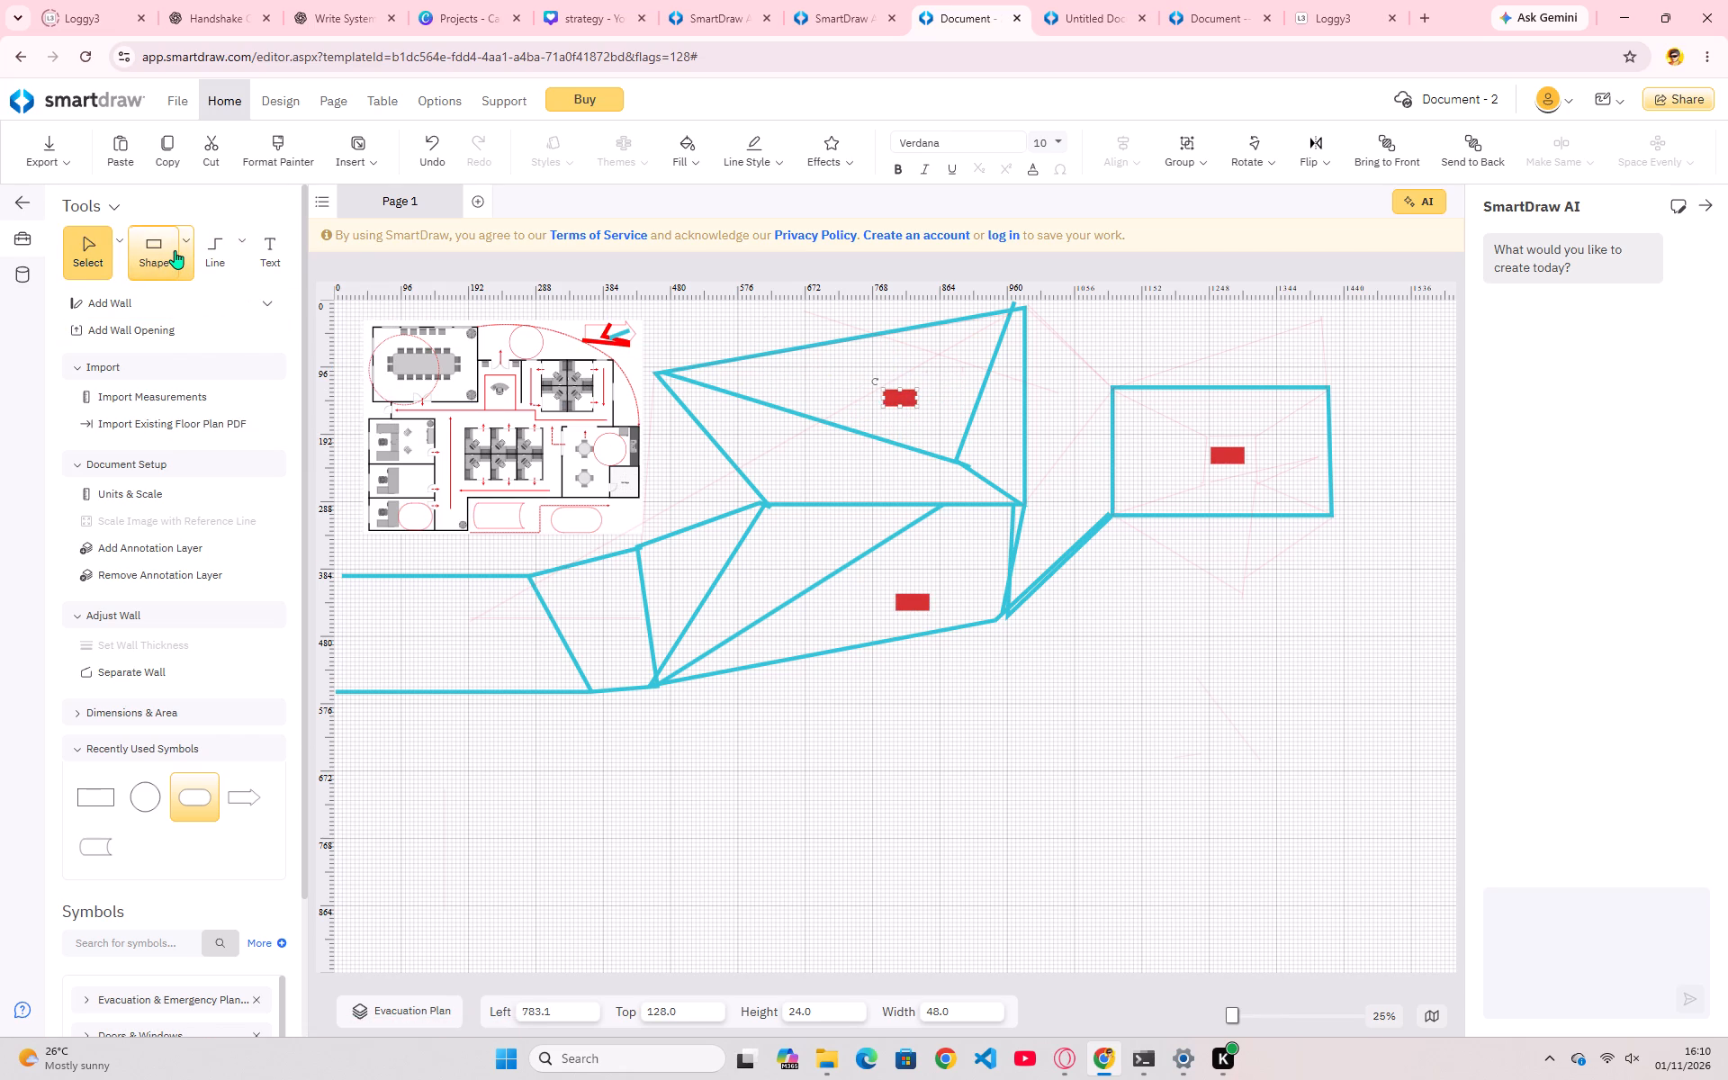
pyautogui.click(175, 250)
pyautogui.click(185, 256)
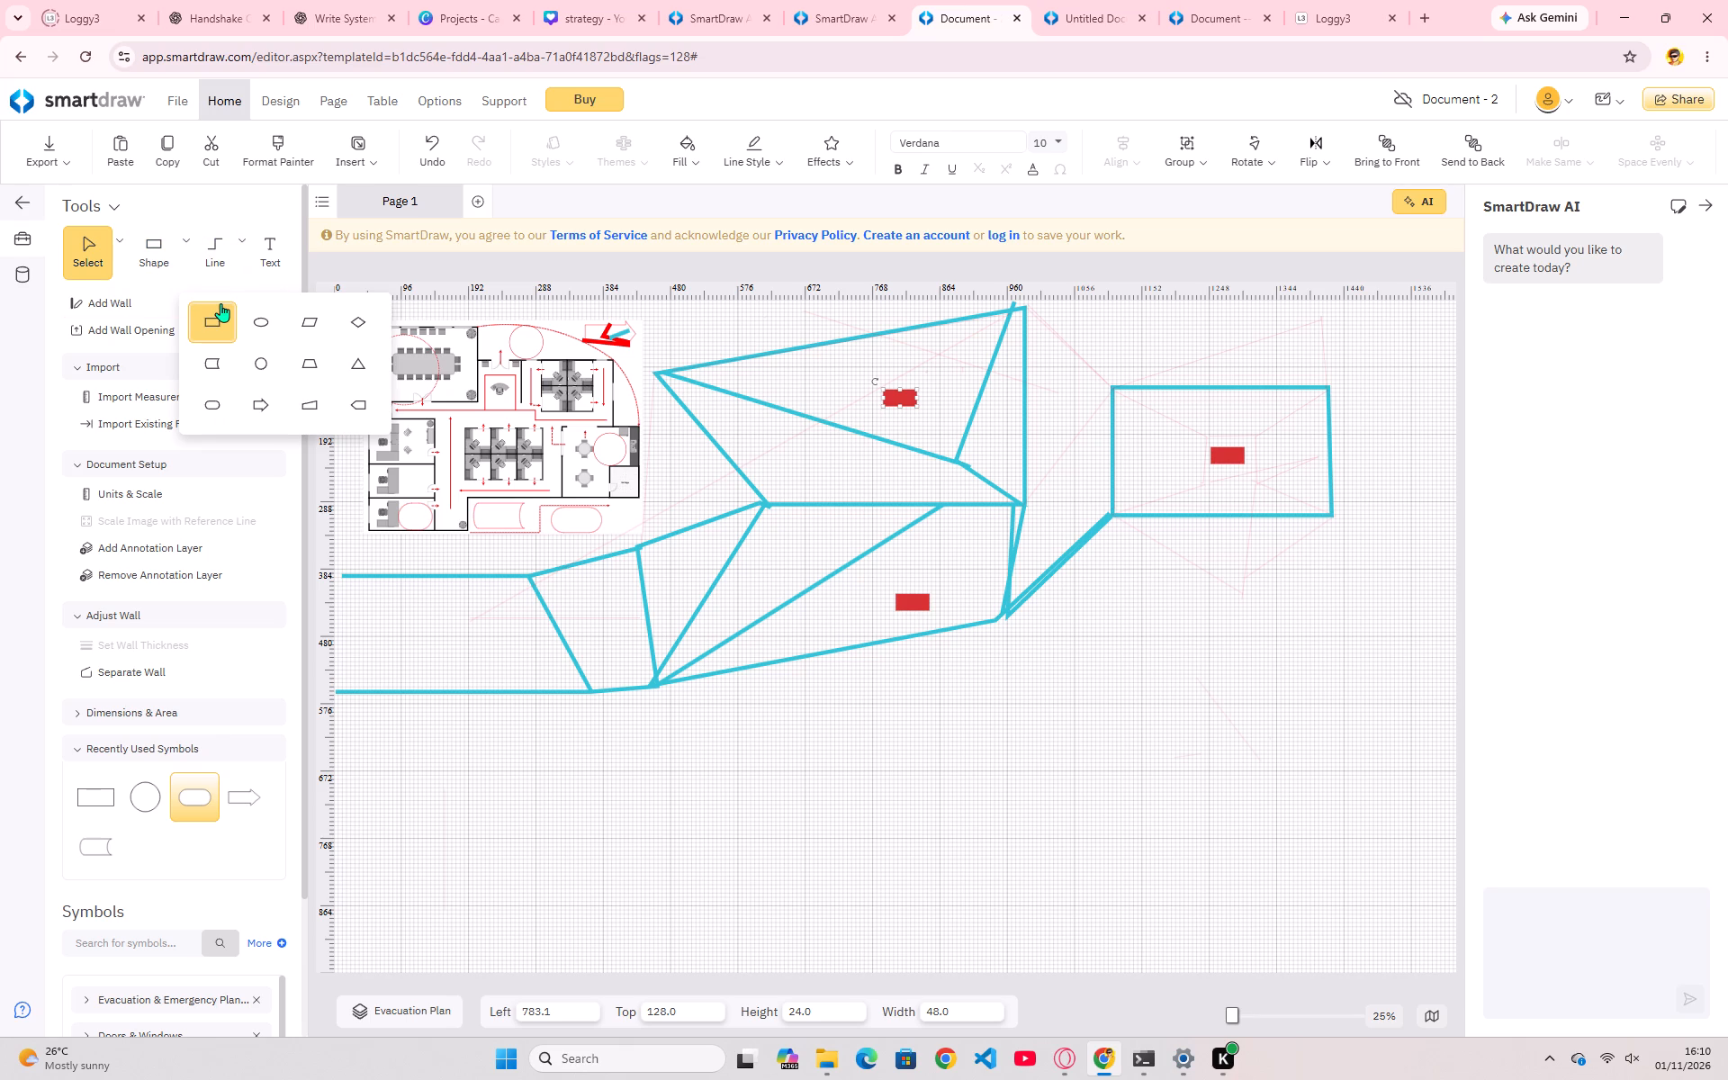
pyautogui.click(220, 303)
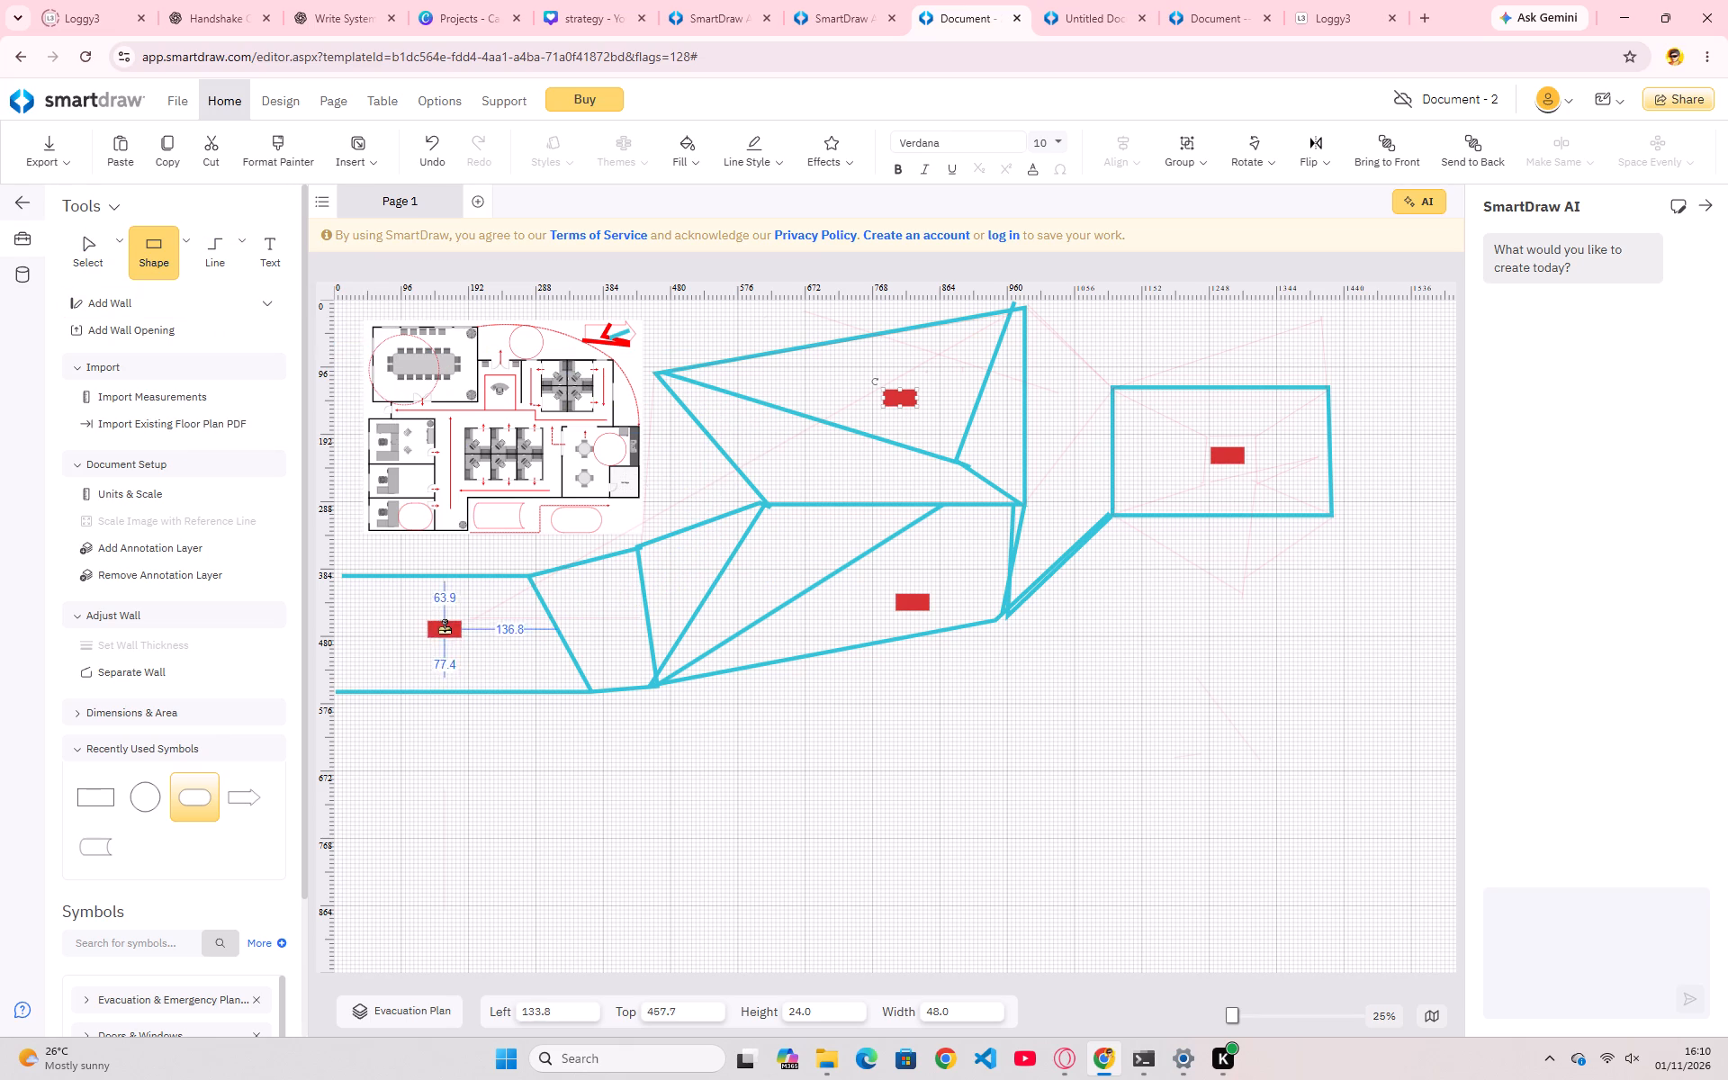
pyautogui.click(433, 615)
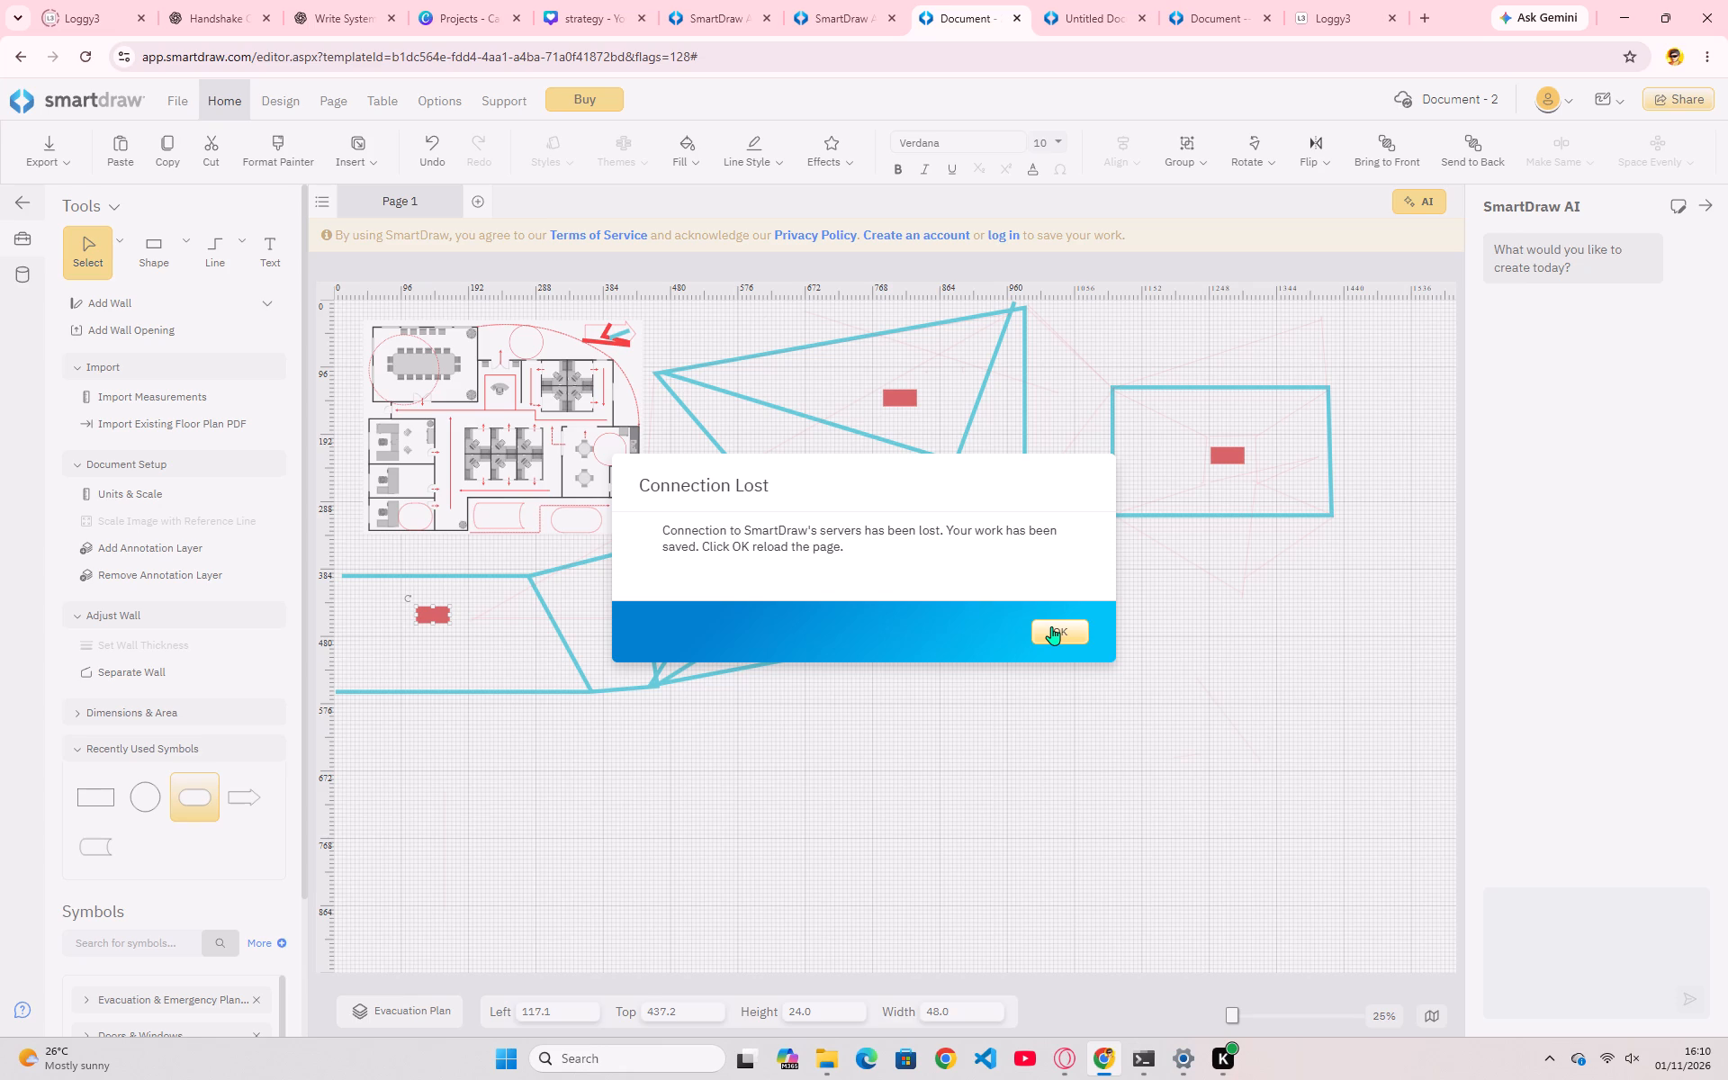
# Acknowledge the lost-connection notice and reload the evacuation plan document.
pyautogui.click(1051, 626)
# Switch to the warehouse floor plan document and place a 6' by 3' rectangle below the TRACK STORAGE label.
pyautogui.click(1083, 9)
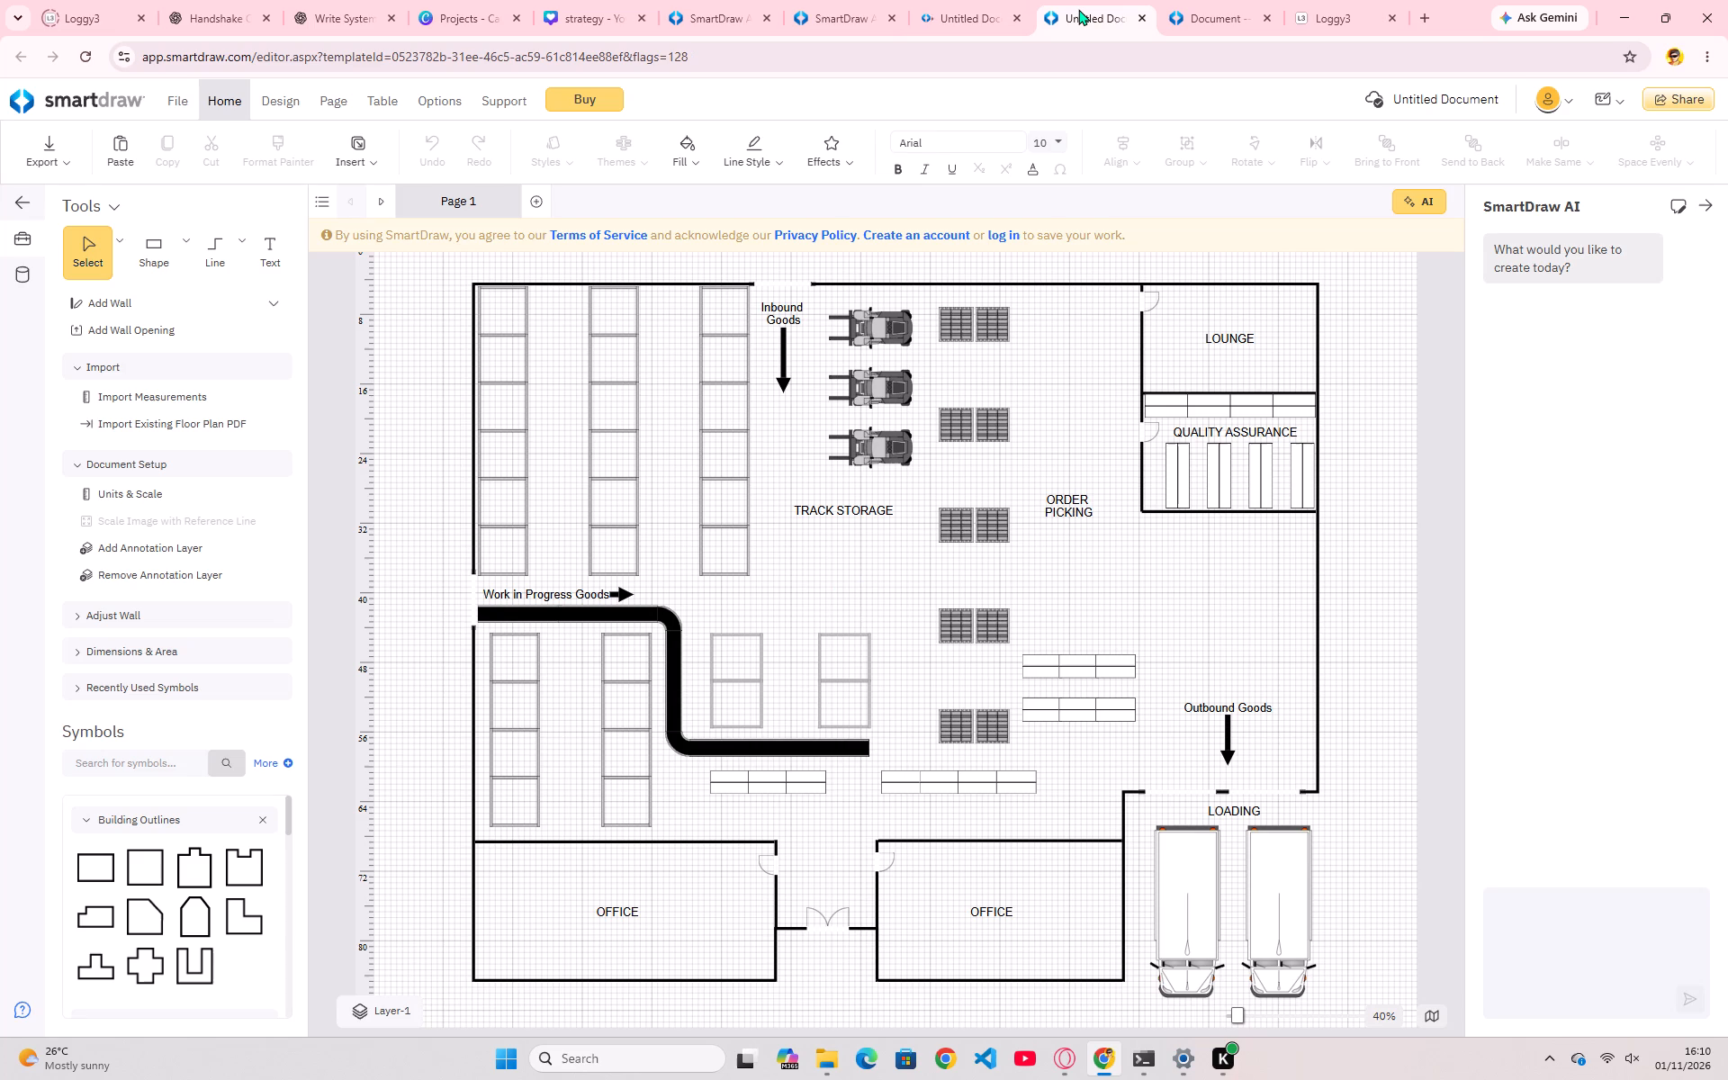
pyautogui.scroll(-3, 1028, 572)
pyautogui.scroll(5, 1021, 558)
pyautogui.click(186, 249)
pyautogui.click(233, 327)
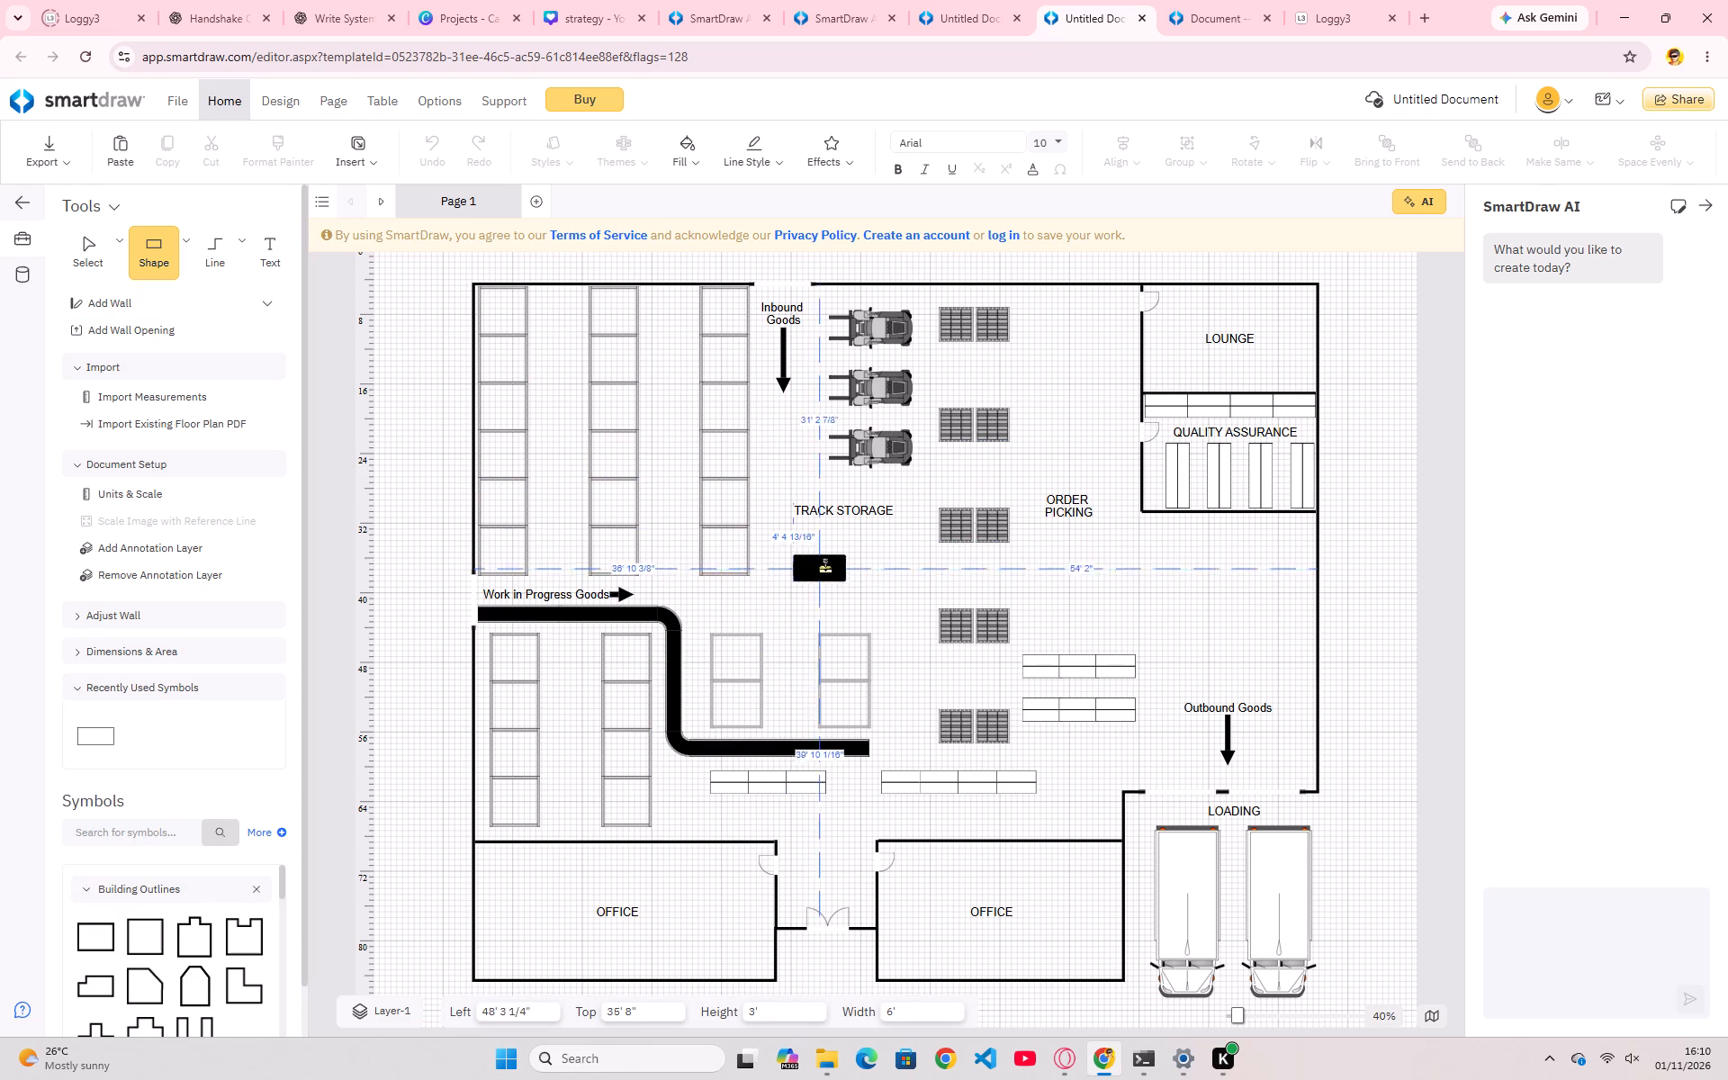
pyautogui.click(833, 567)
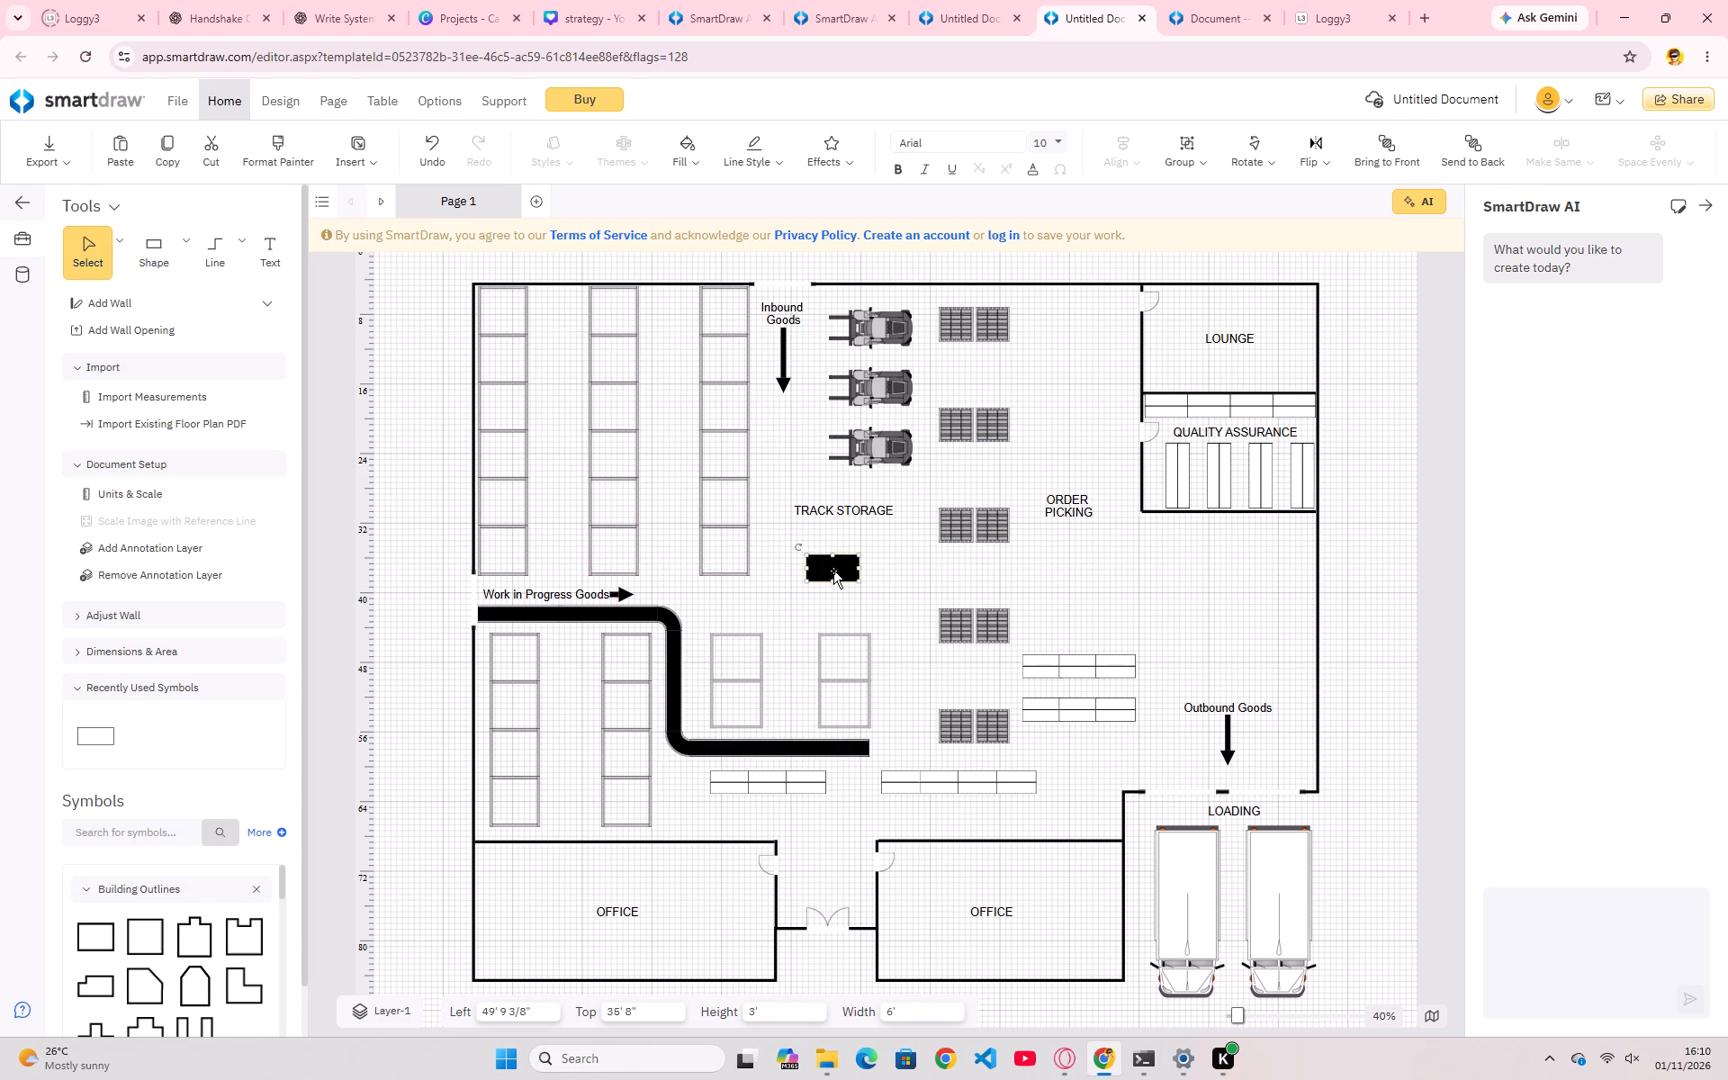
# Give the rectangle below TRACK STORAGE a red outline and stretch its width to about 15' 2".
pyautogui.click(727, 178)
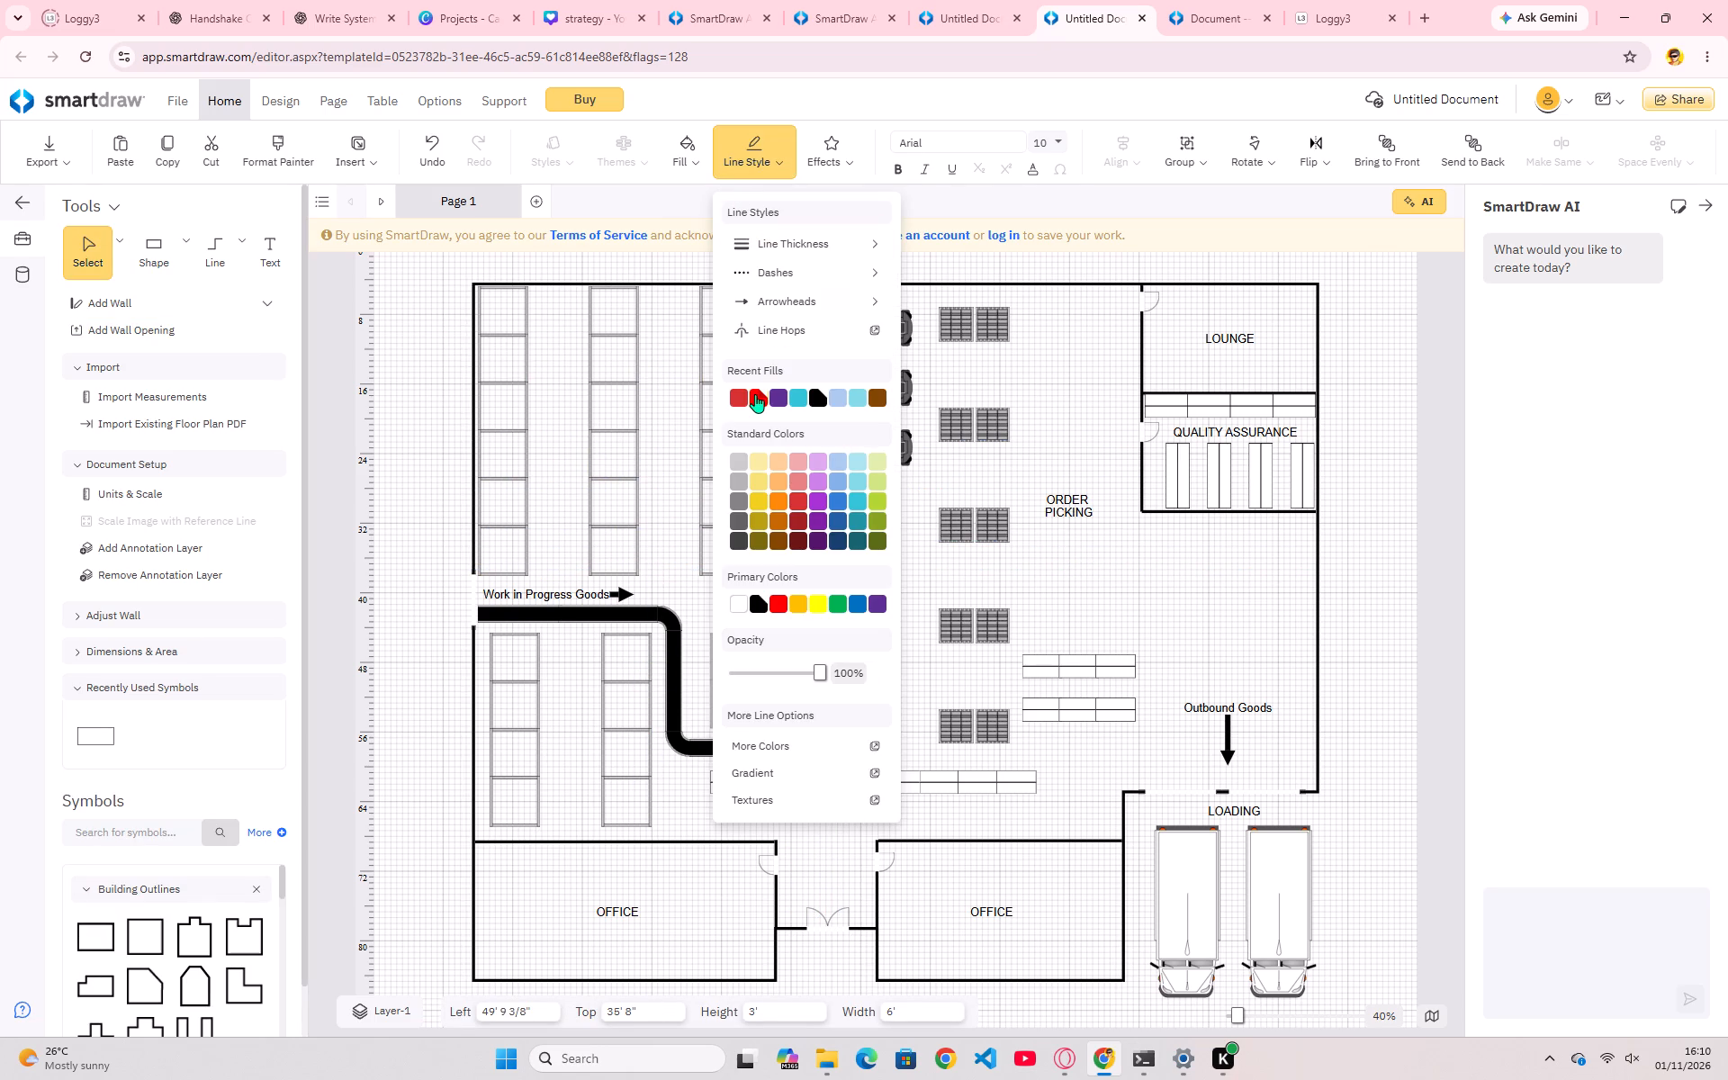
pyautogui.click(755, 394)
pyautogui.moveTo(858, 566); pyautogui.dragTo(884, 567)
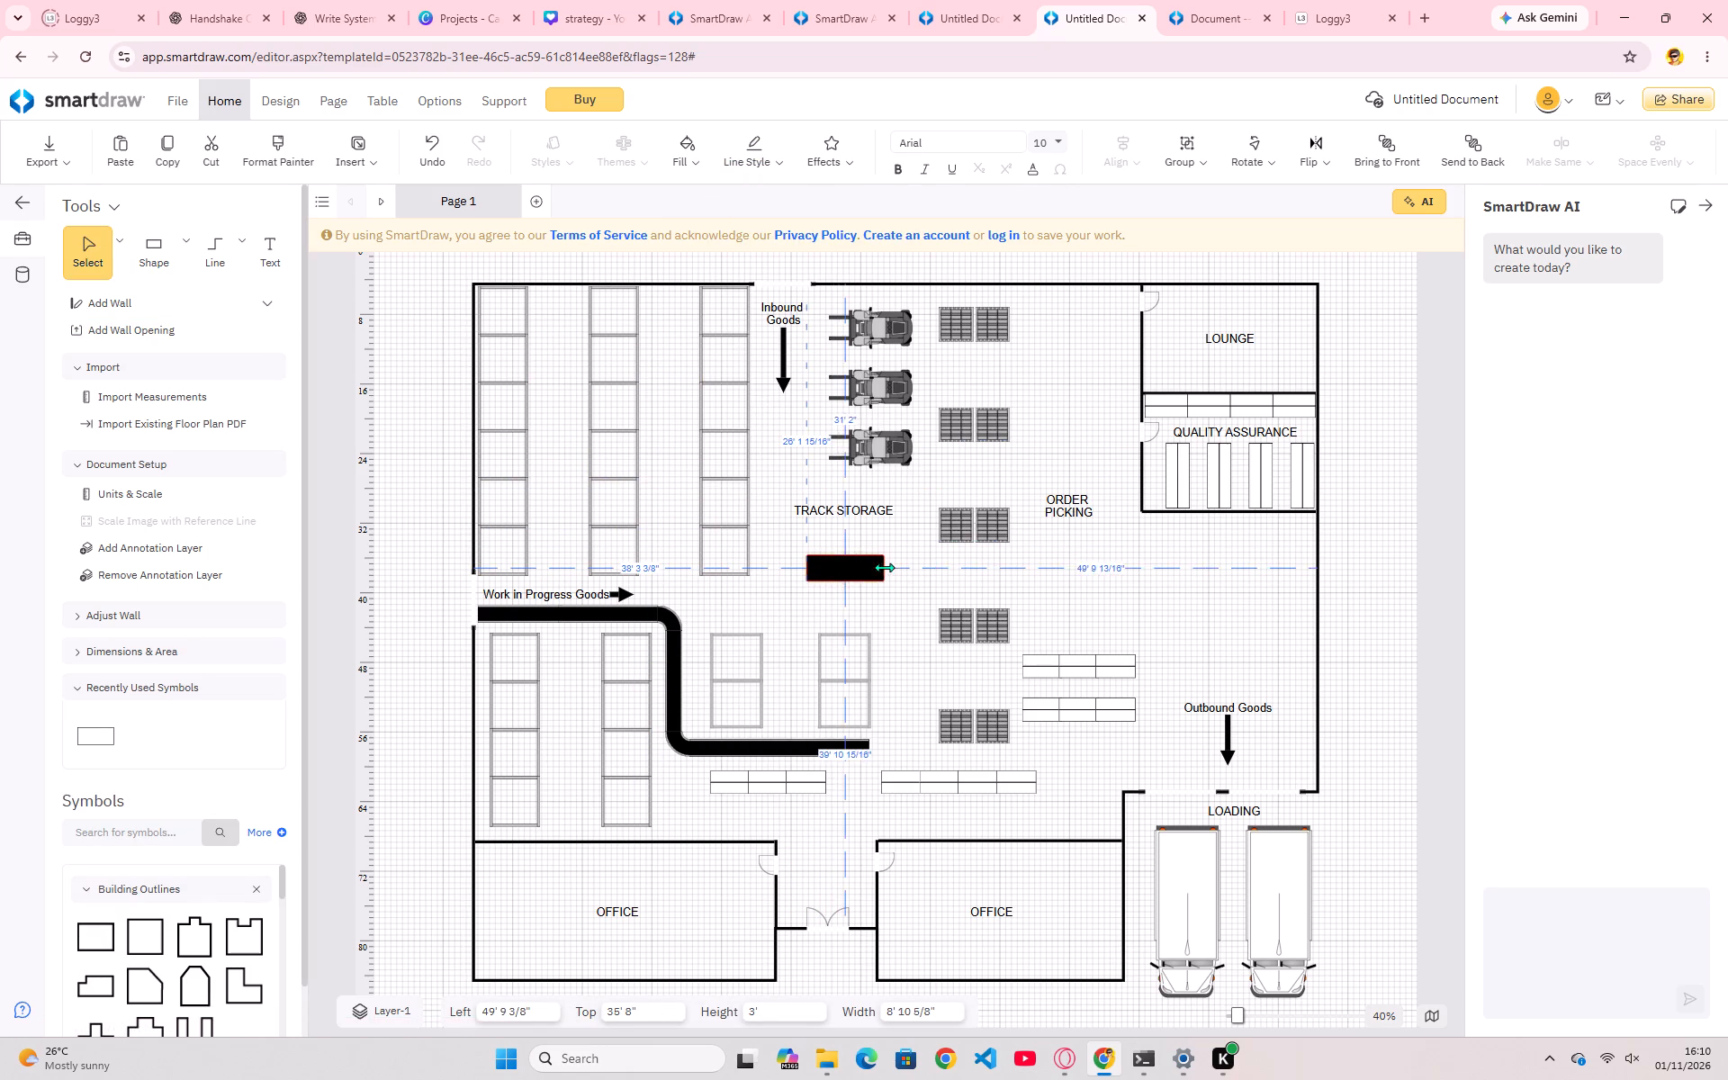
pyautogui.moveTo(884, 567); pyautogui.dragTo(937, 571)
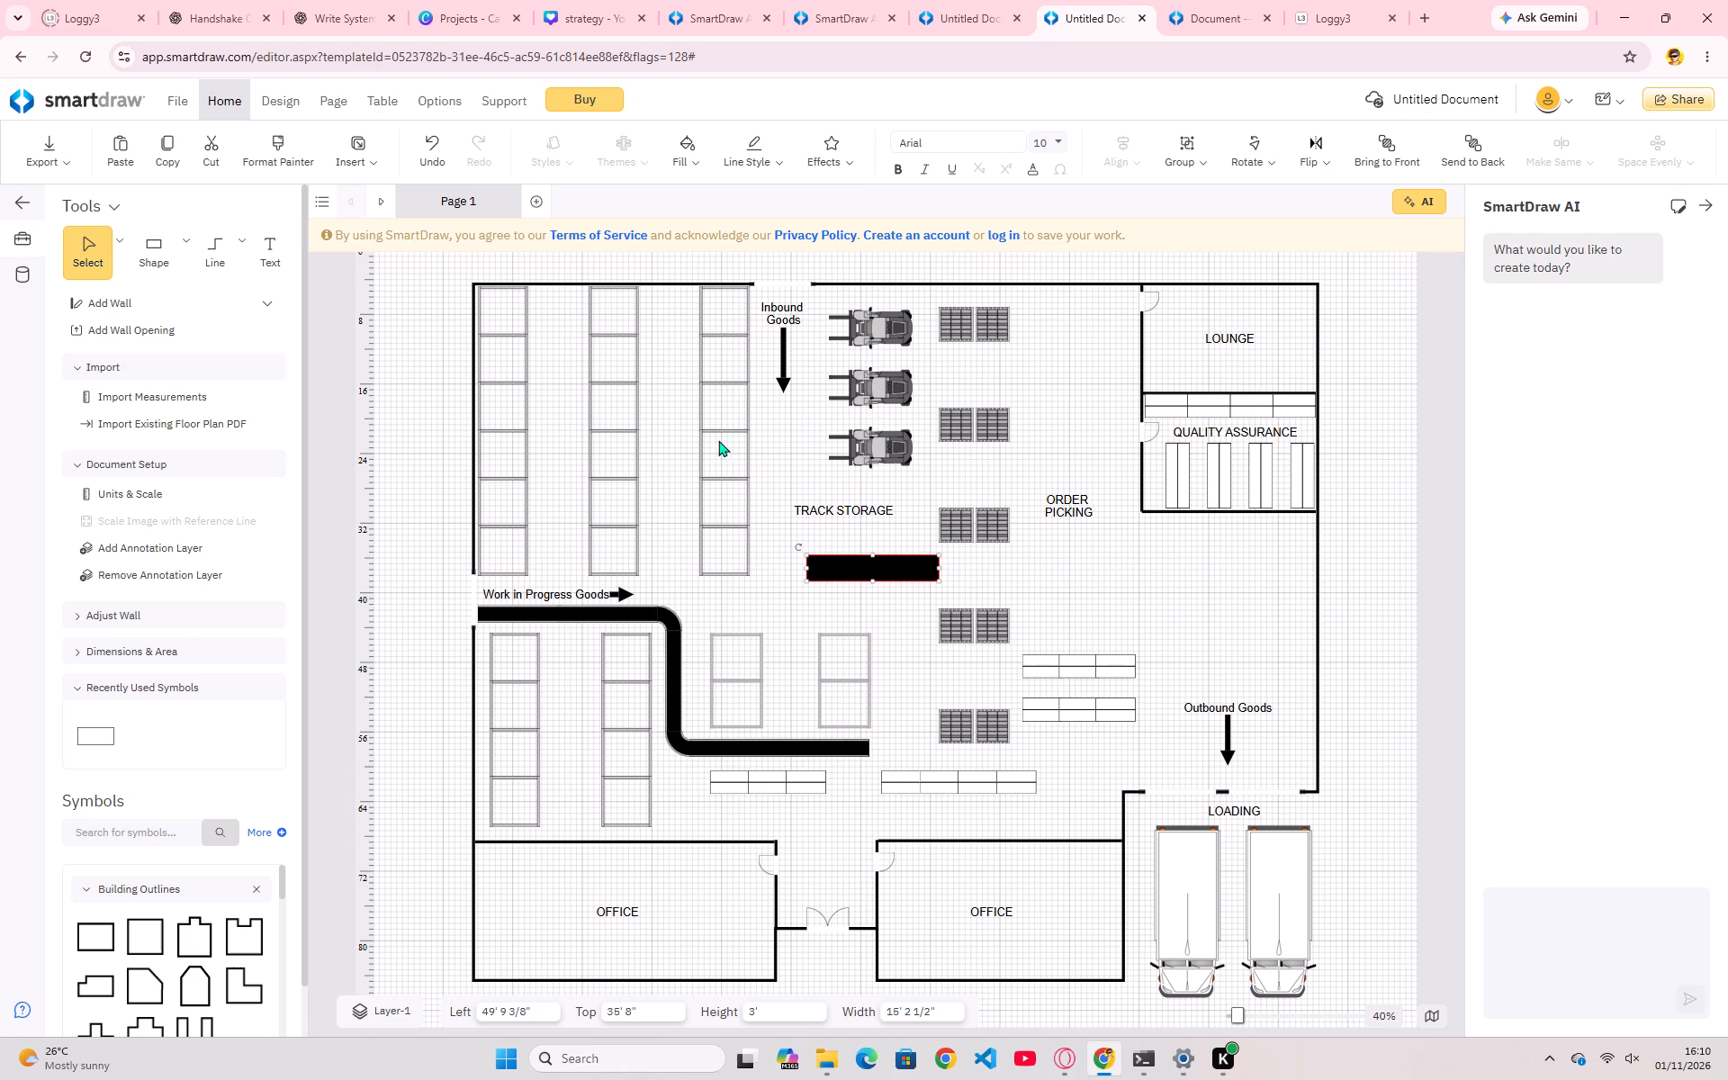
# Place a 6' by 3' rectangle against the warehouse's right wall, below the QUALITY ASSURANCE room.
pyautogui.click(177, 257)
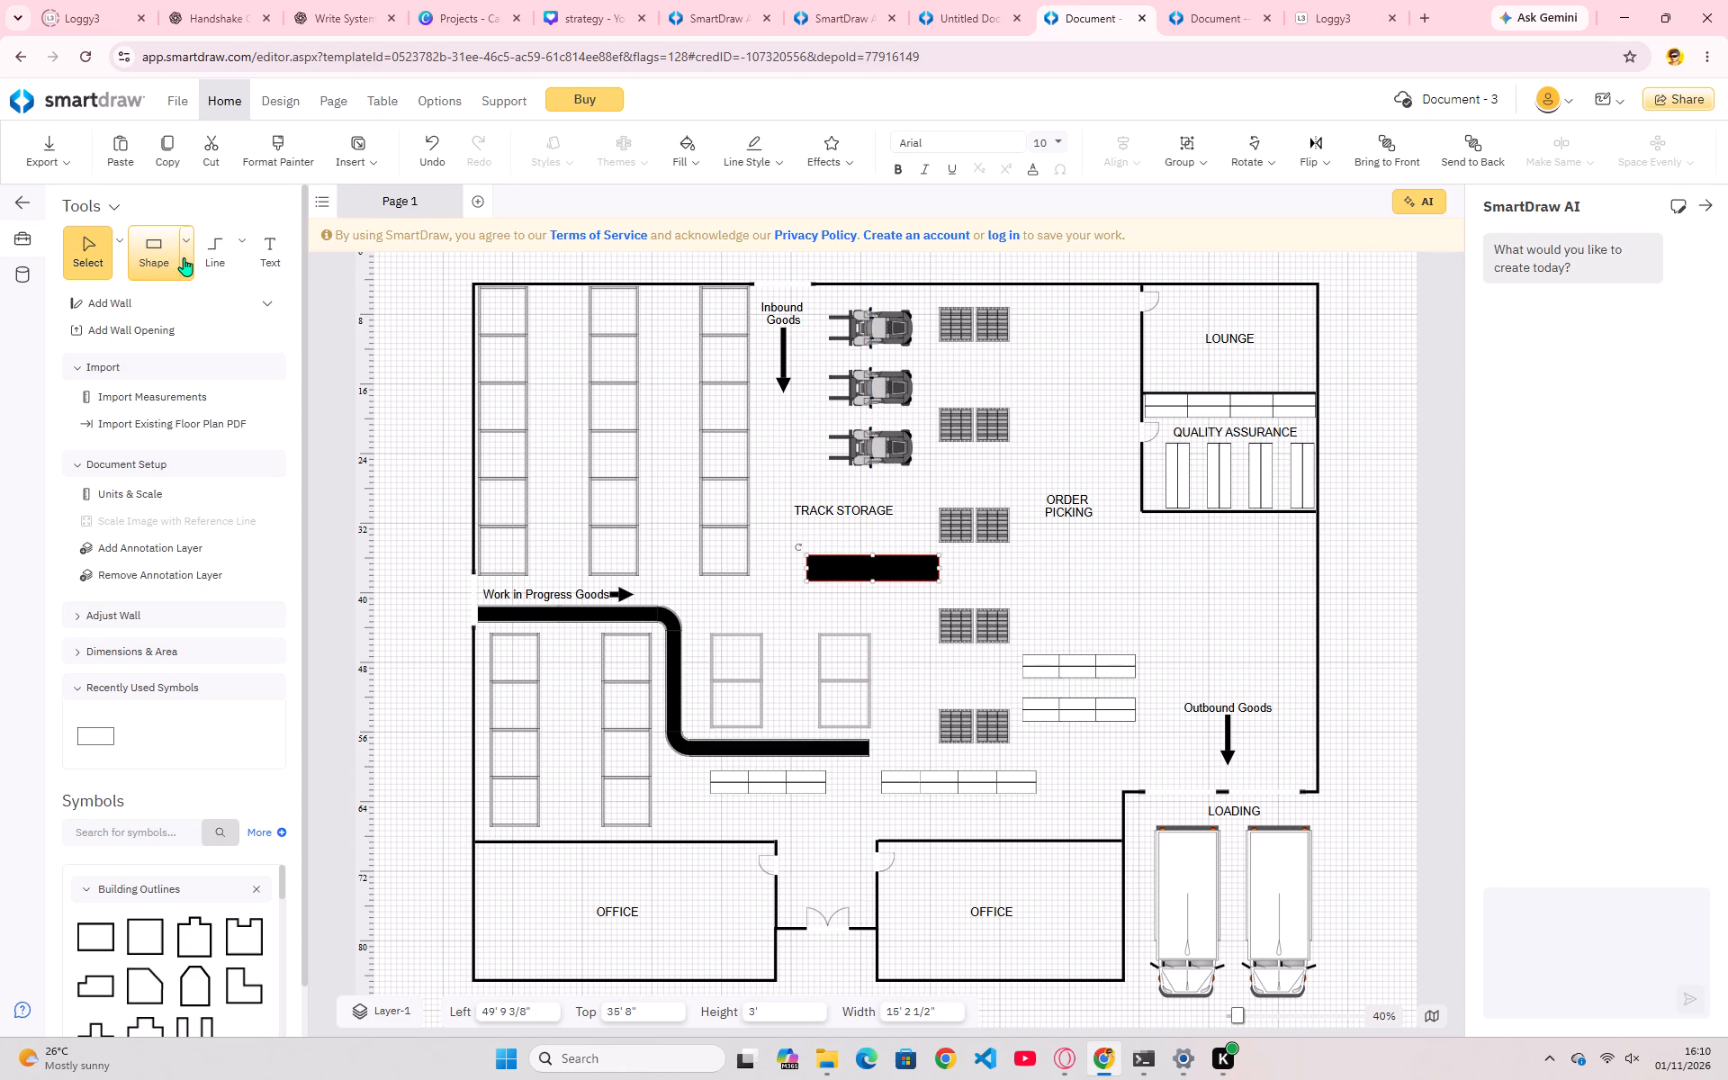
pyautogui.click(184, 257)
pyautogui.click(226, 319)
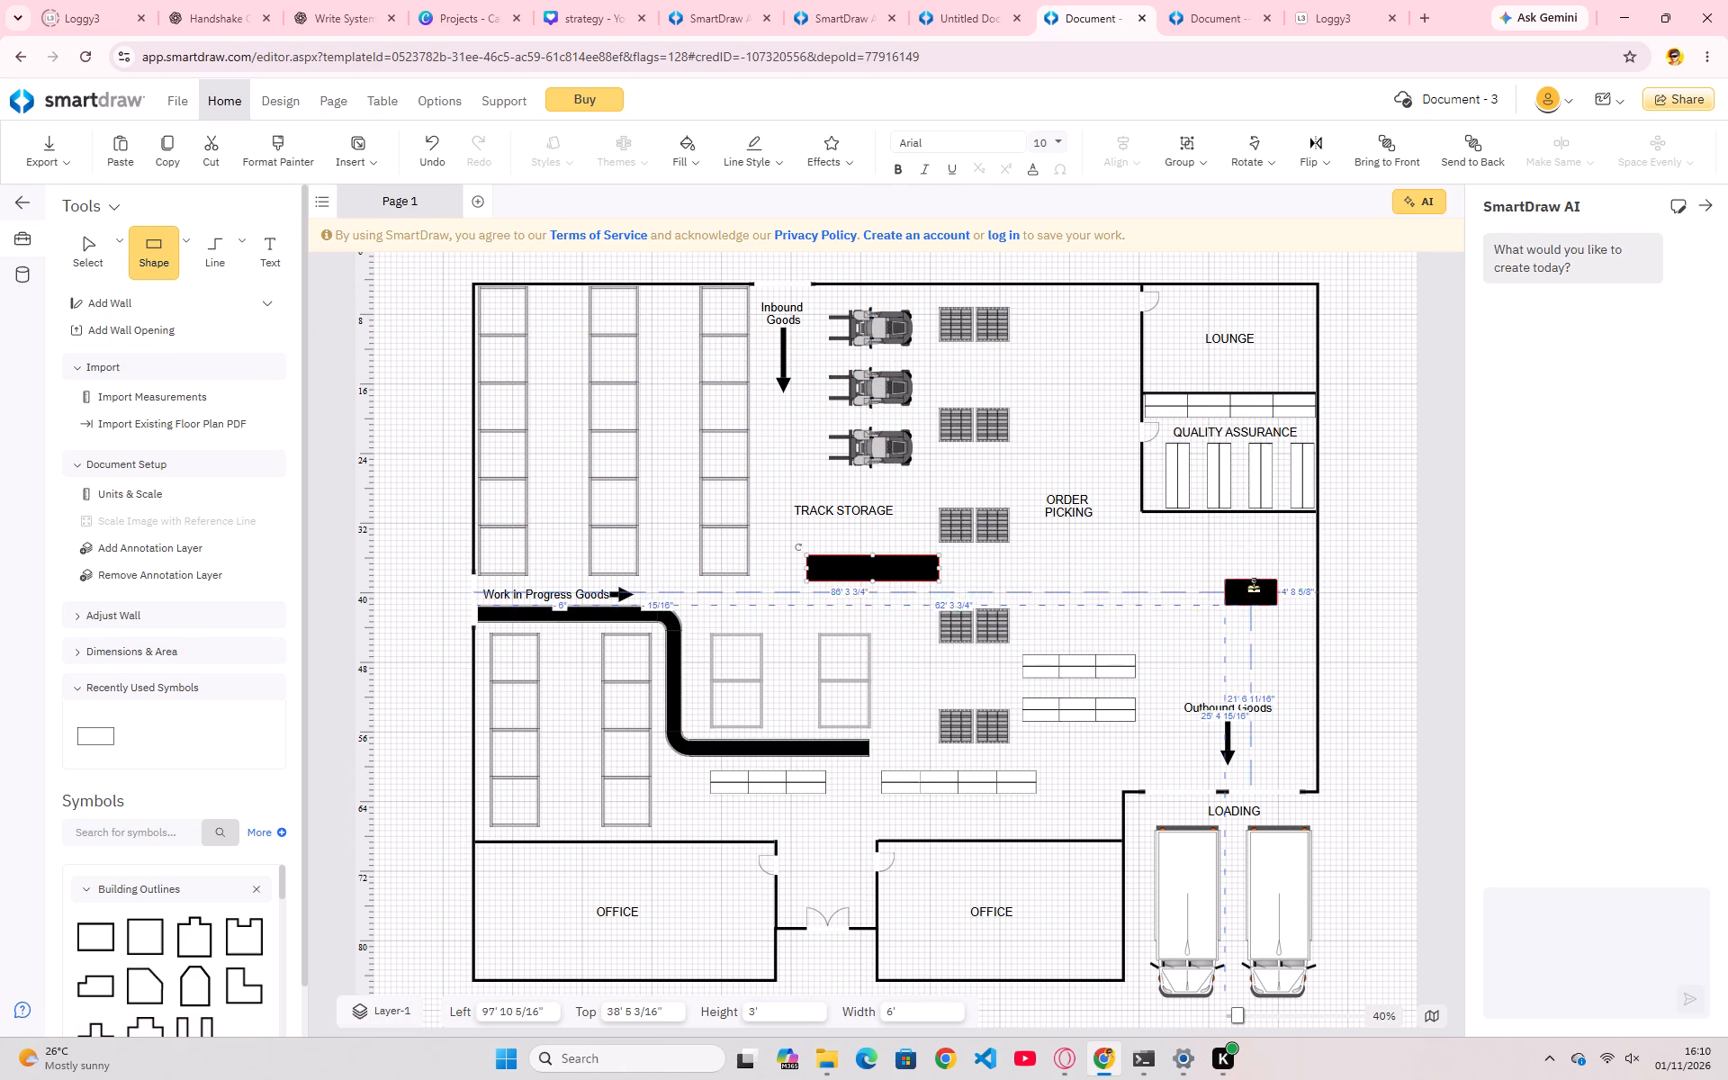
pyautogui.click(1291, 574)
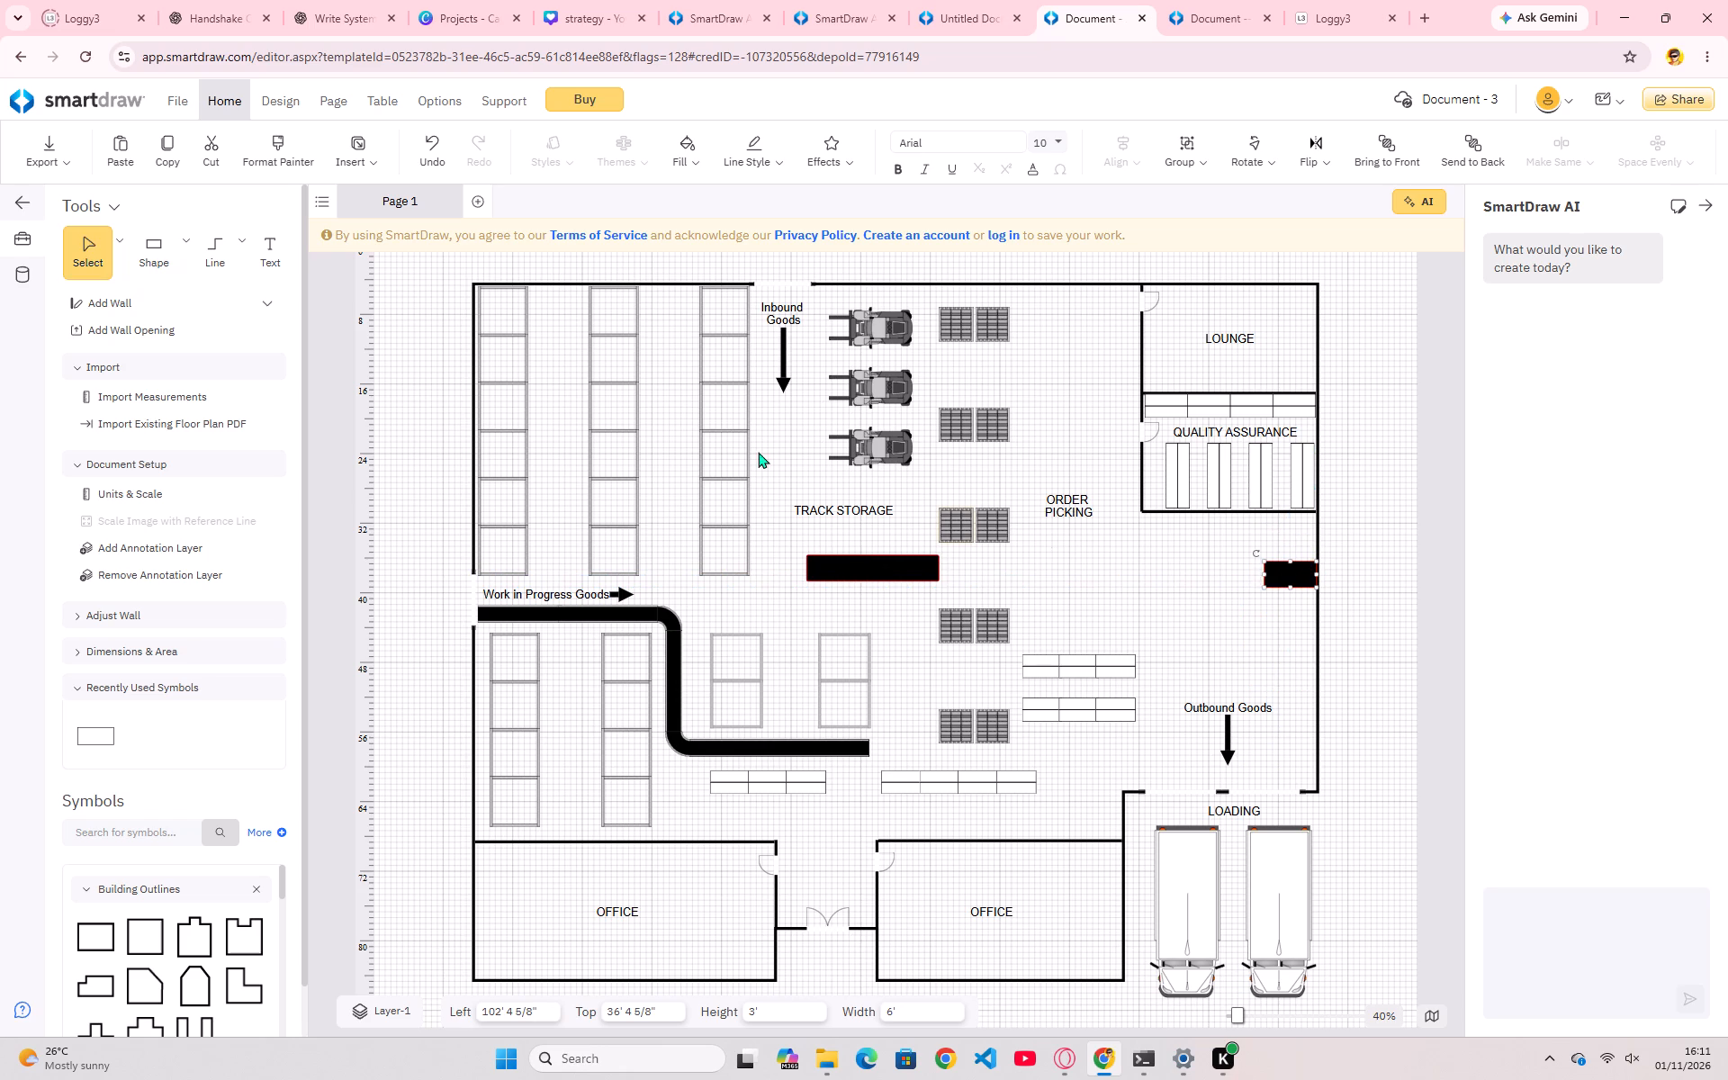
# Place a 6' by 3' rectangle below the ORDER PICKING label and adjust its position to about 78' from the left.
pyautogui.click(179, 265)
pyautogui.click(190, 256)
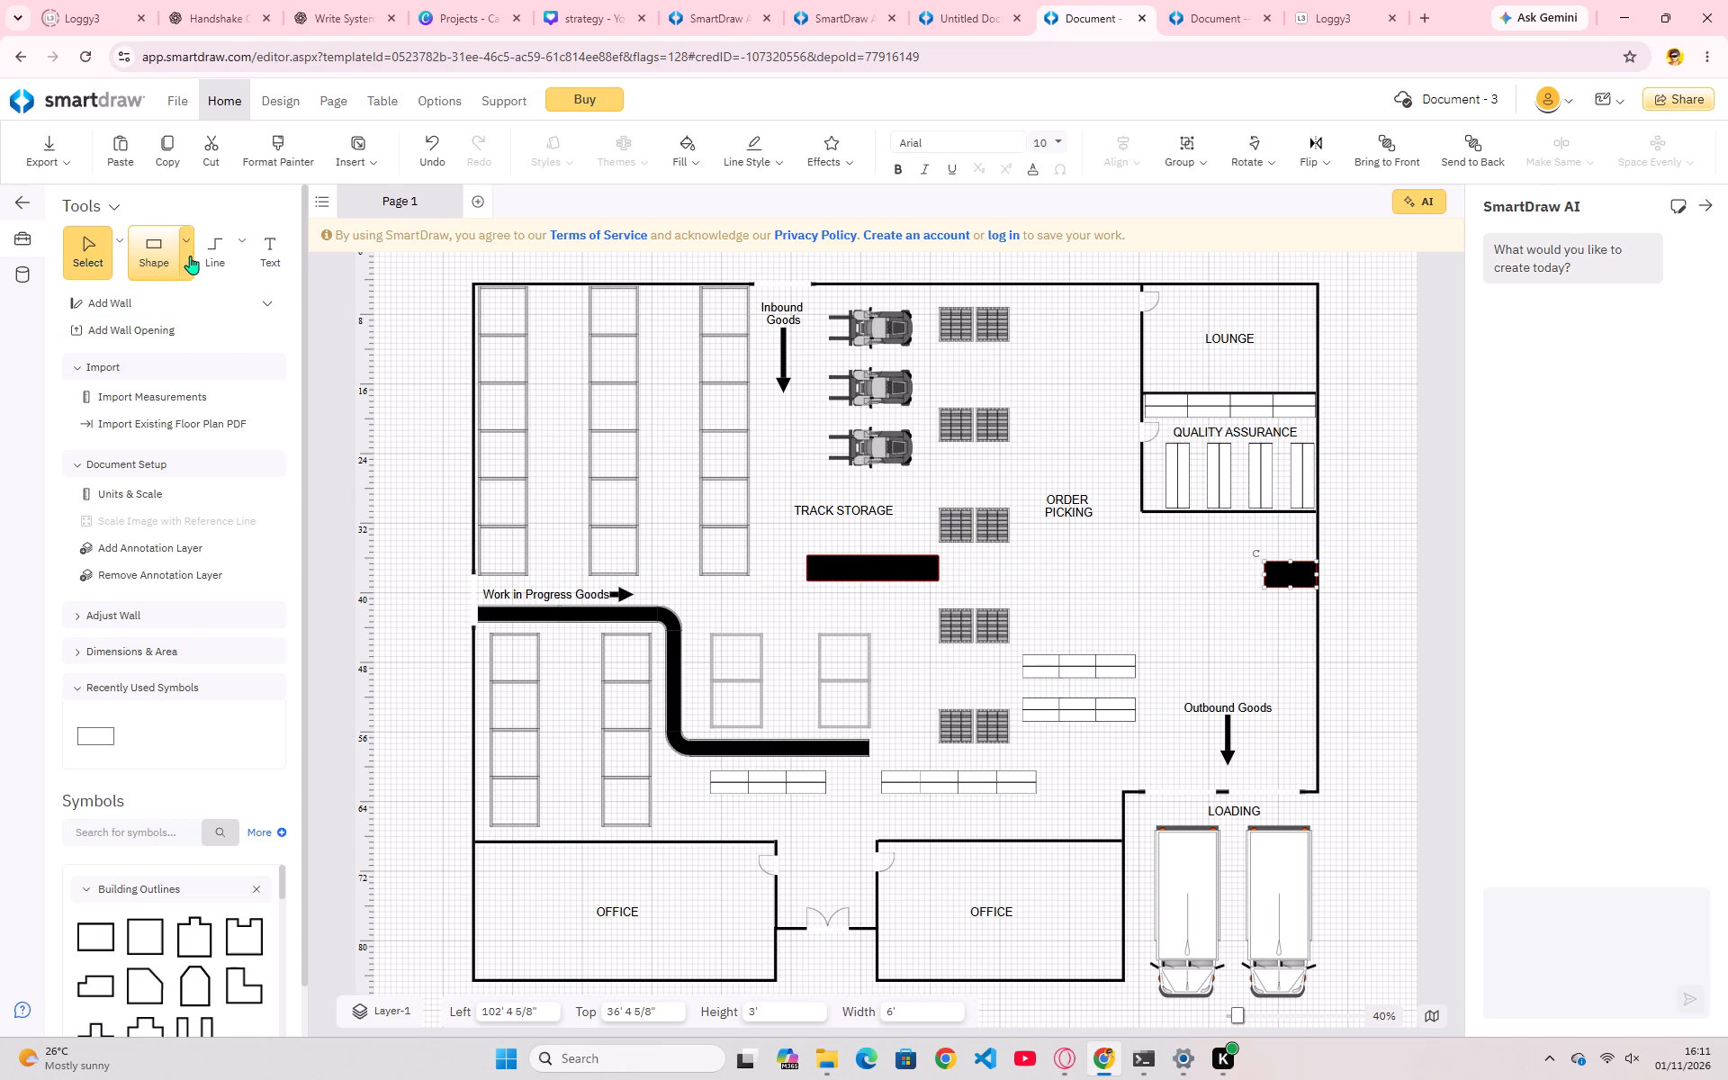
pyautogui.click(203, 321)
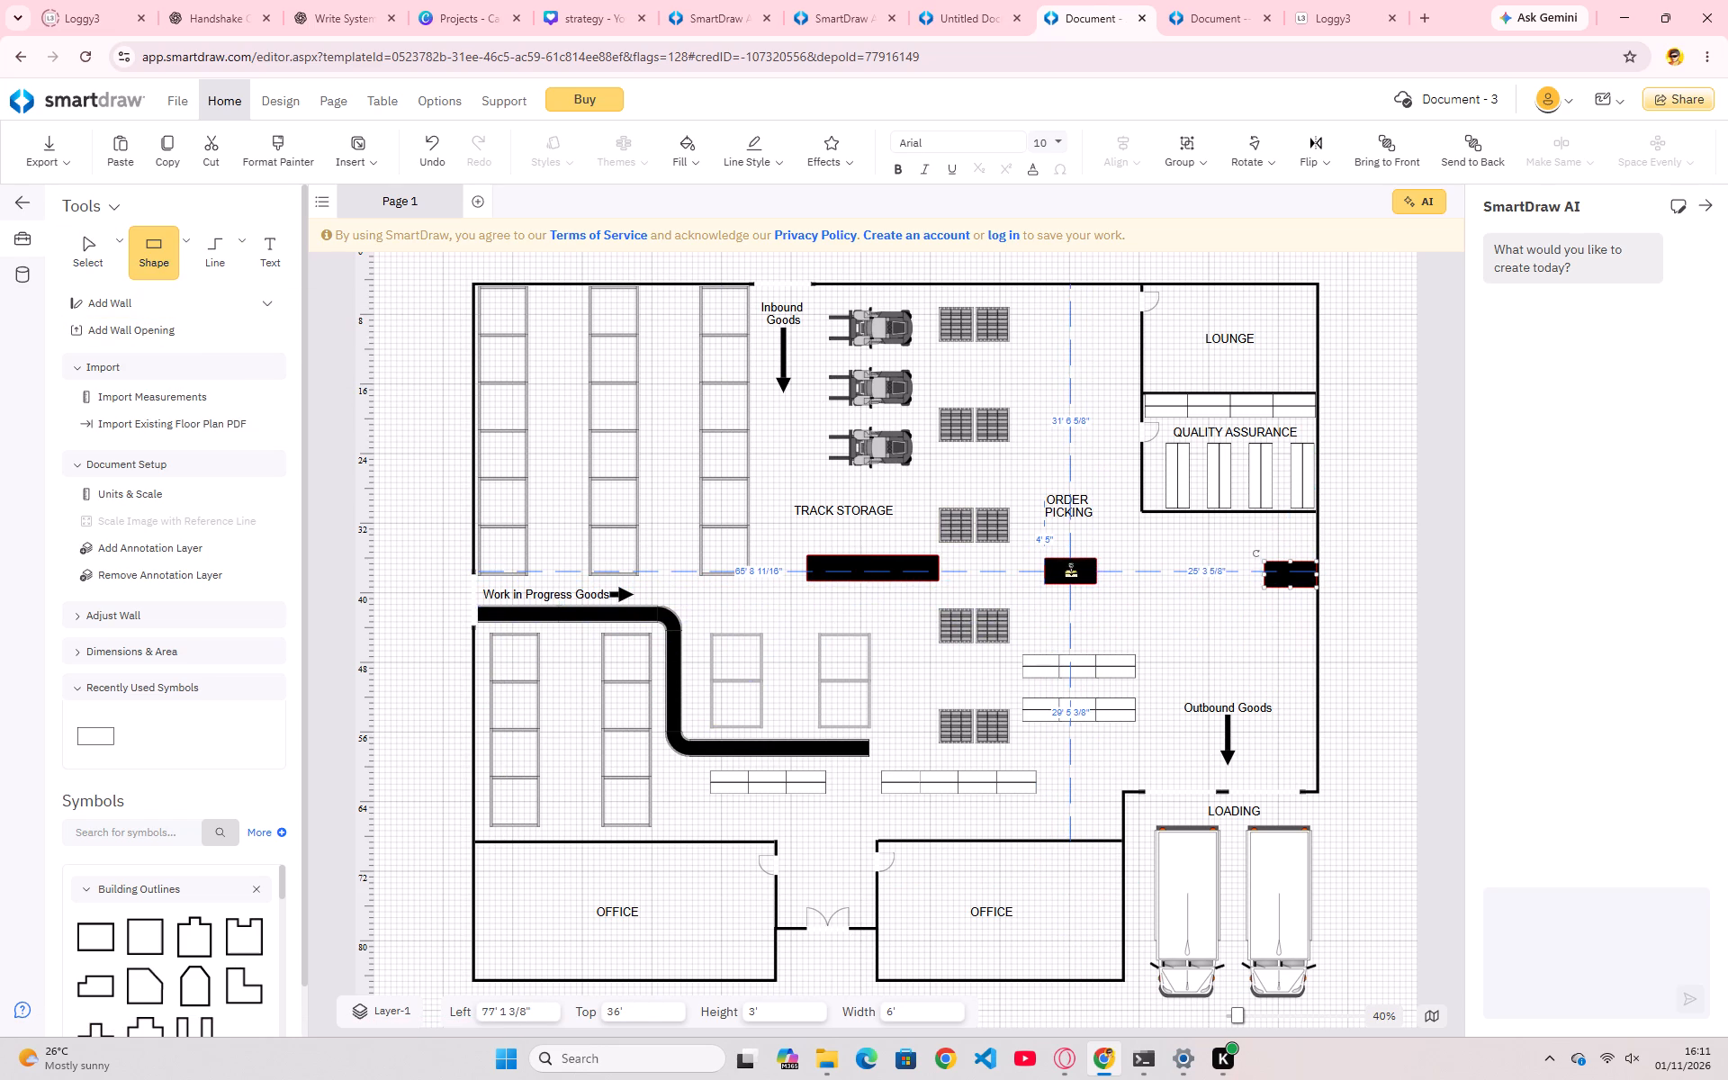
pyautogui.click(1072, 562)
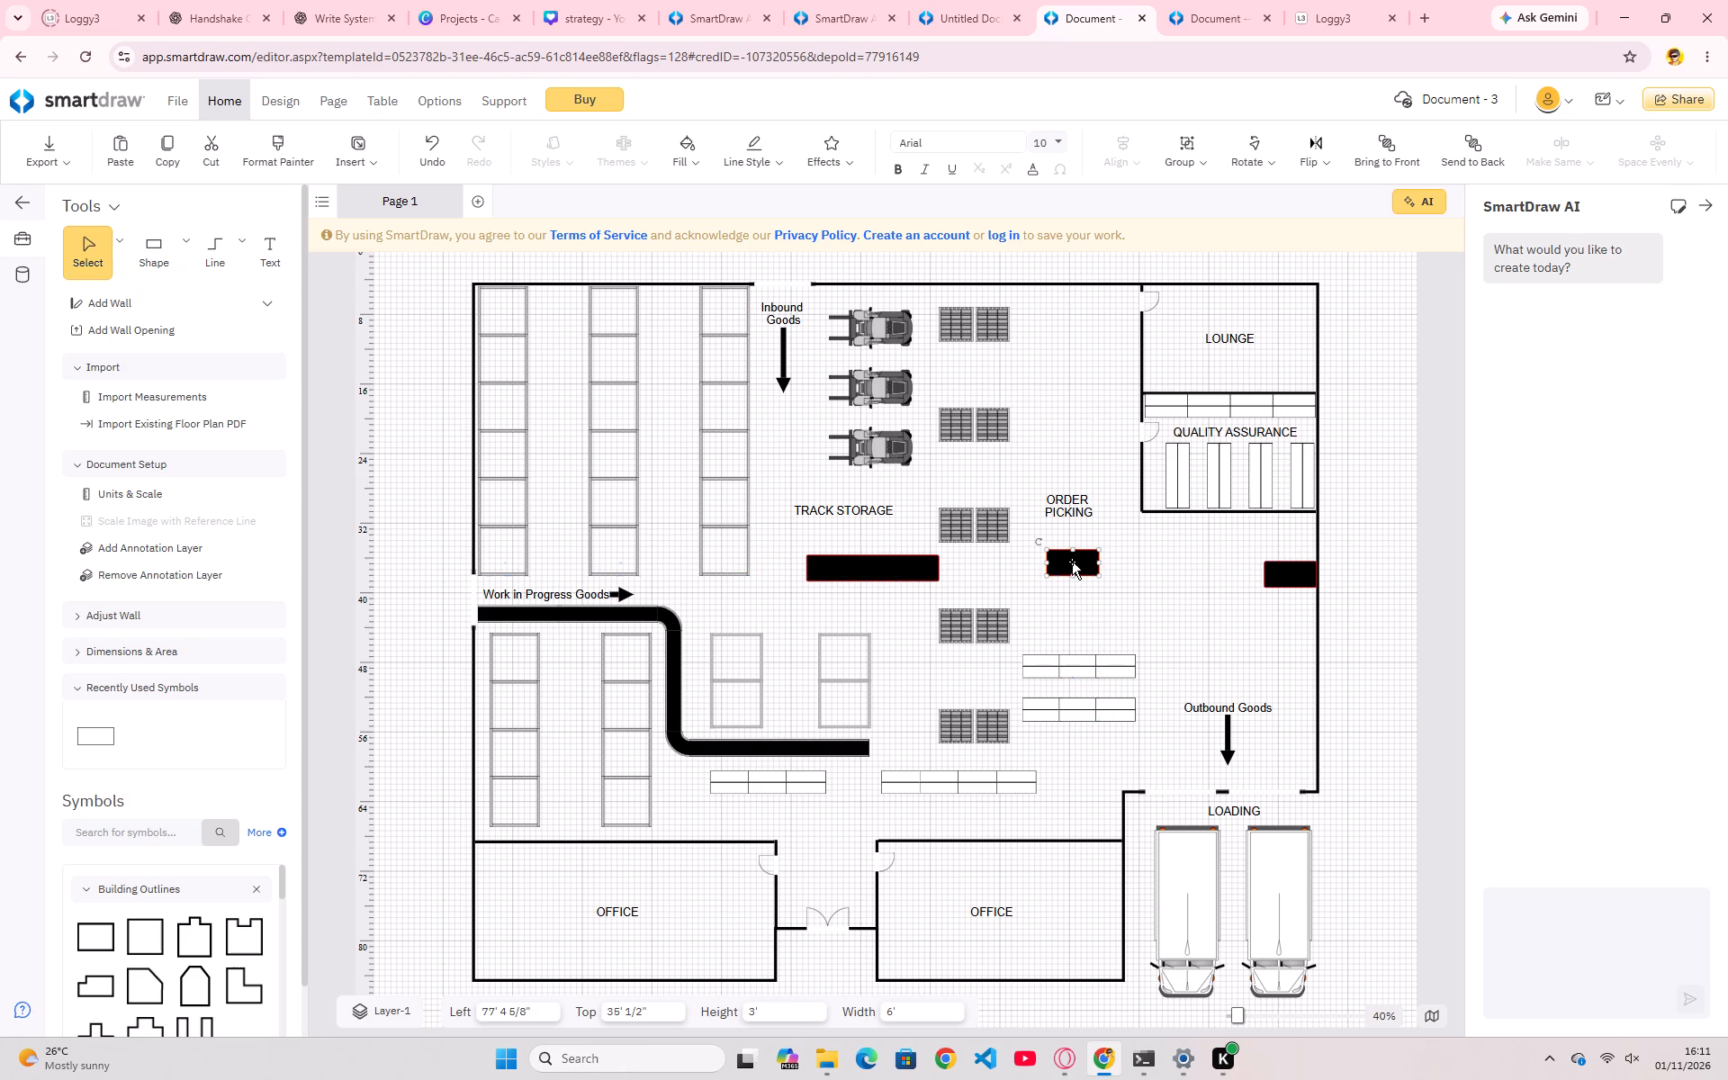
pyautogui.click(1078, 598)
pyautogui.click(1078, 571)
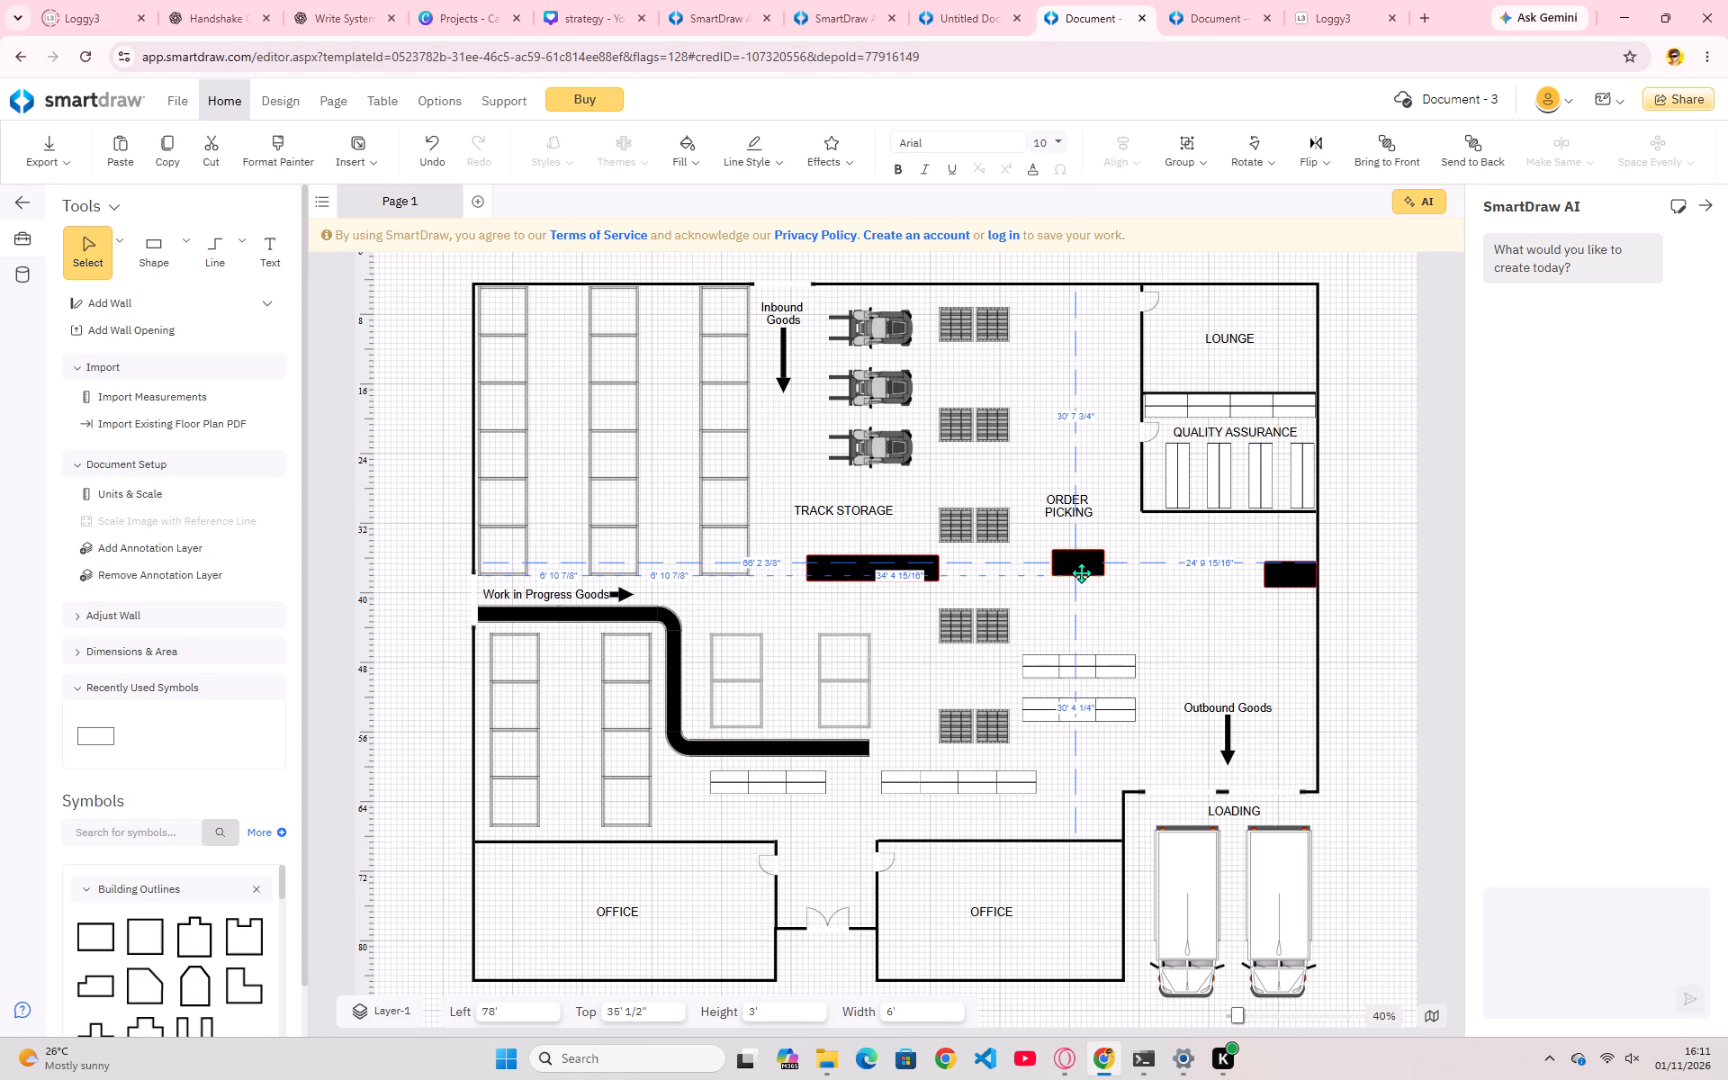
# Move the rectangle at the right wall slightly inward, to about 101' 3" left and 35' 8" top.
pyautogui.moveTo(1270, 572); pyautogui.dragTo(1285, 571)
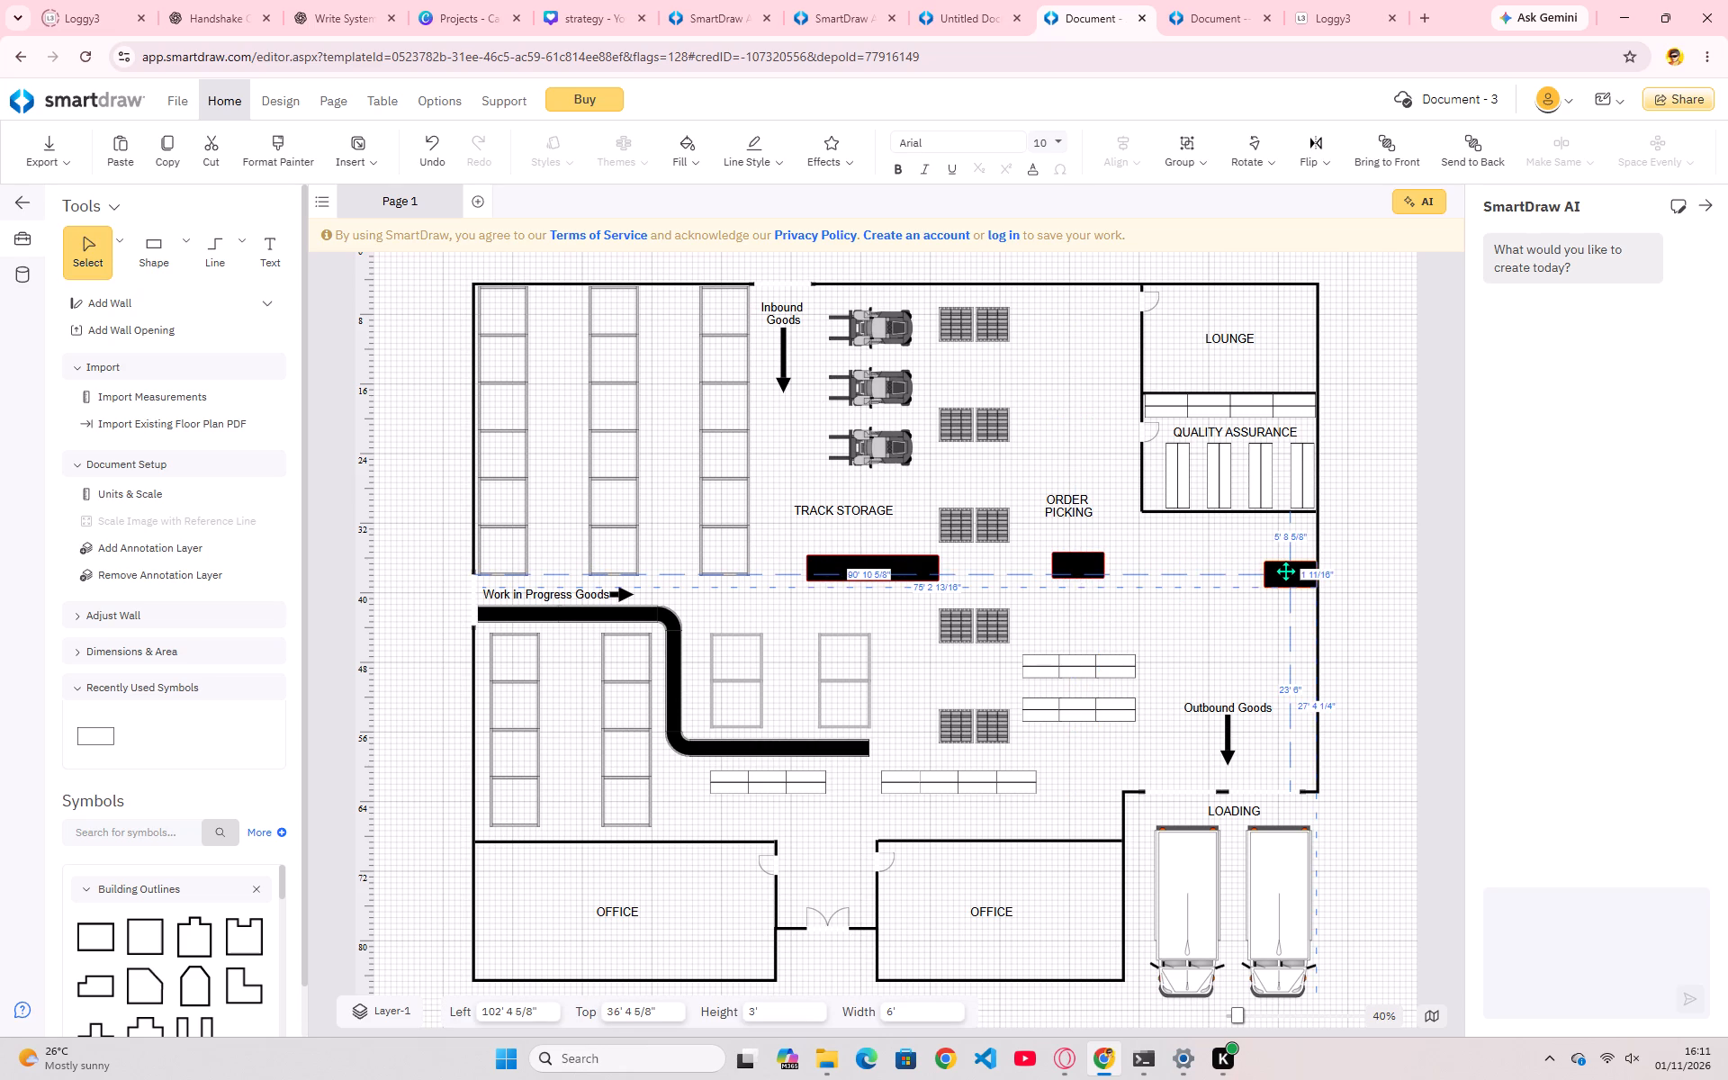
pyautogui.moveTo(1285, 571); pyautogui.dragTo(1262, 565)
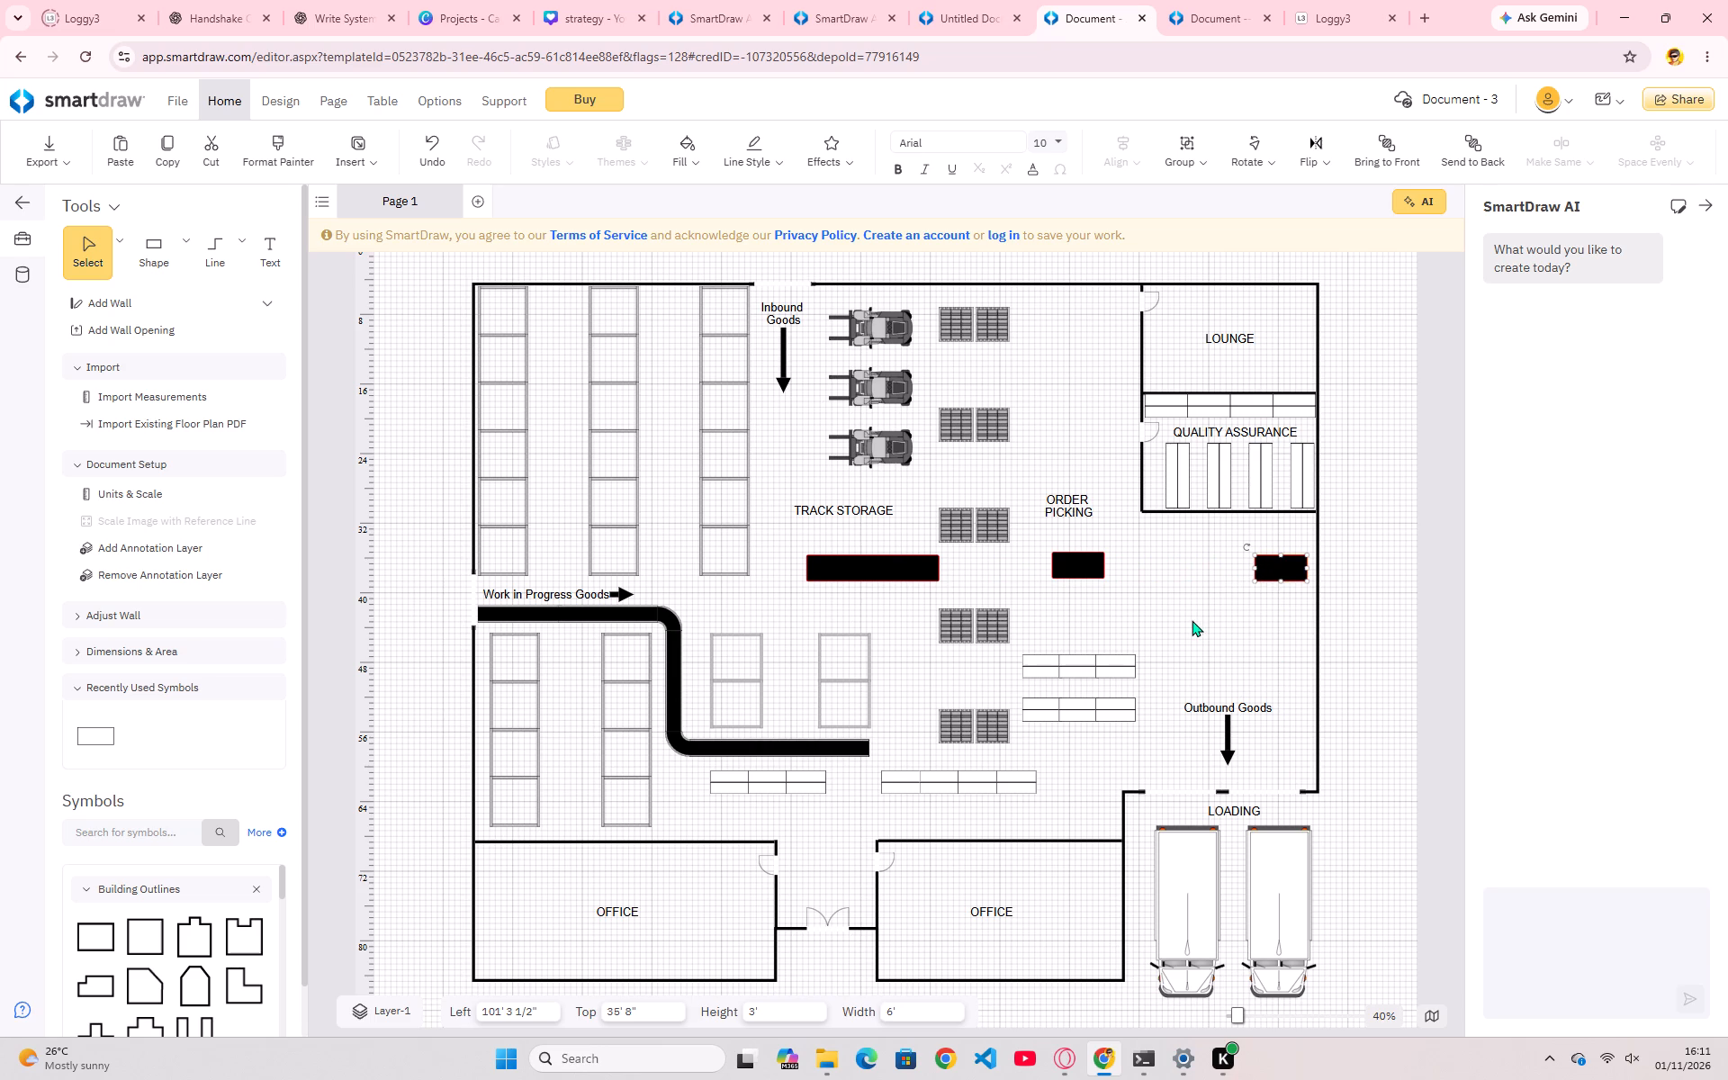
pyautogui.click(1192, 620)
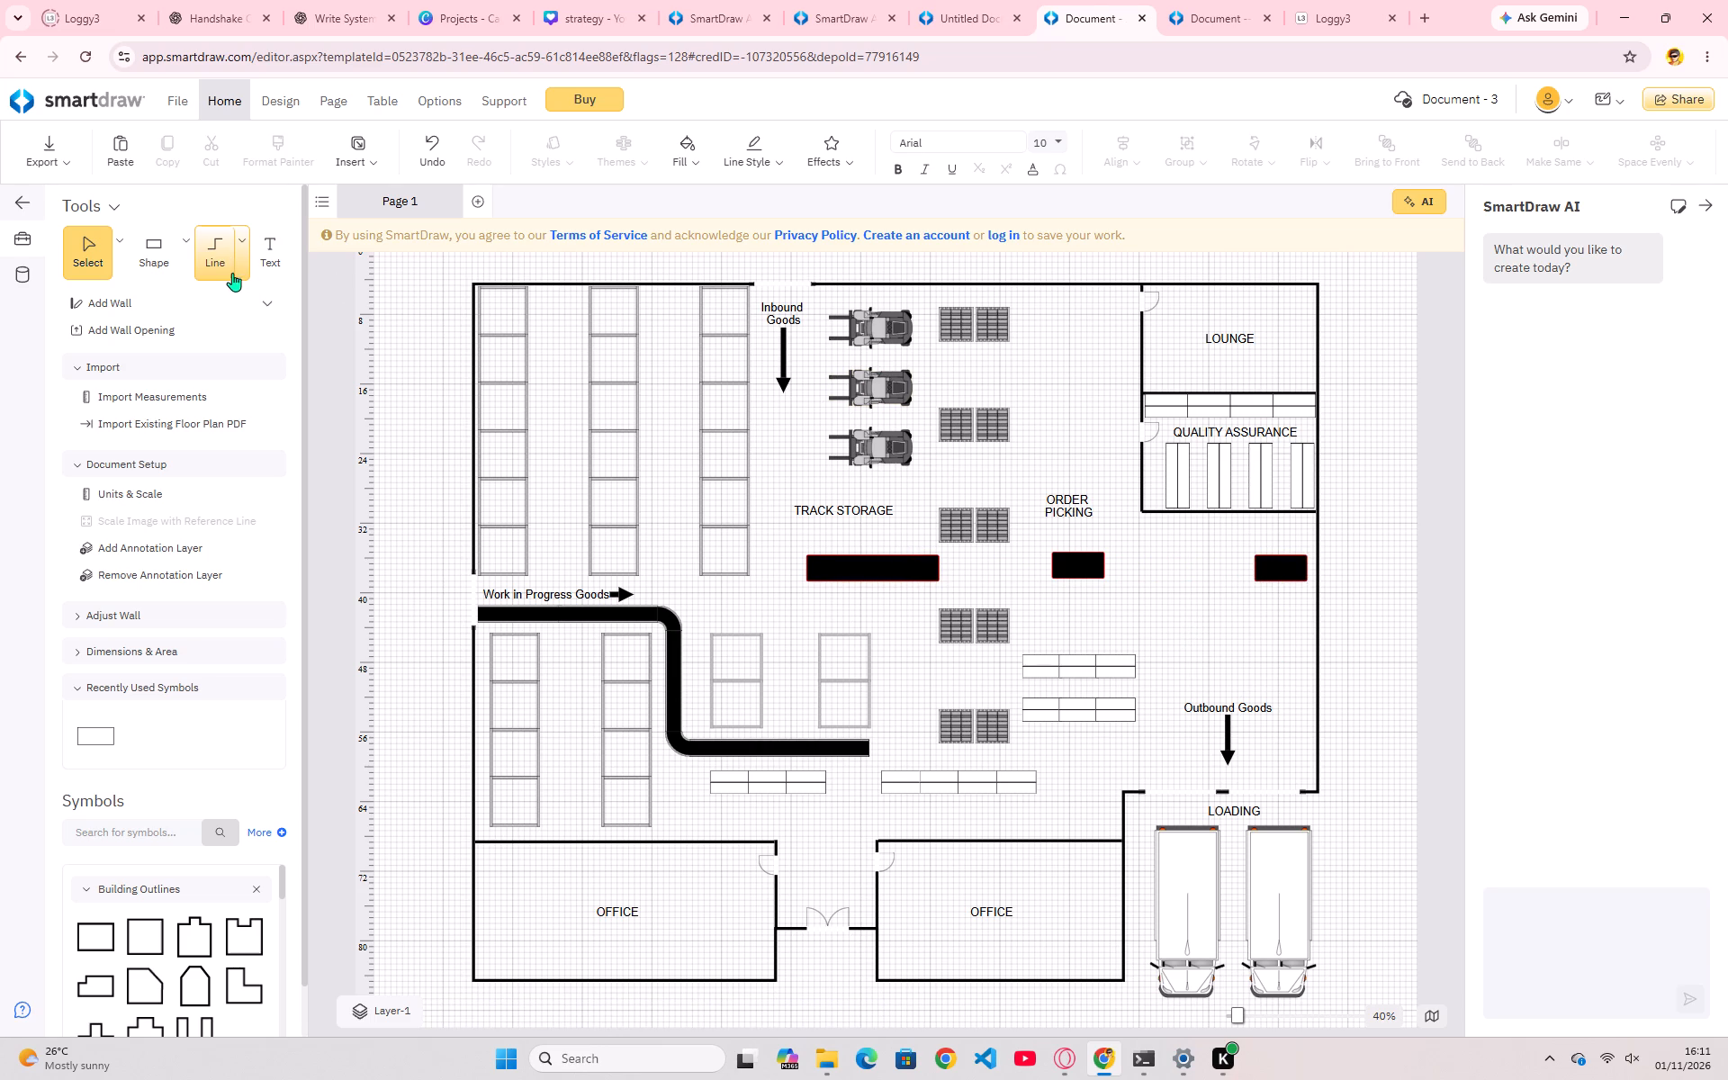
# Draw a straight line from the fourth-row right pallet's upper-right corner to the lower-left corner of the rectangle at the right wall.
pyautogui.click(233, 247)
pyautogui.click(241, 252)
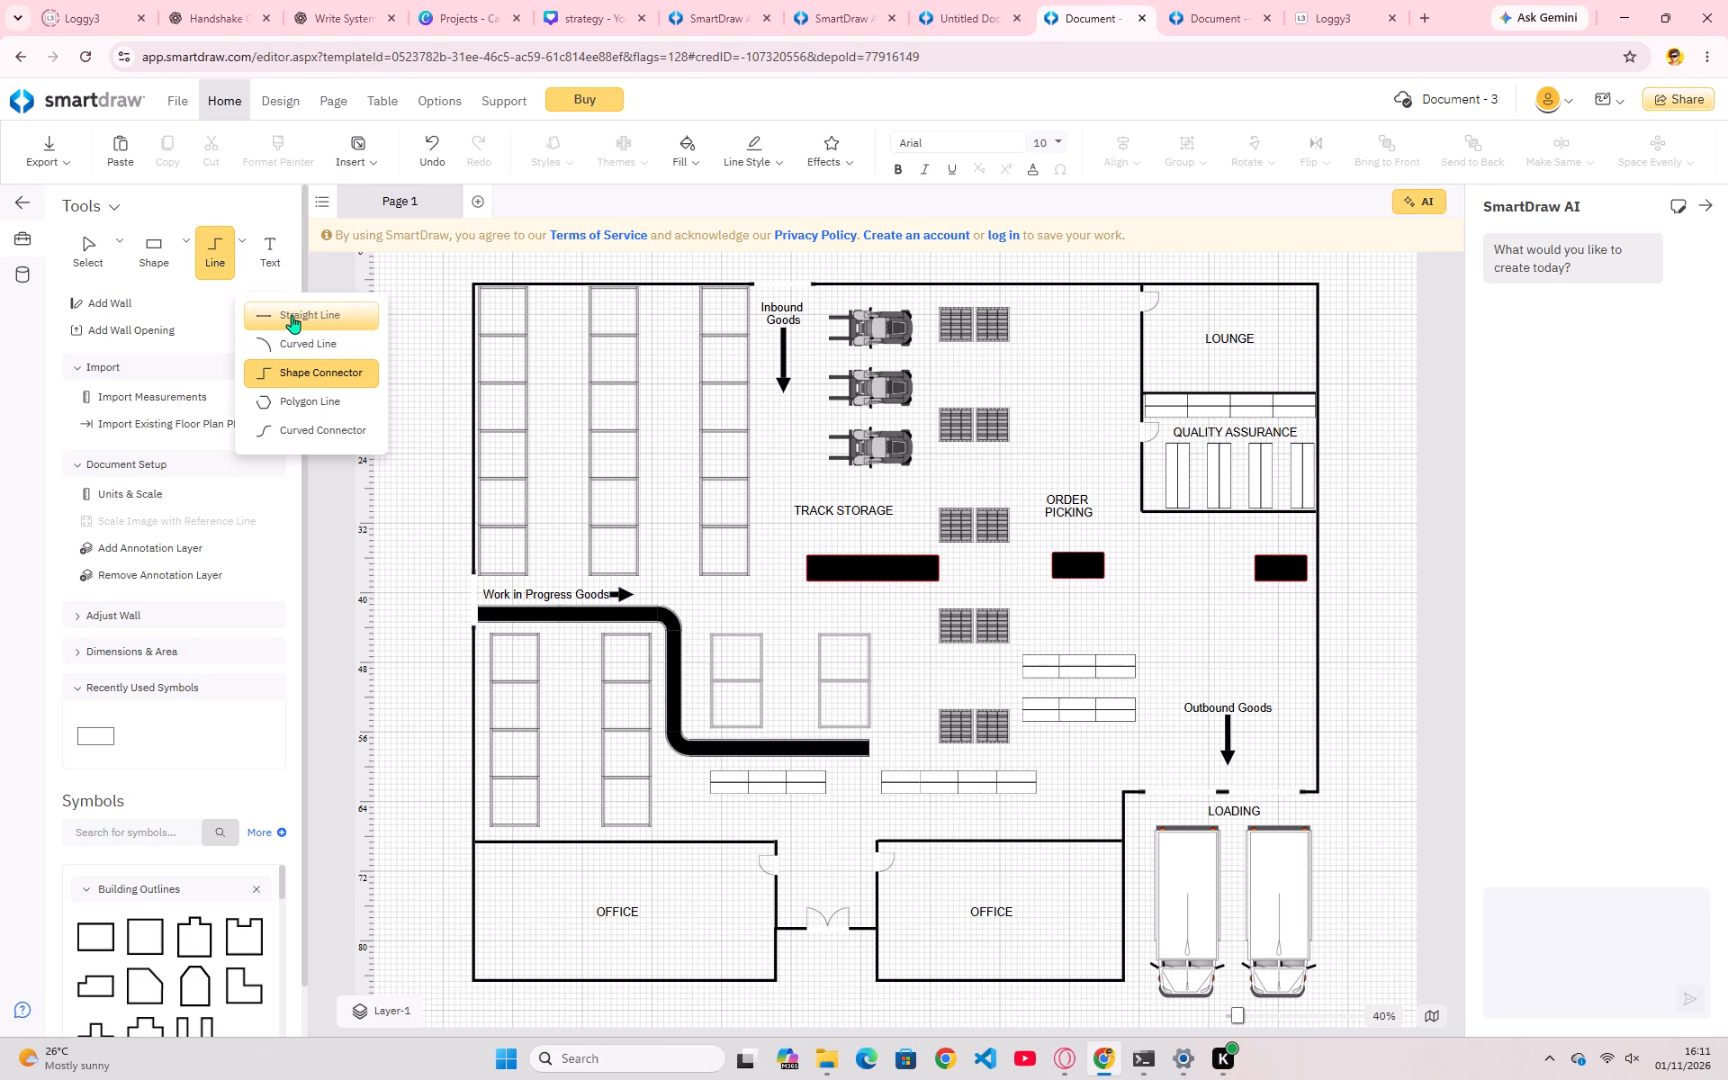
pyautogui.click(292, 315)
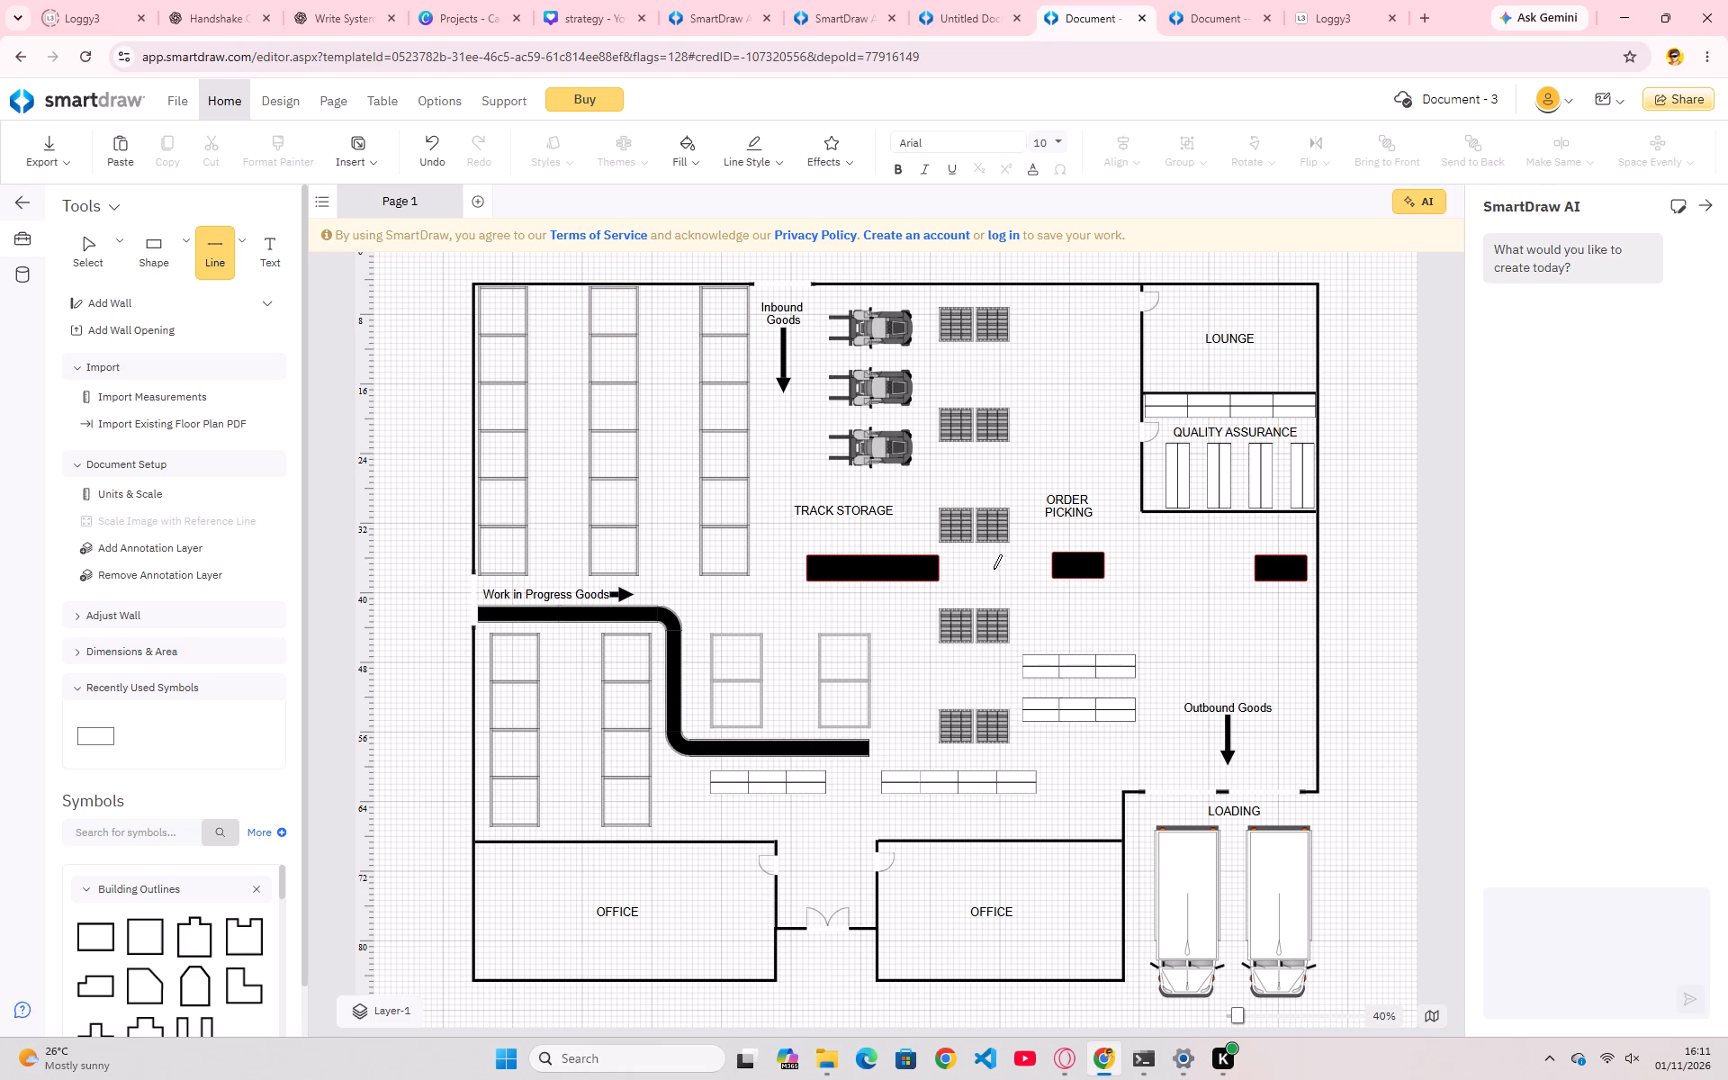
pyautogui.click(1008, 612)
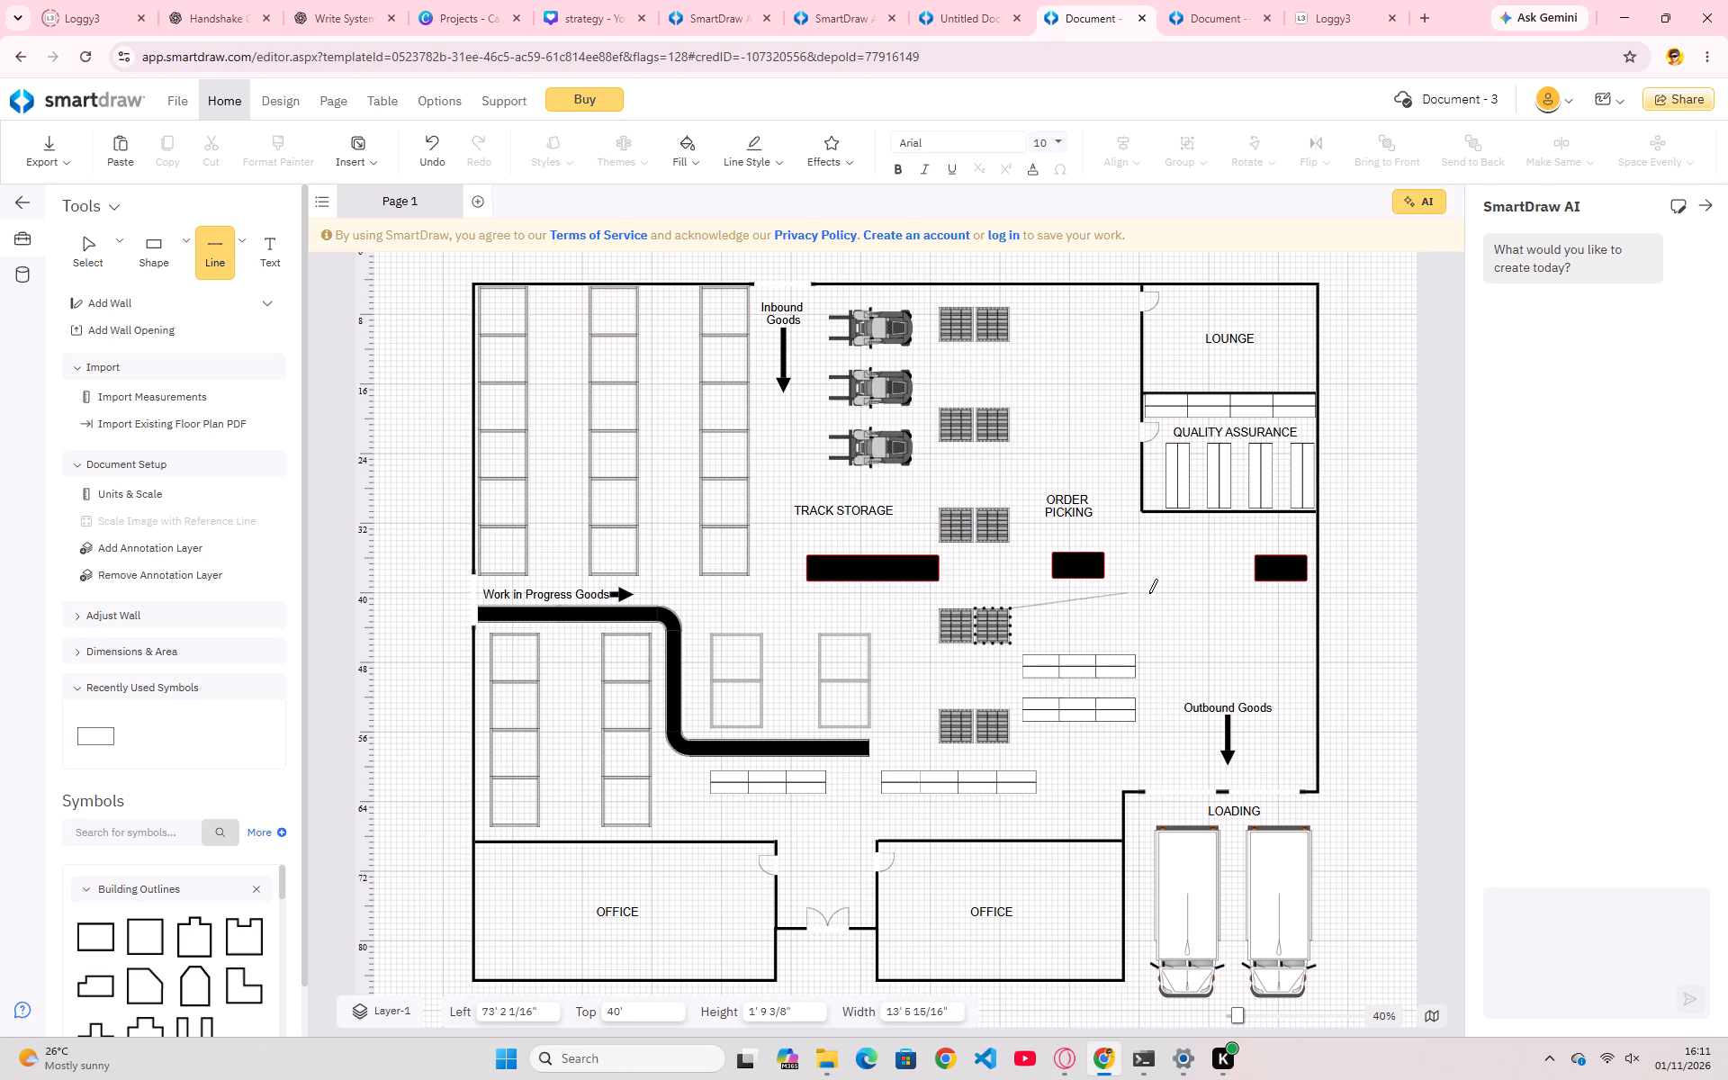
pyautogui.click(1255, 583)
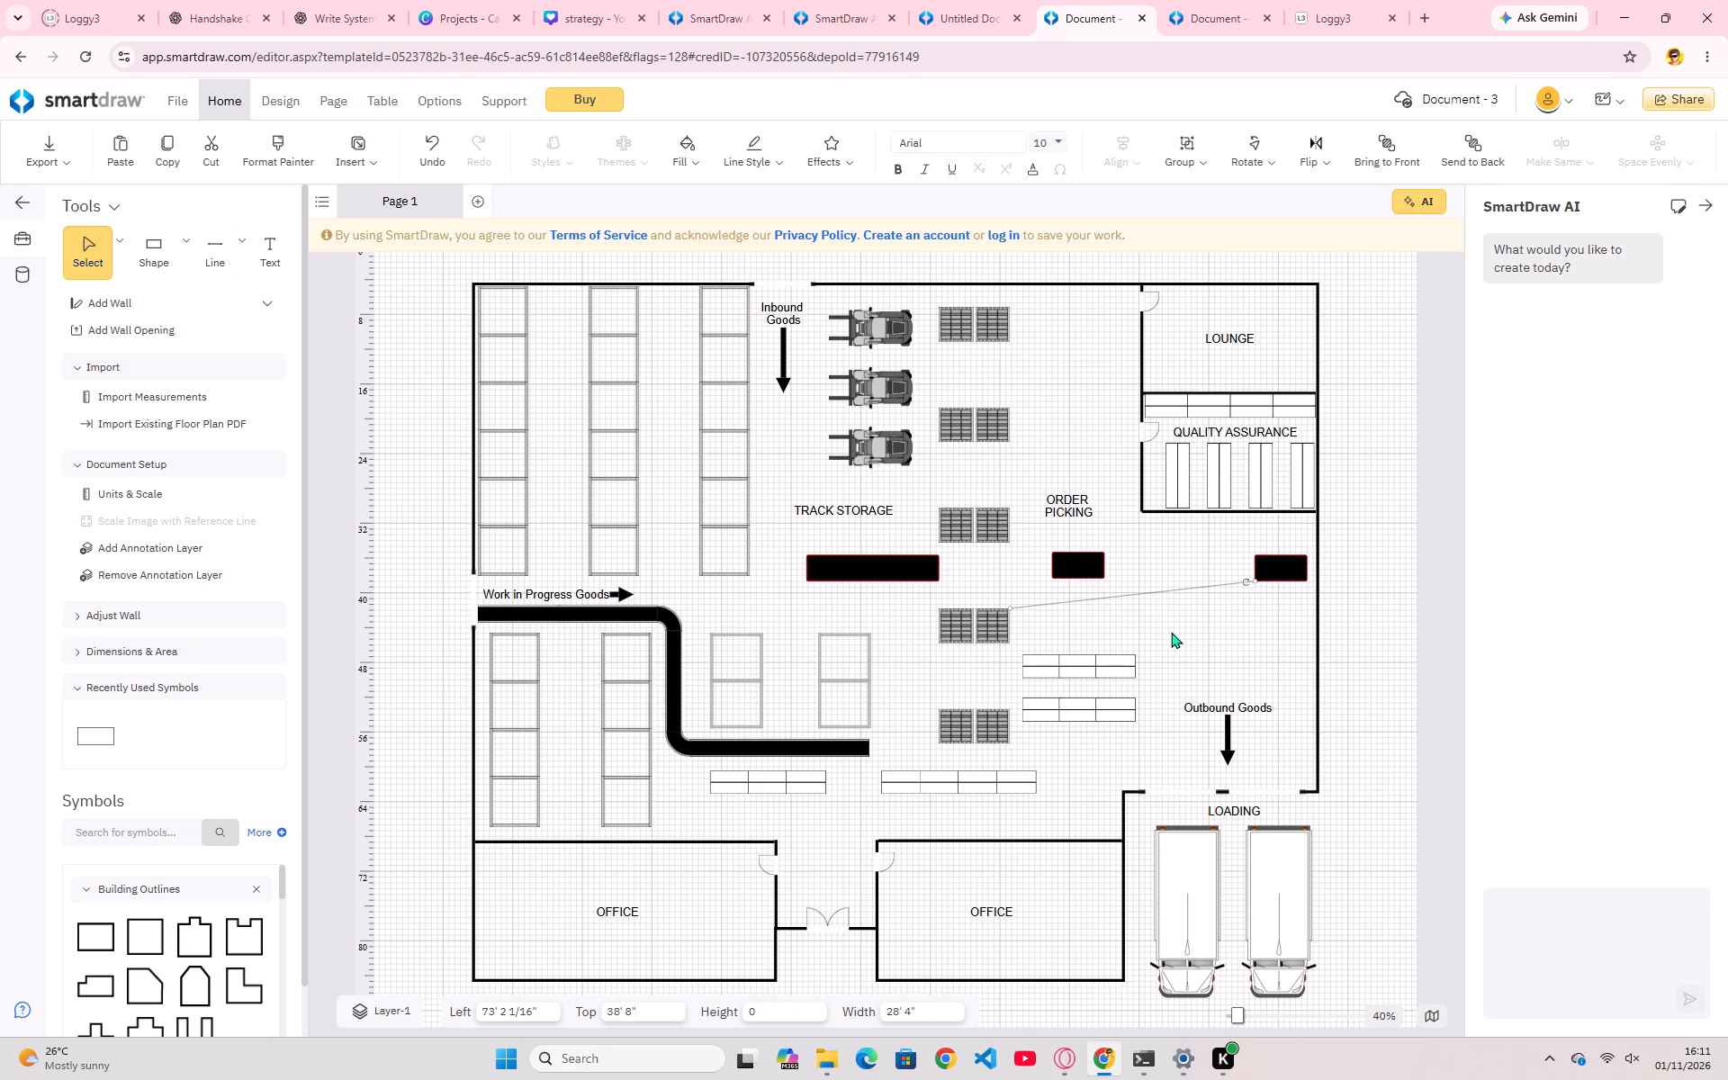
pyautogui.click(1170, 632)
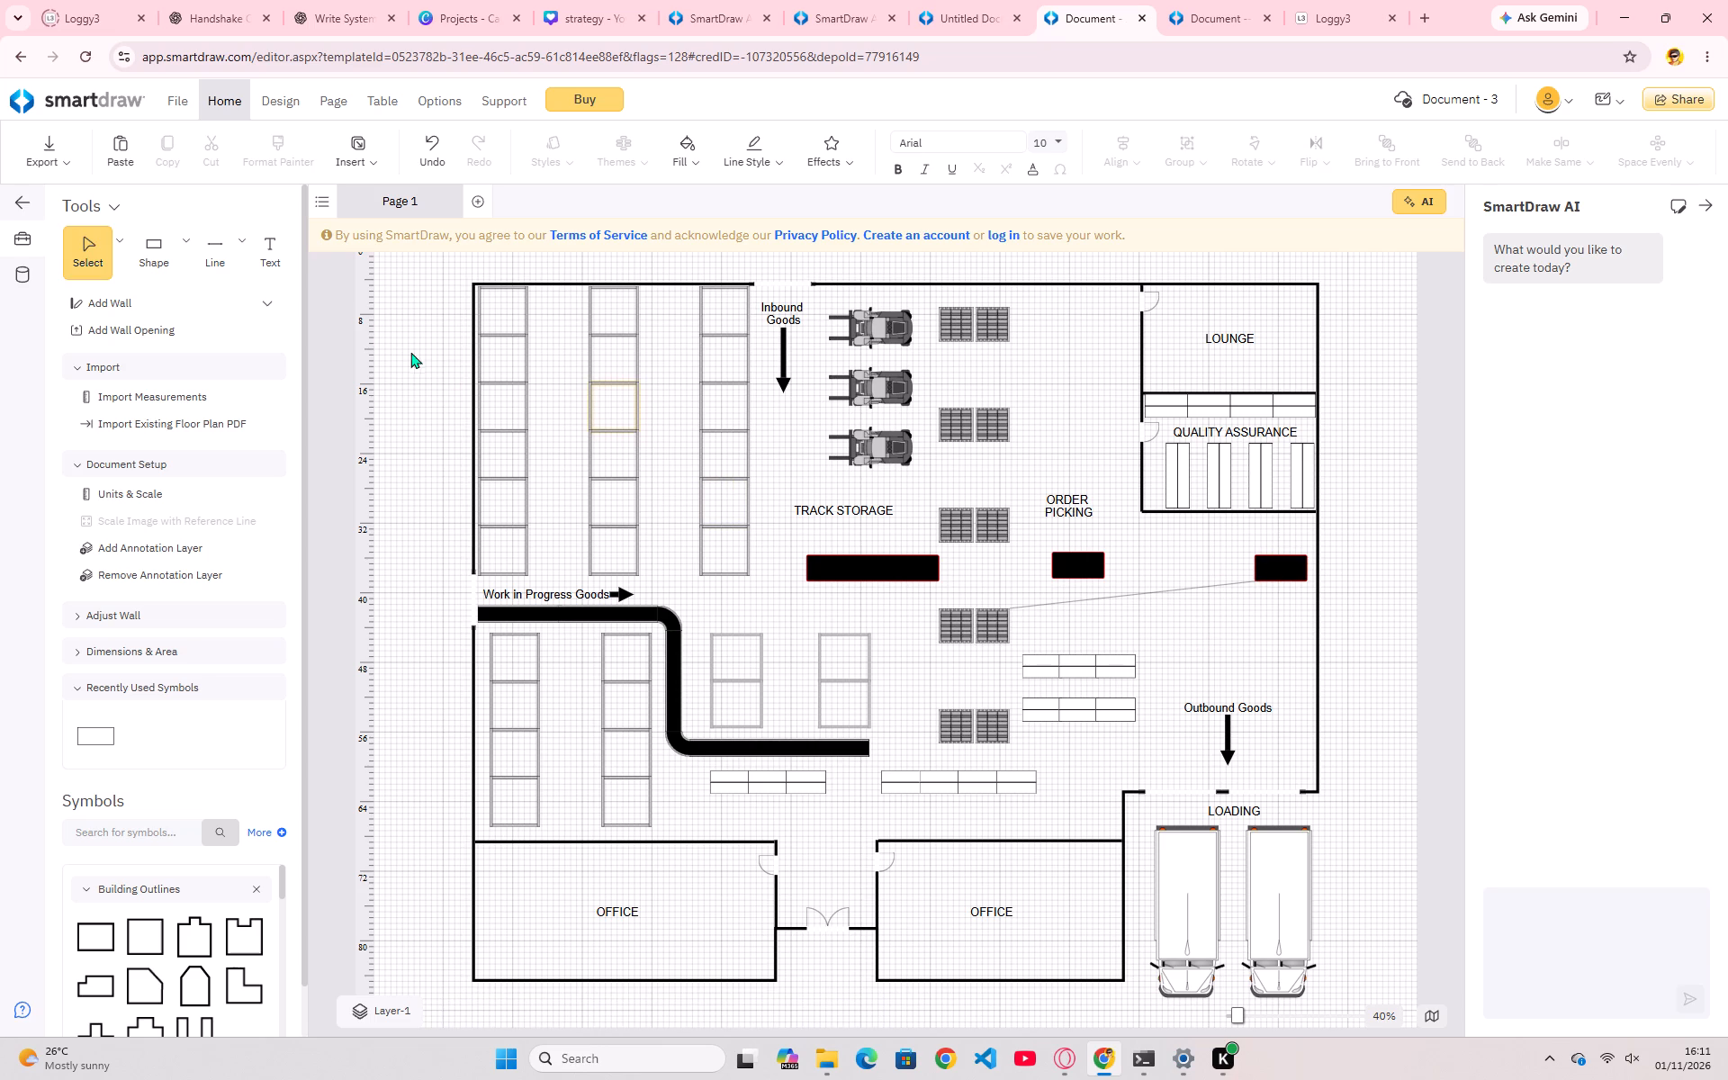
# Draw a straight line from the third-row right pallet's upper-right corner to the upper-left corner of the rectangle at the right wall.
pyautogui.click(250, 258)
pyautogui.click(232, 249)
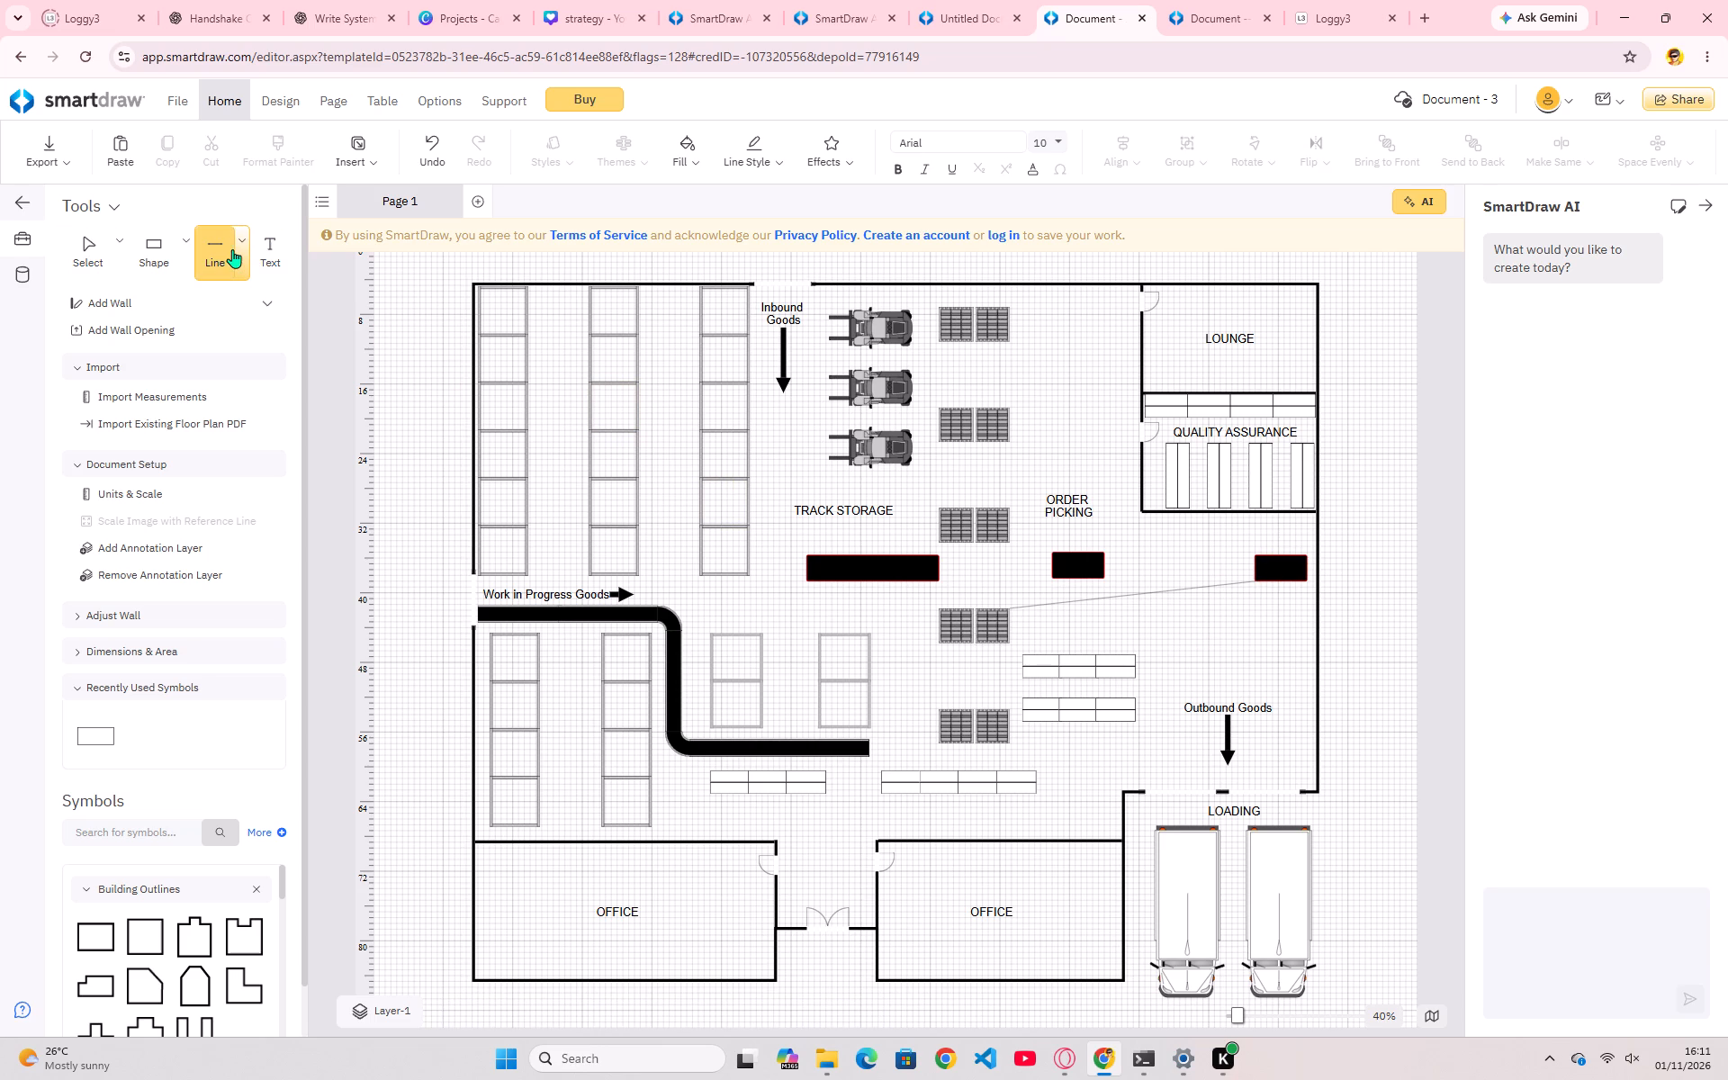
pyautogui.click(240, 241)
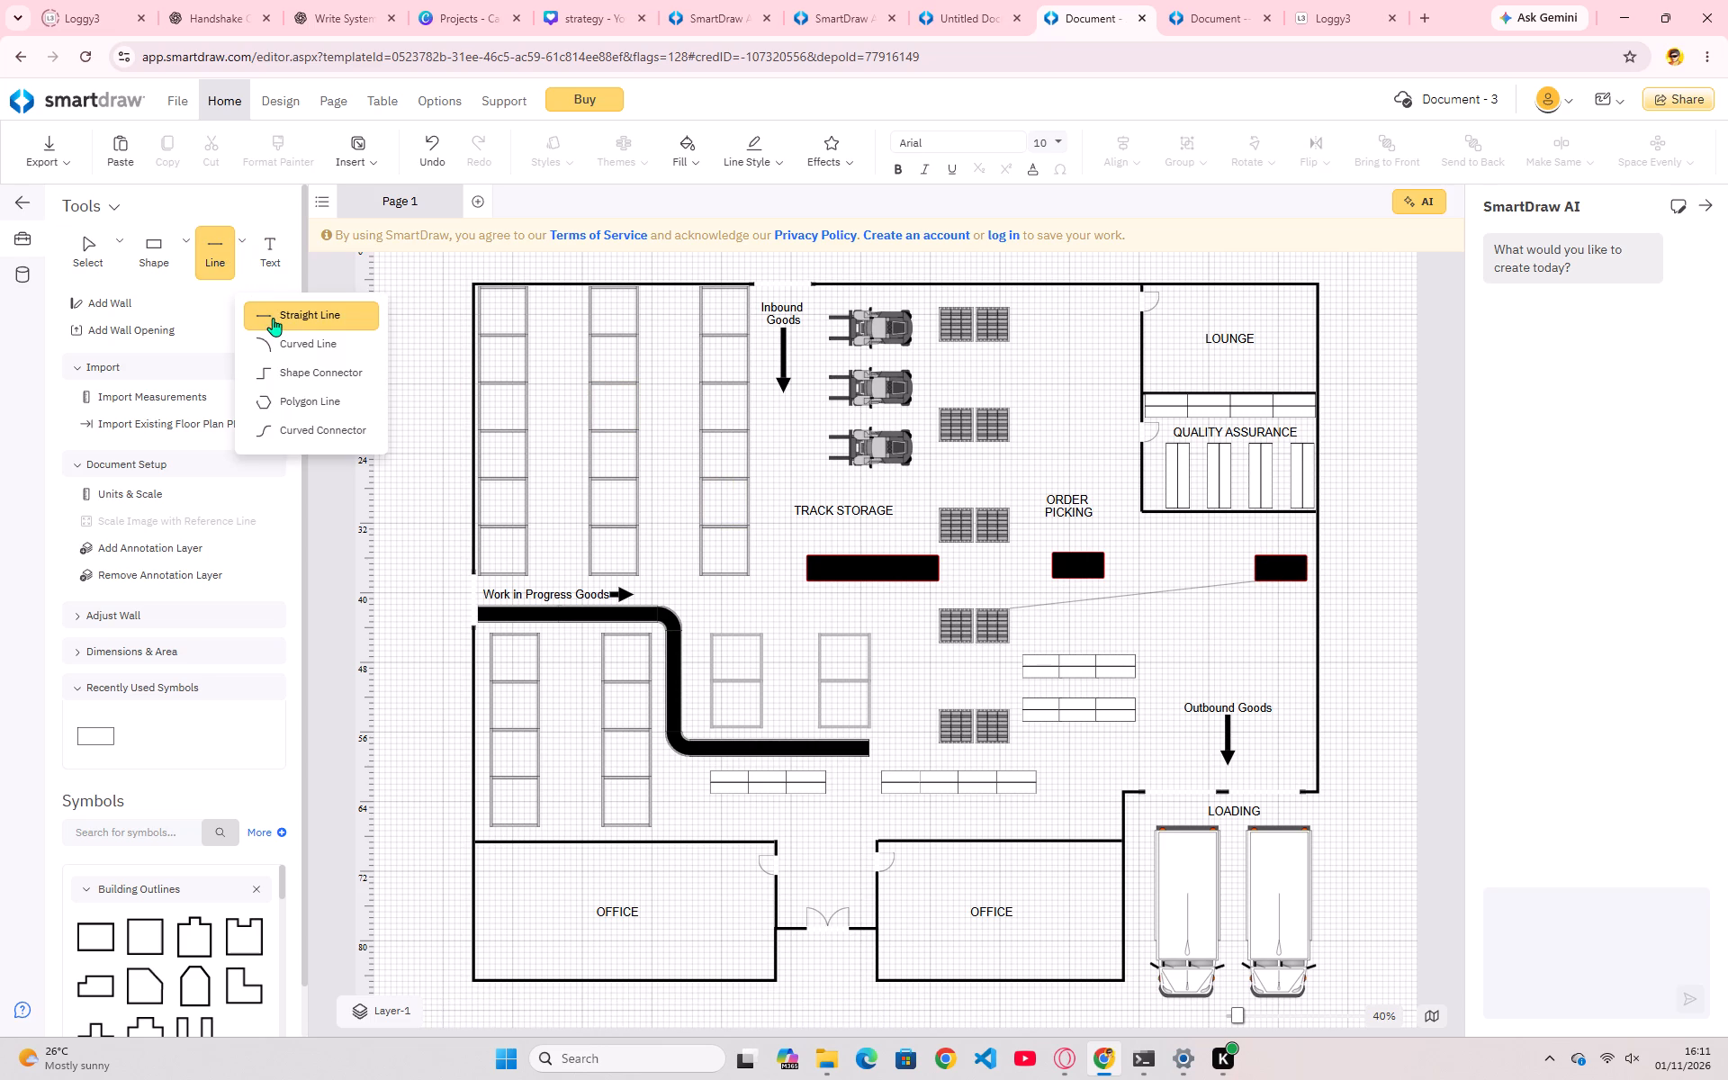
pyautogui.click(273, 318)
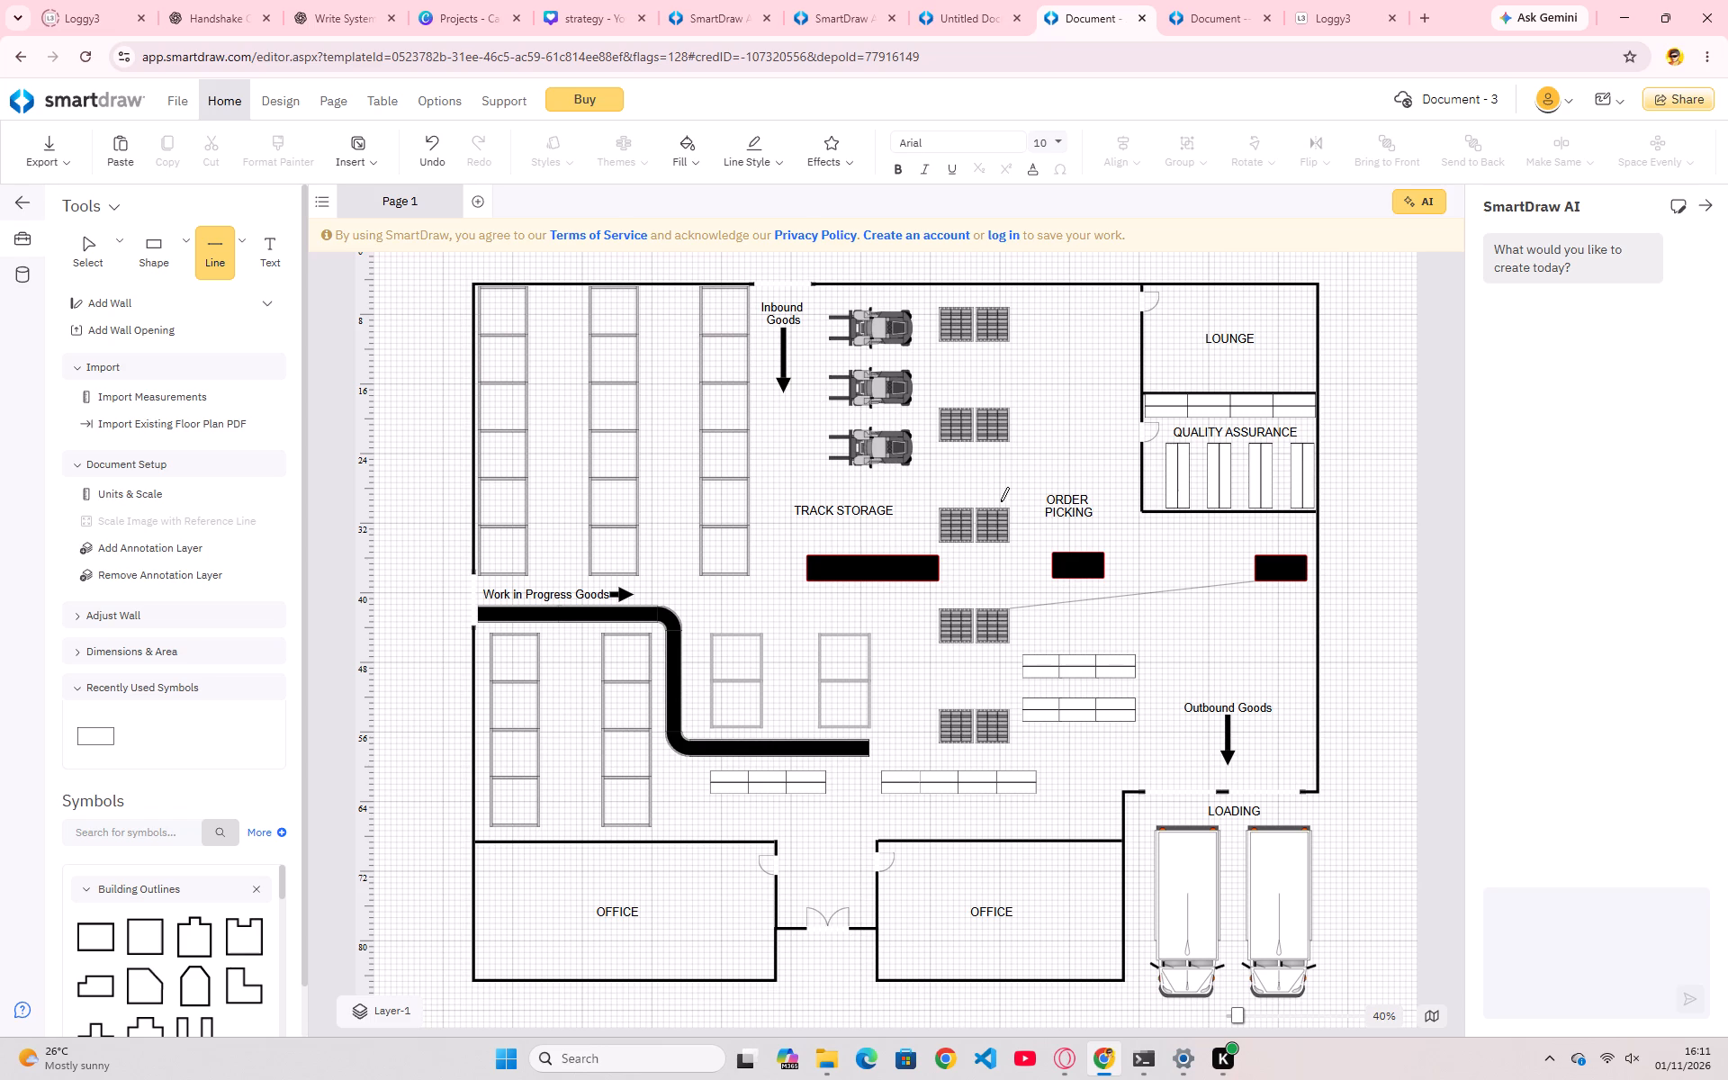
pyautogui.click(1008, 510)
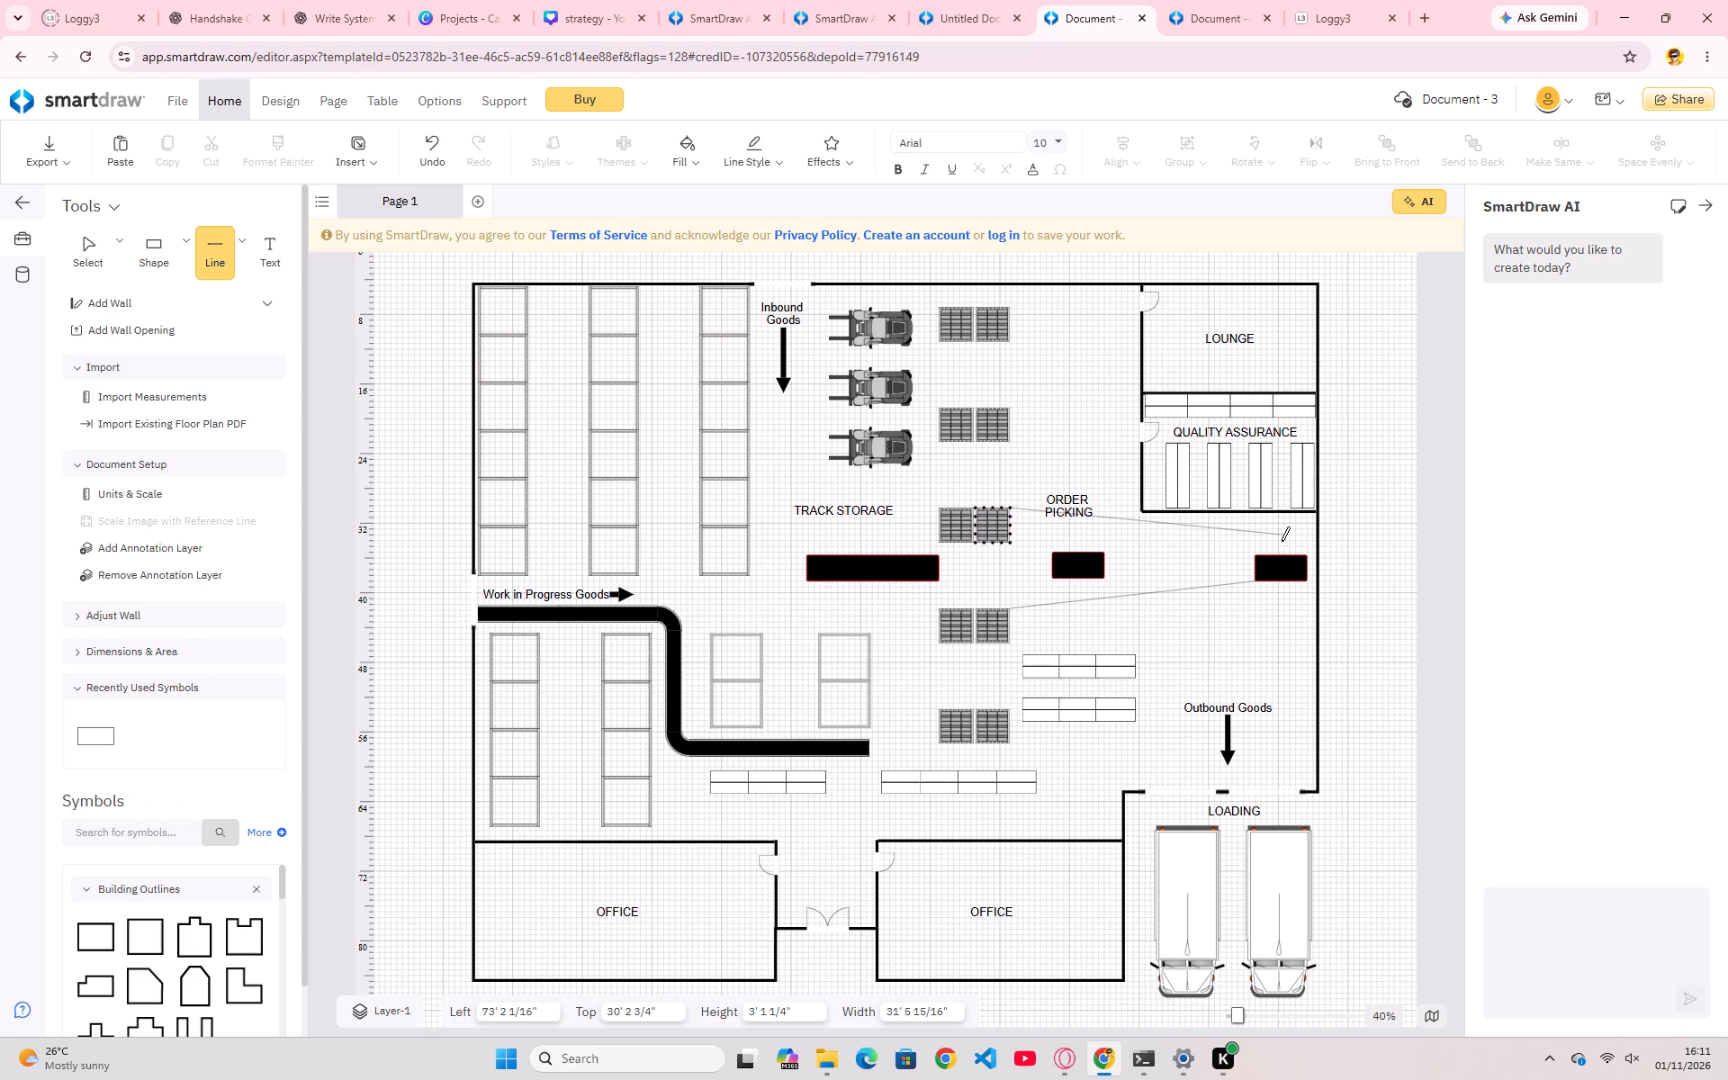
pyautogui.click(1255, 558)
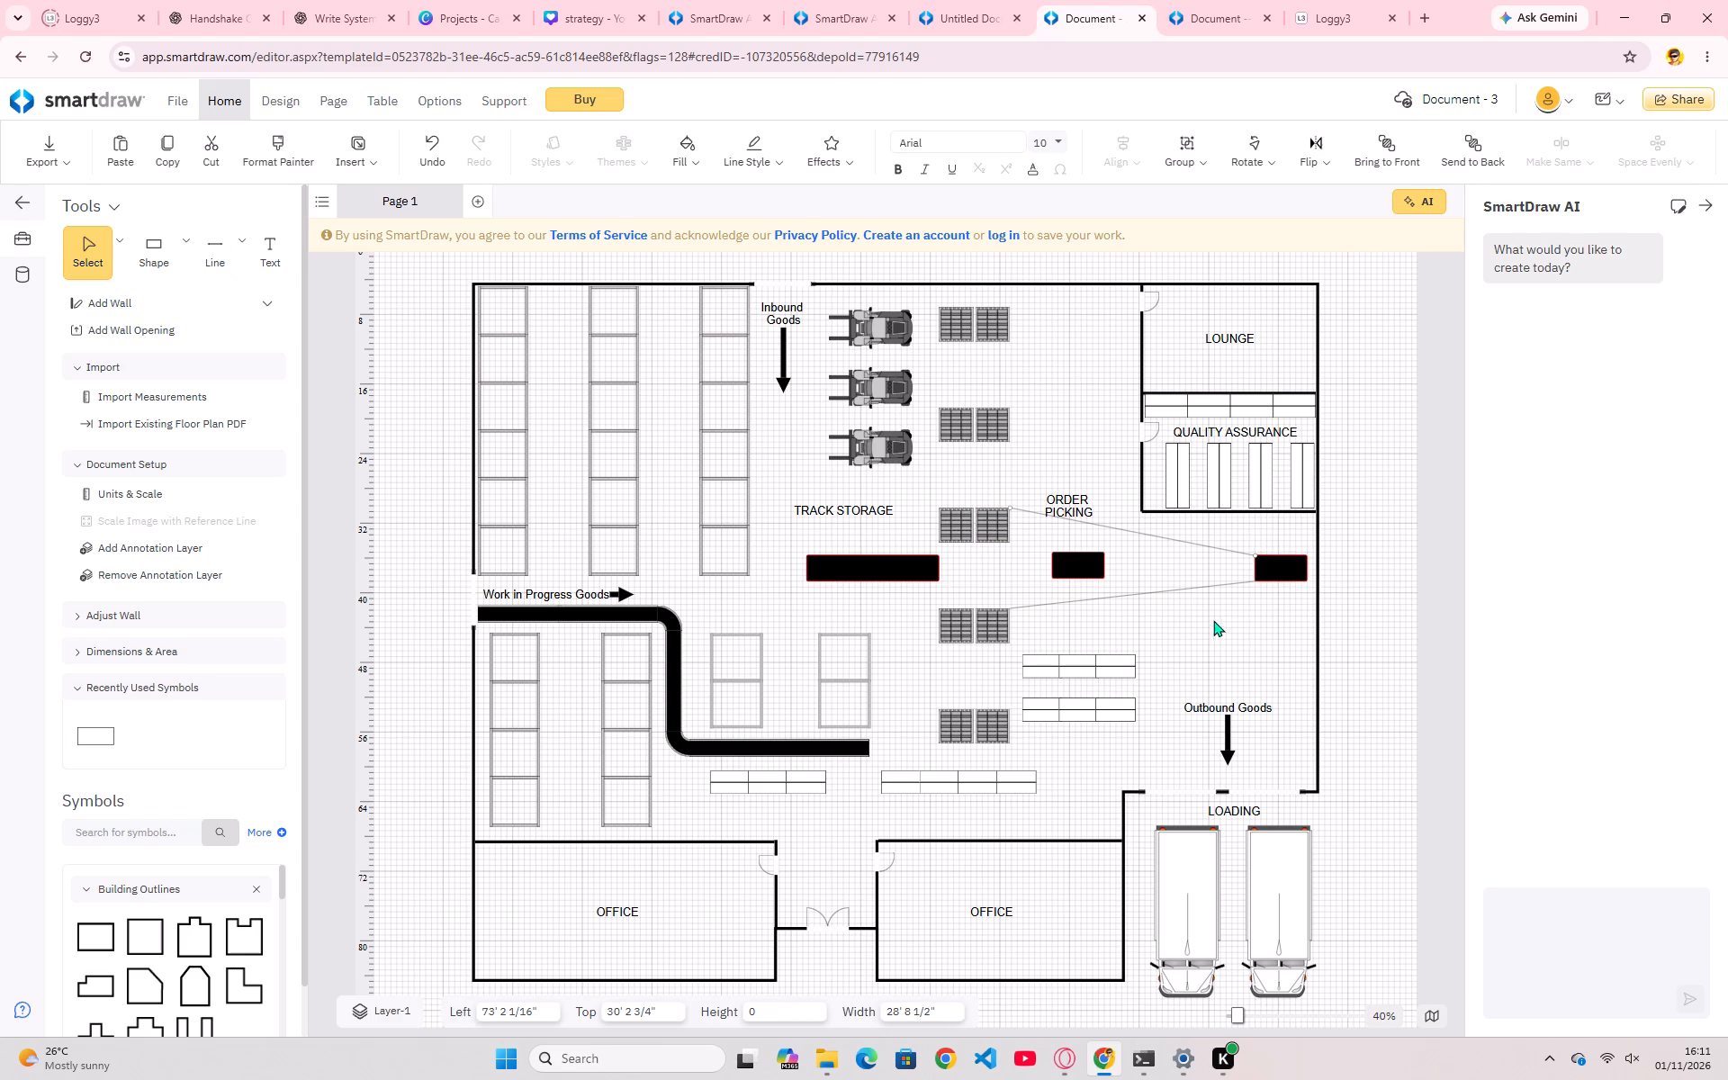
pyautogui.click(1212, 621)
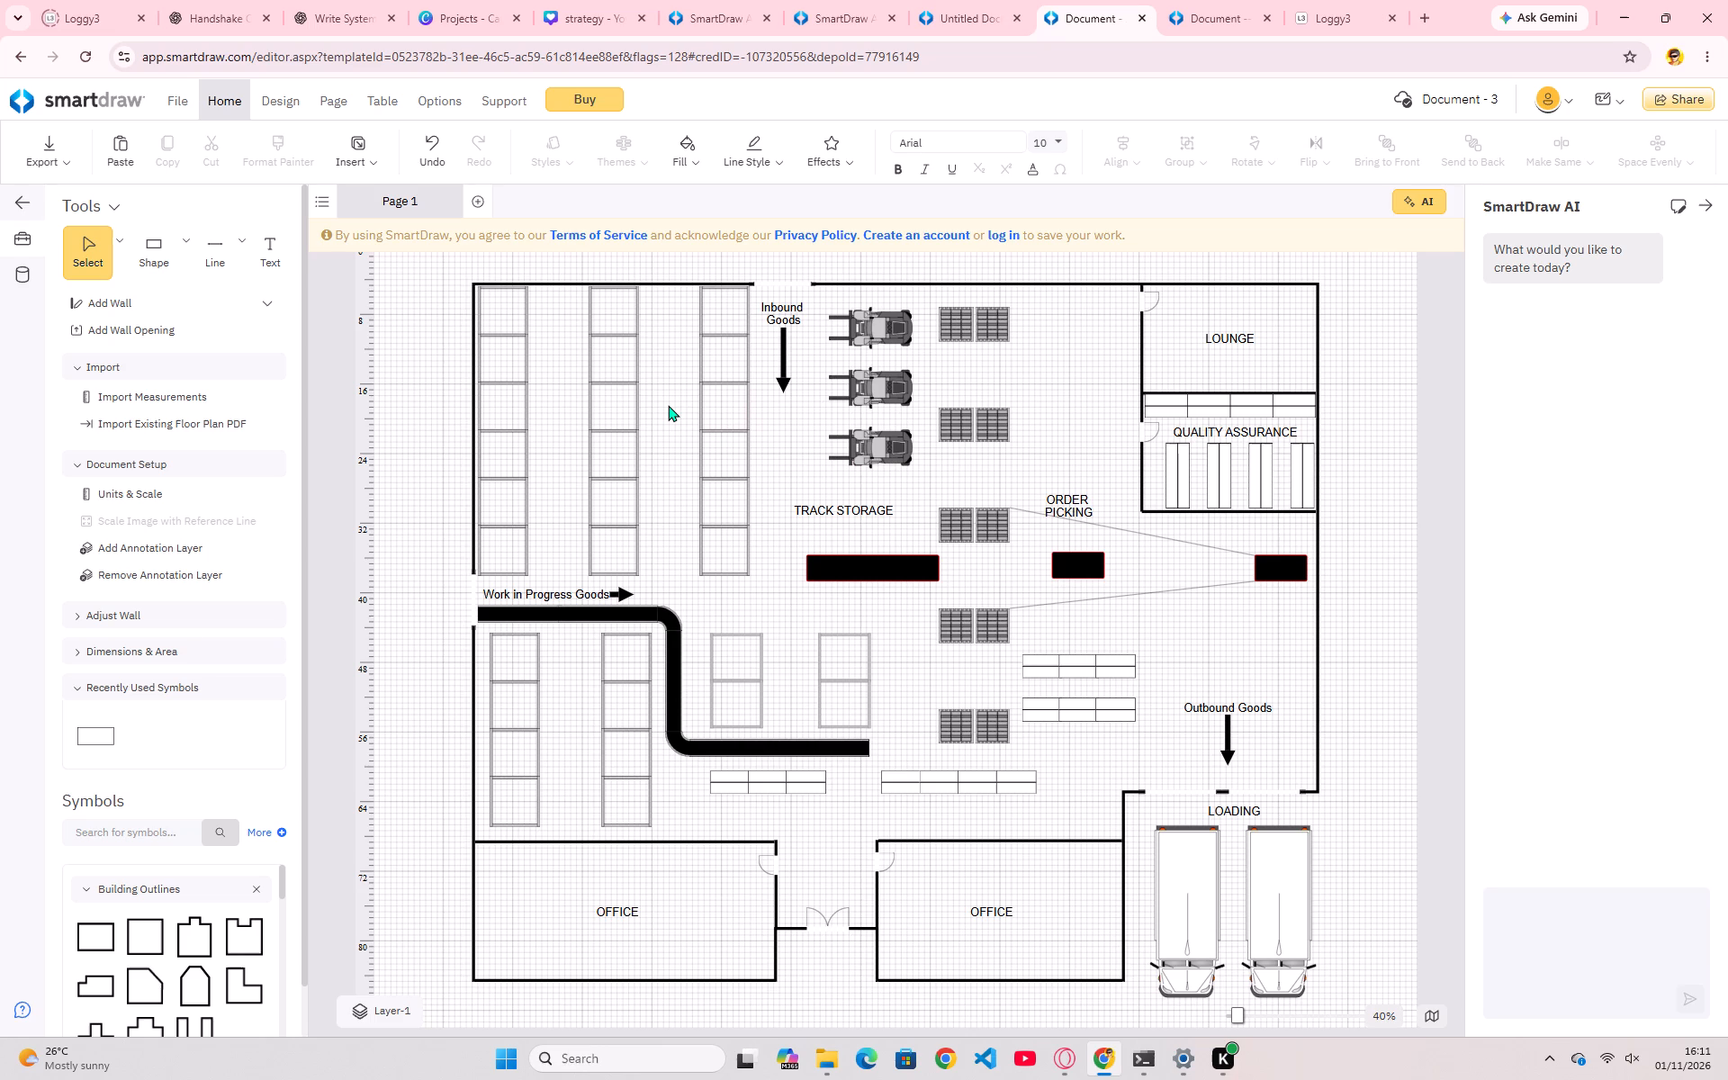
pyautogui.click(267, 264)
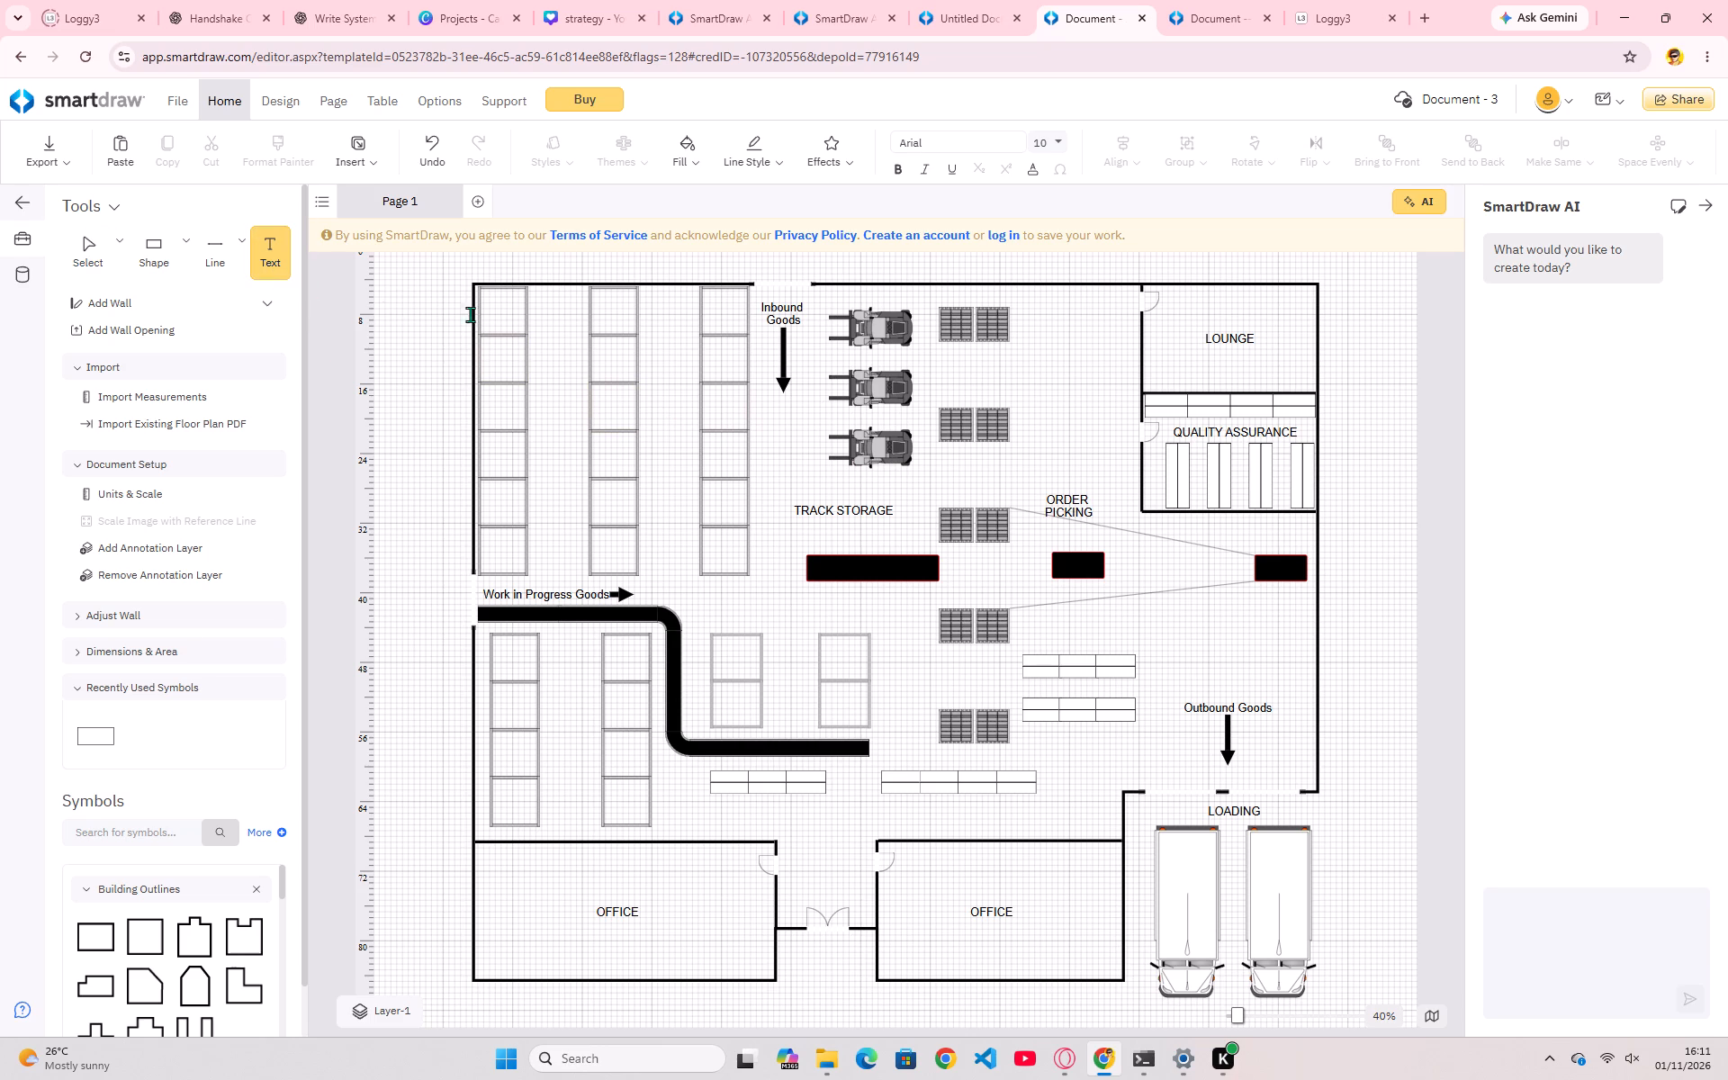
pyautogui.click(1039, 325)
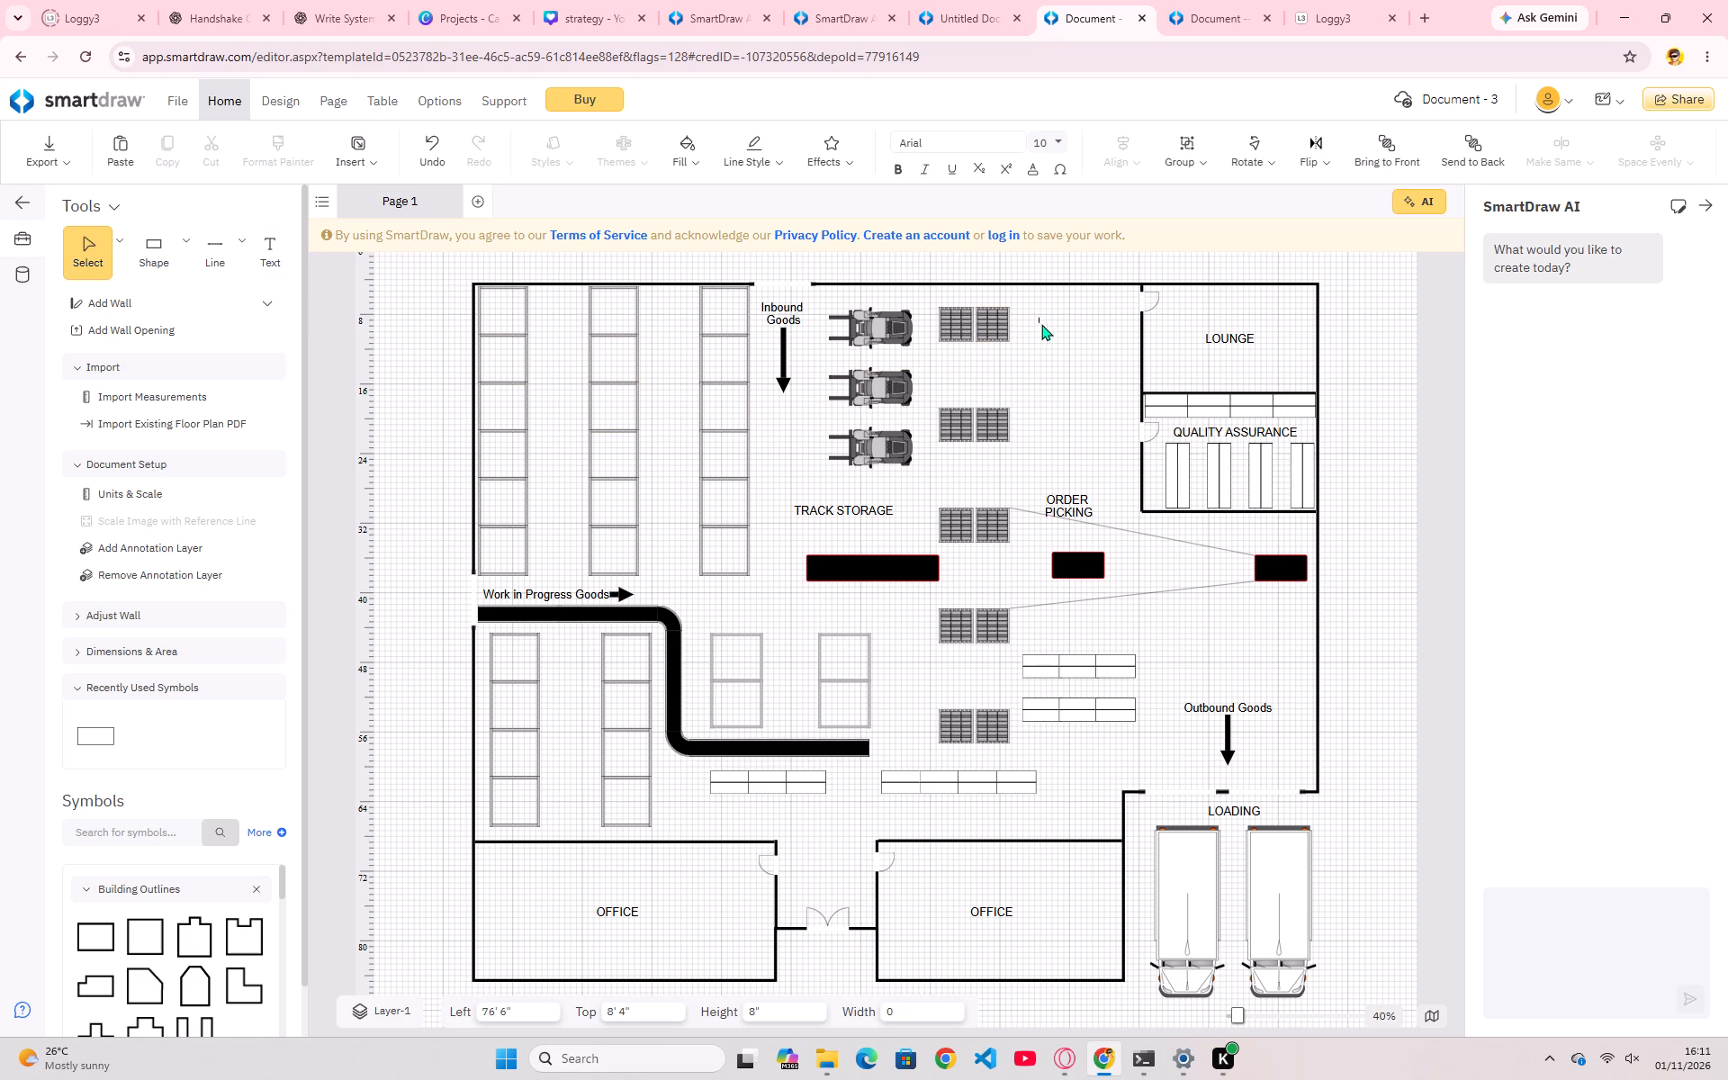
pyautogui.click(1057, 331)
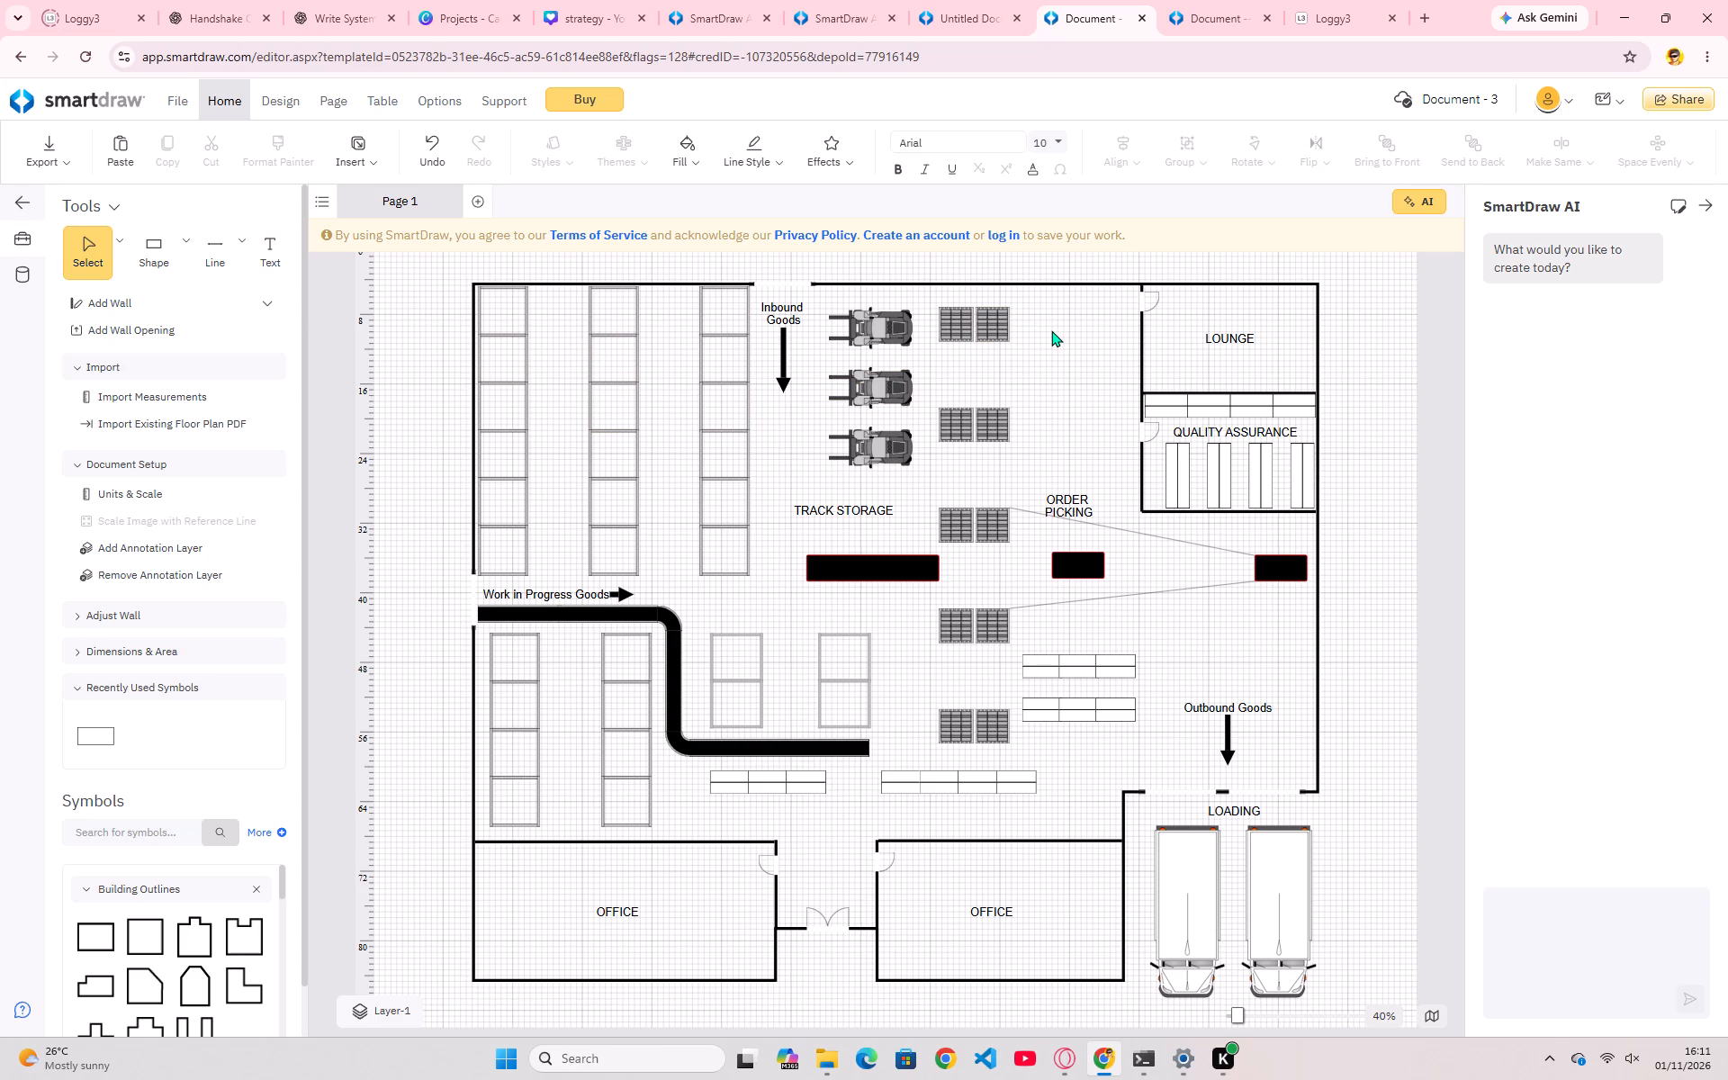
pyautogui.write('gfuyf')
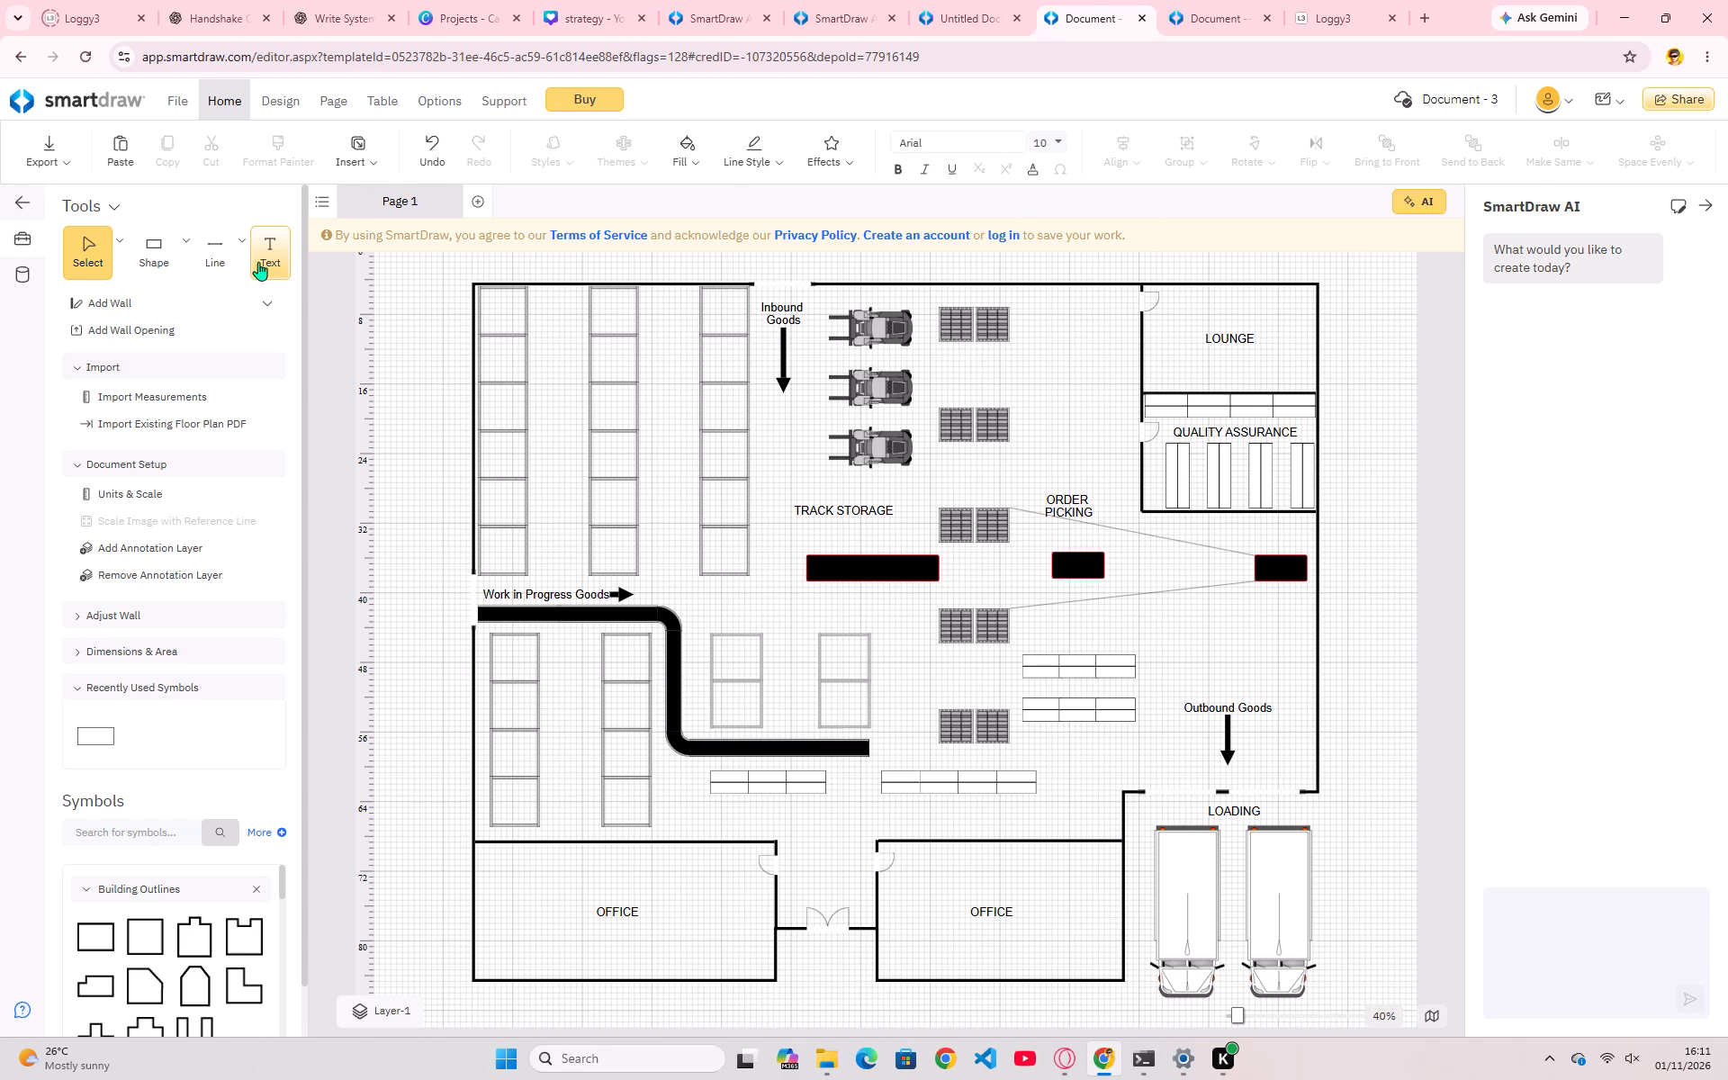
# Add the text label "pvc area" beside the top pallet pair, at about 76' 7" left and 7' 5" top.
pyautogui.click(258, 262)
pyautogui.click(1039, 317)
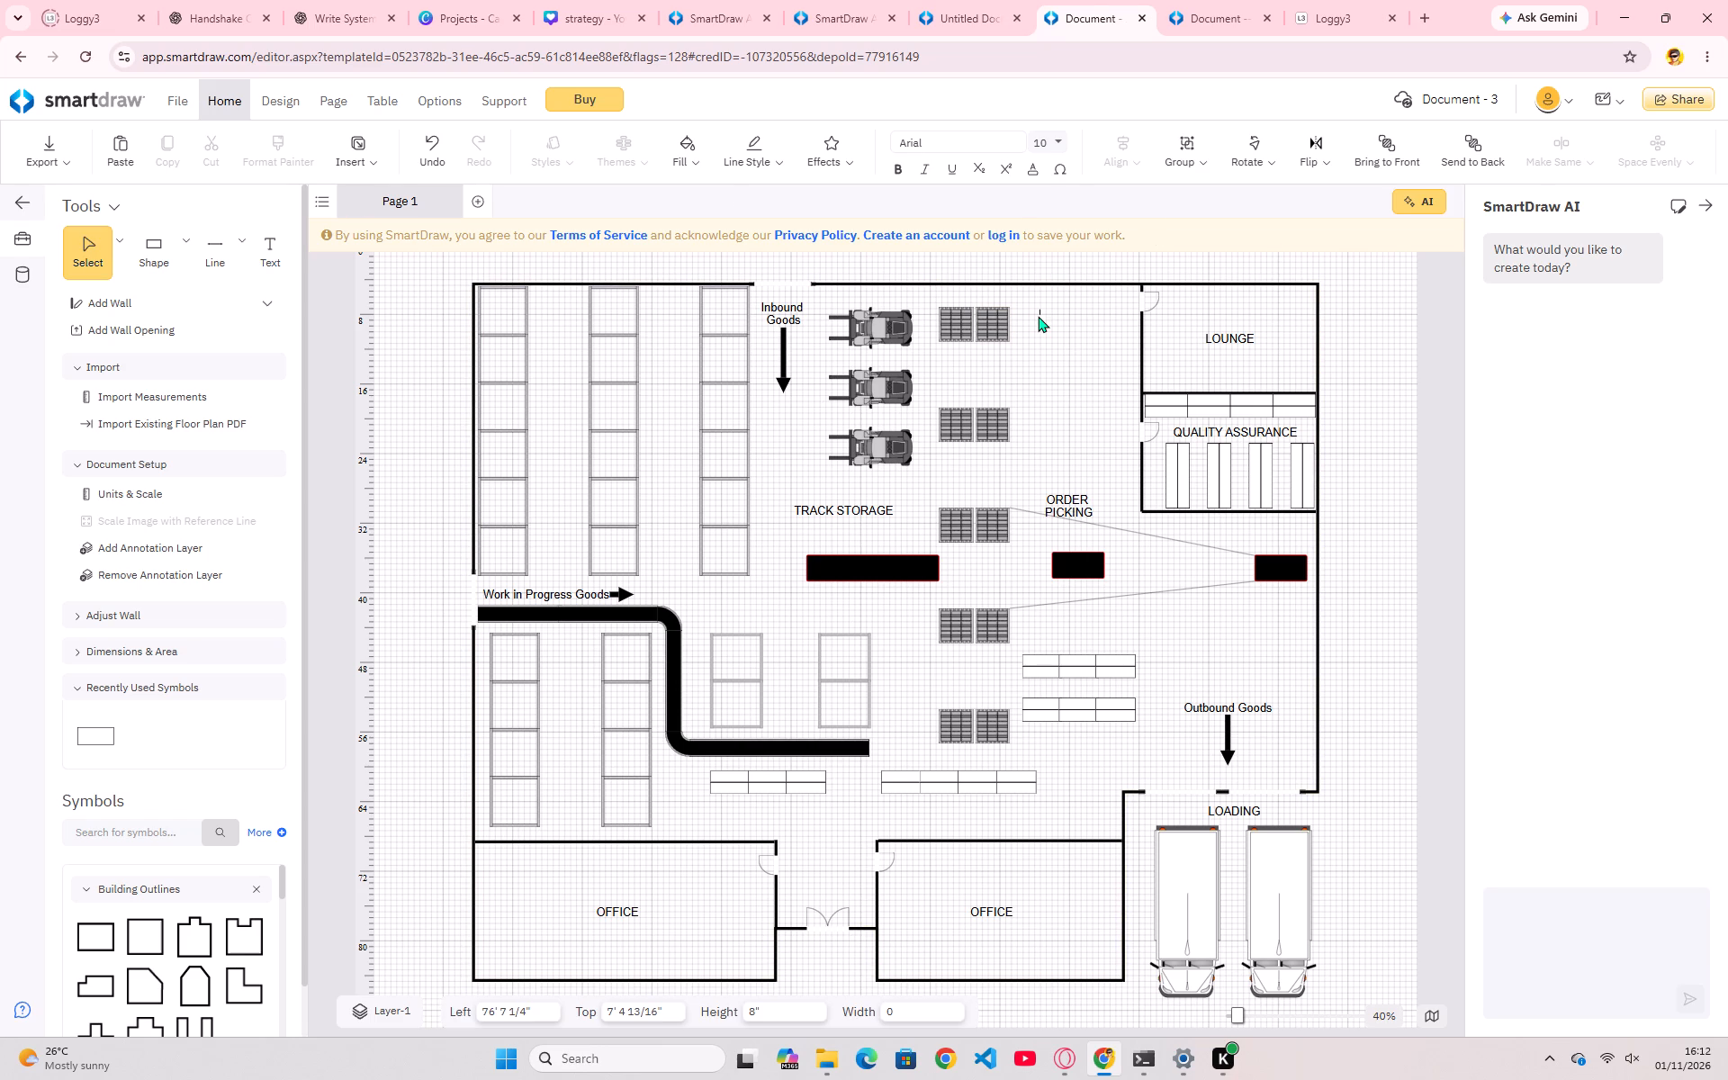
pyautogui.press('p')
pyautogui.press('BackSpace')
pyautogui.write('pvc at')
pyautogui.press('BackSpace')
pyautogui.write('rea')
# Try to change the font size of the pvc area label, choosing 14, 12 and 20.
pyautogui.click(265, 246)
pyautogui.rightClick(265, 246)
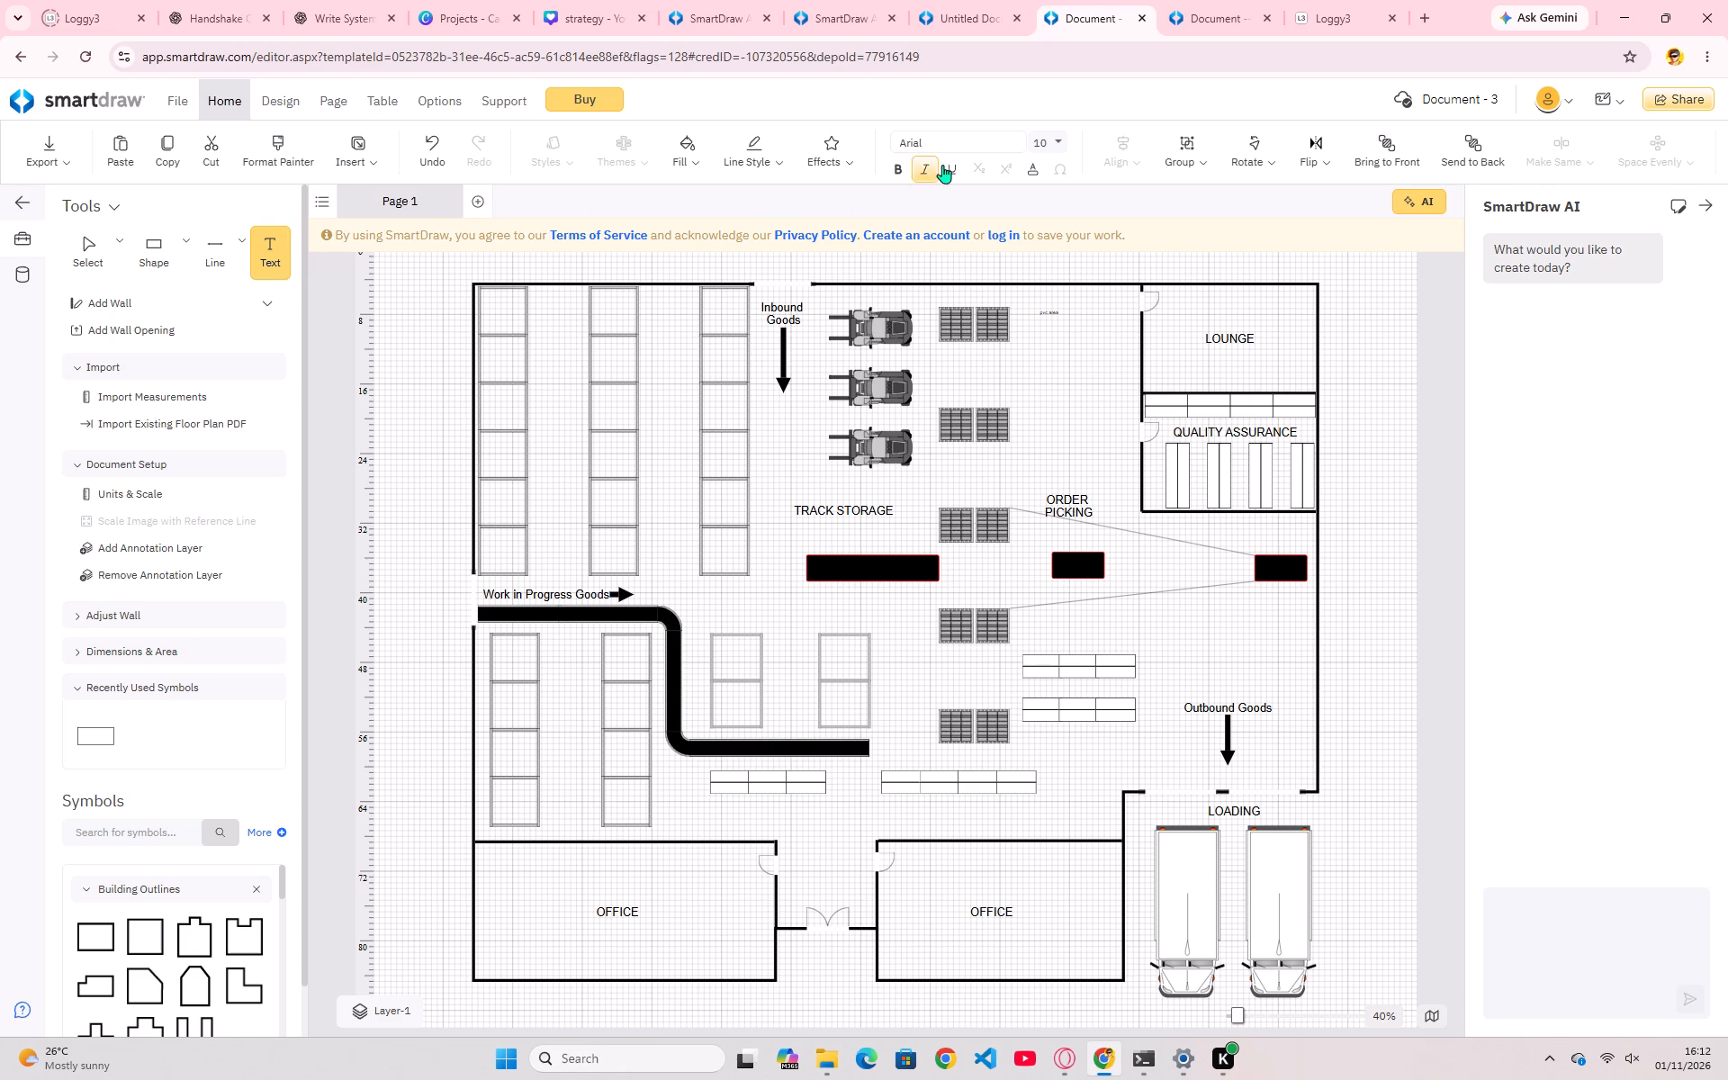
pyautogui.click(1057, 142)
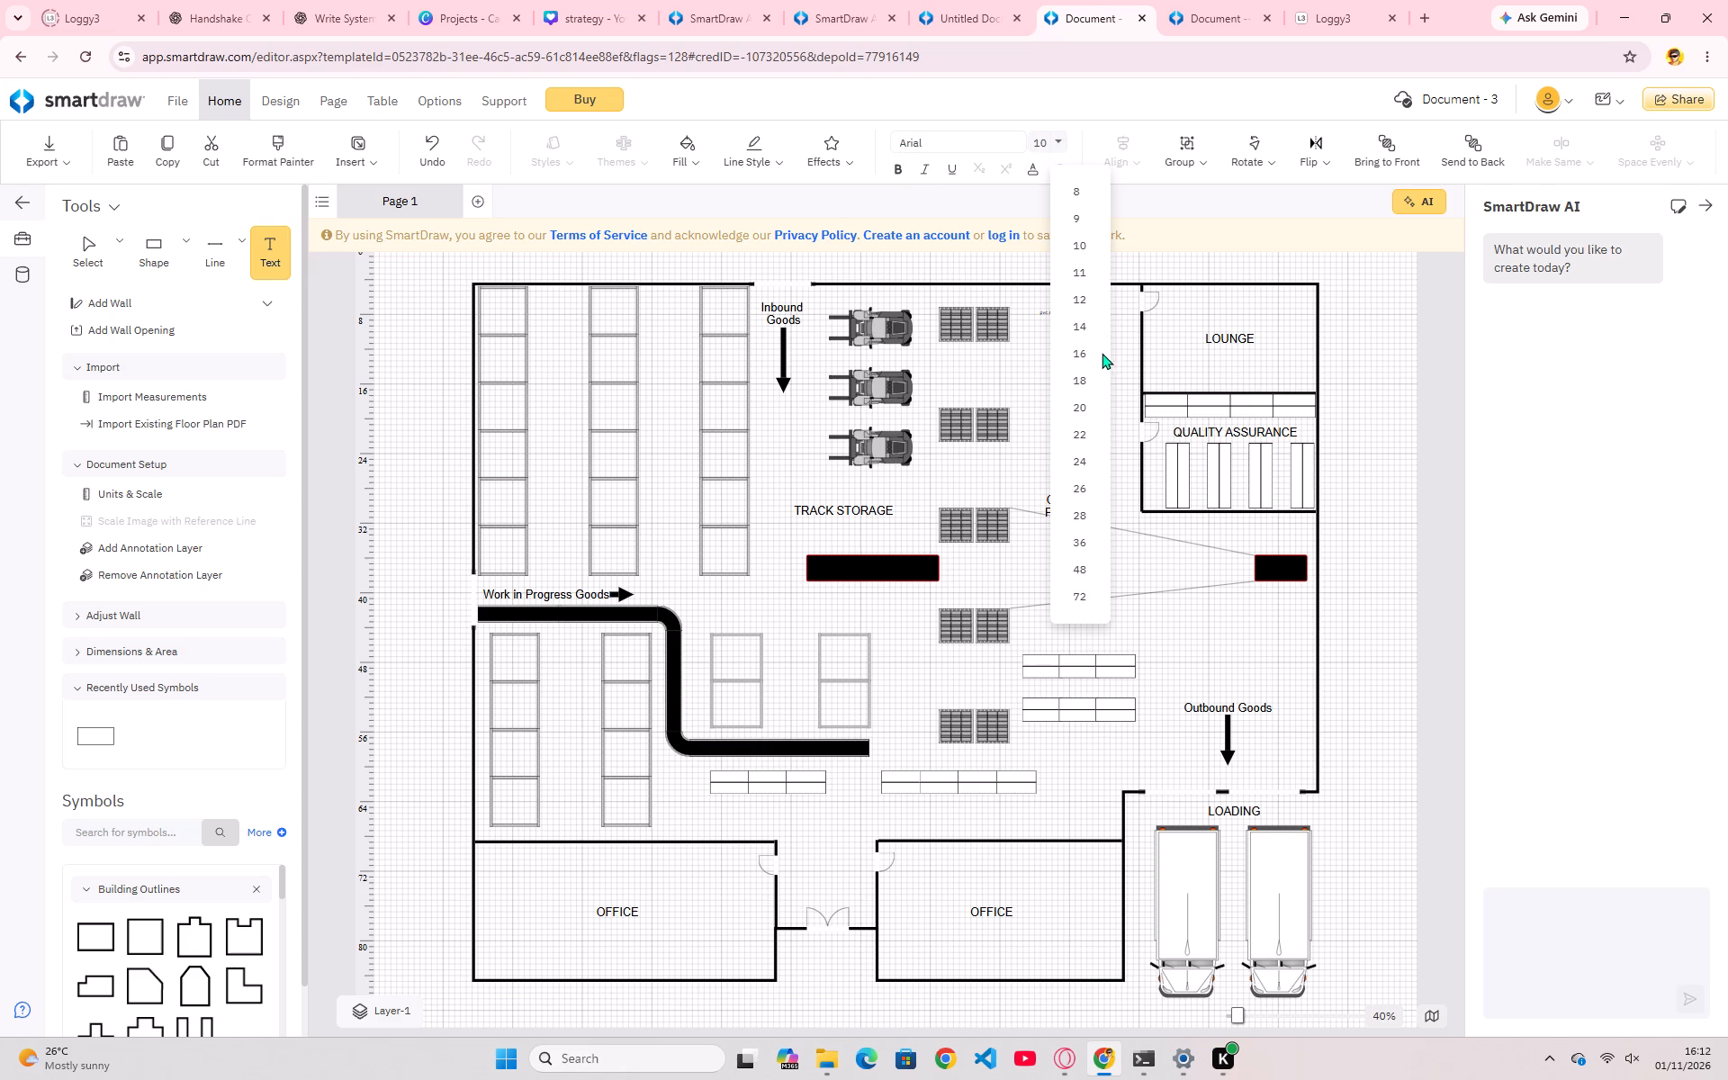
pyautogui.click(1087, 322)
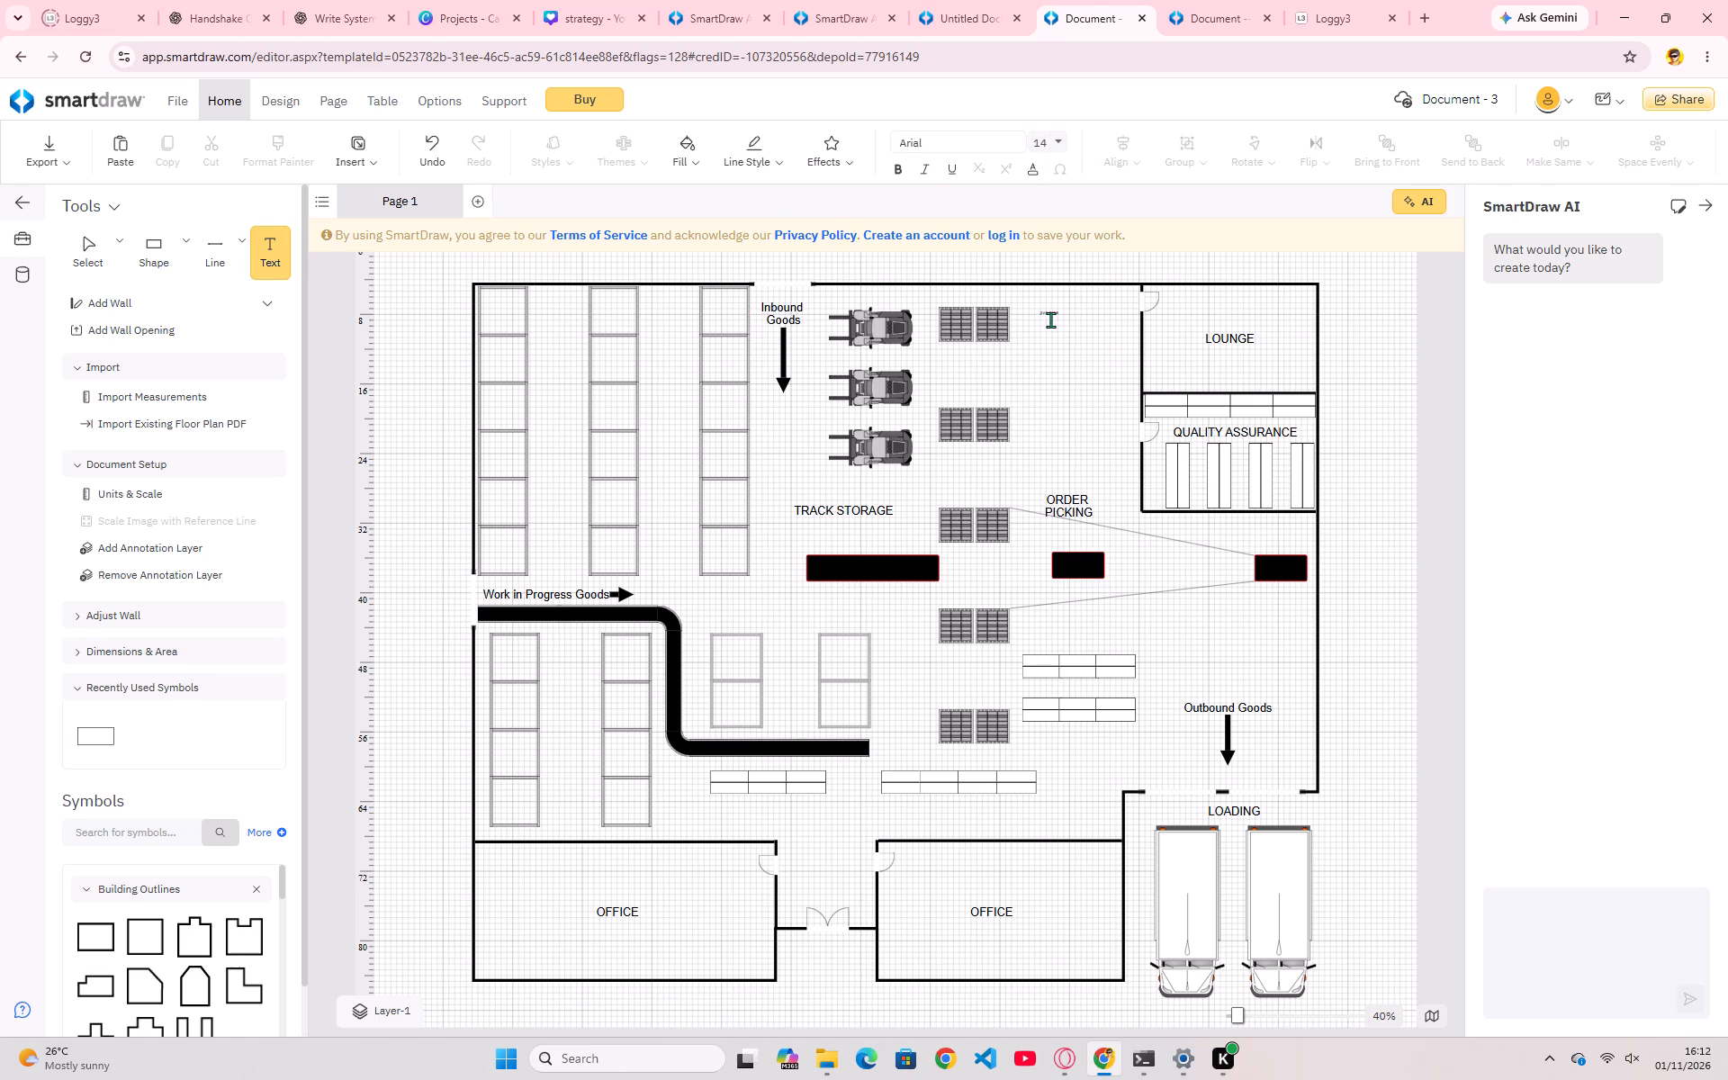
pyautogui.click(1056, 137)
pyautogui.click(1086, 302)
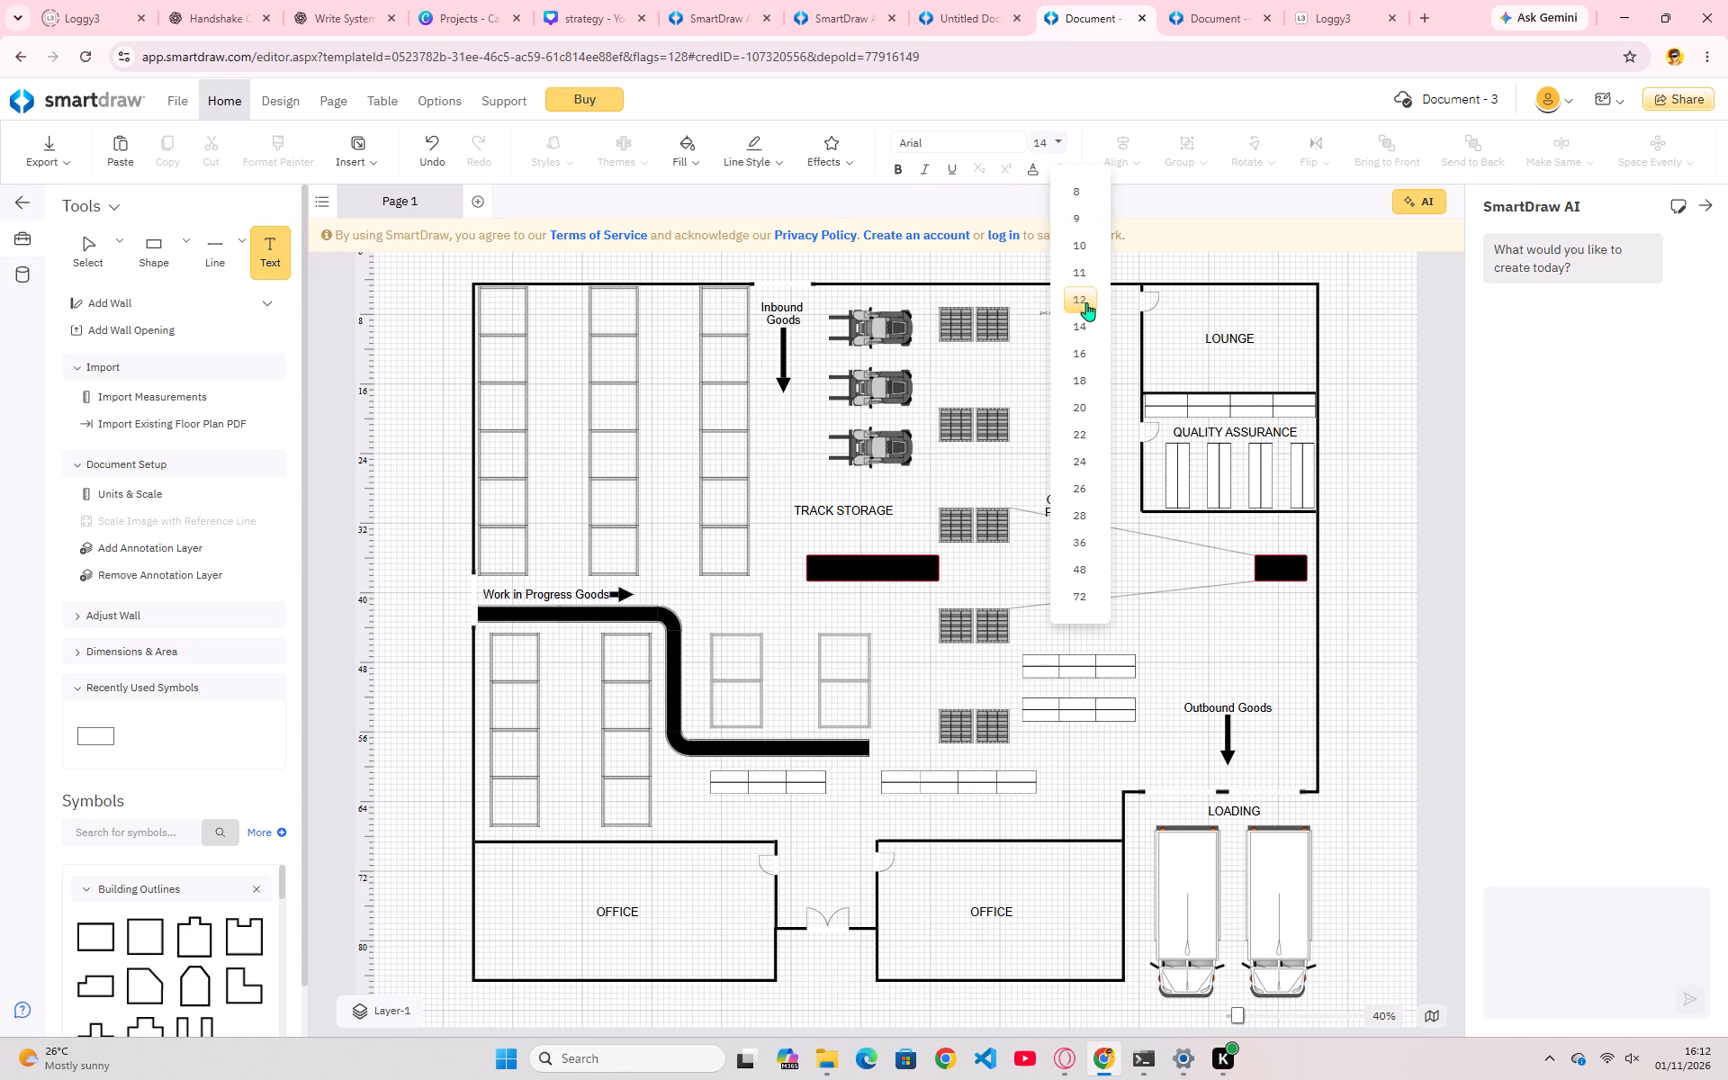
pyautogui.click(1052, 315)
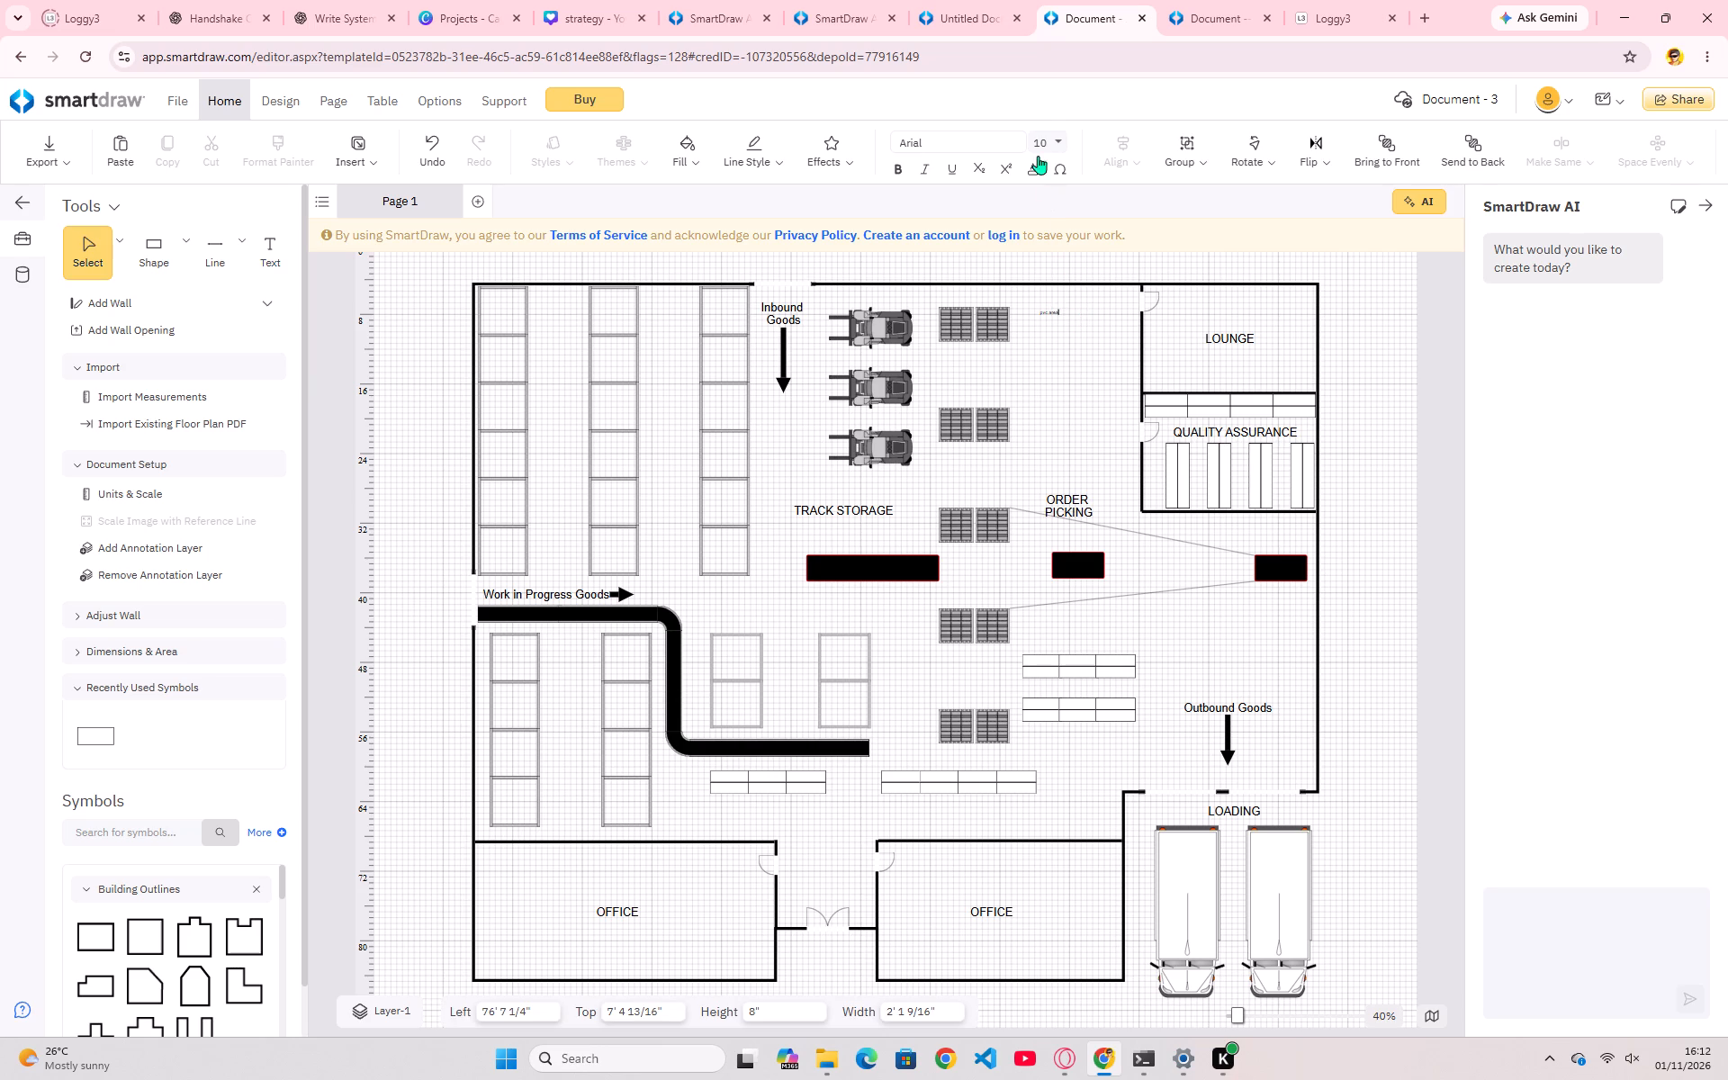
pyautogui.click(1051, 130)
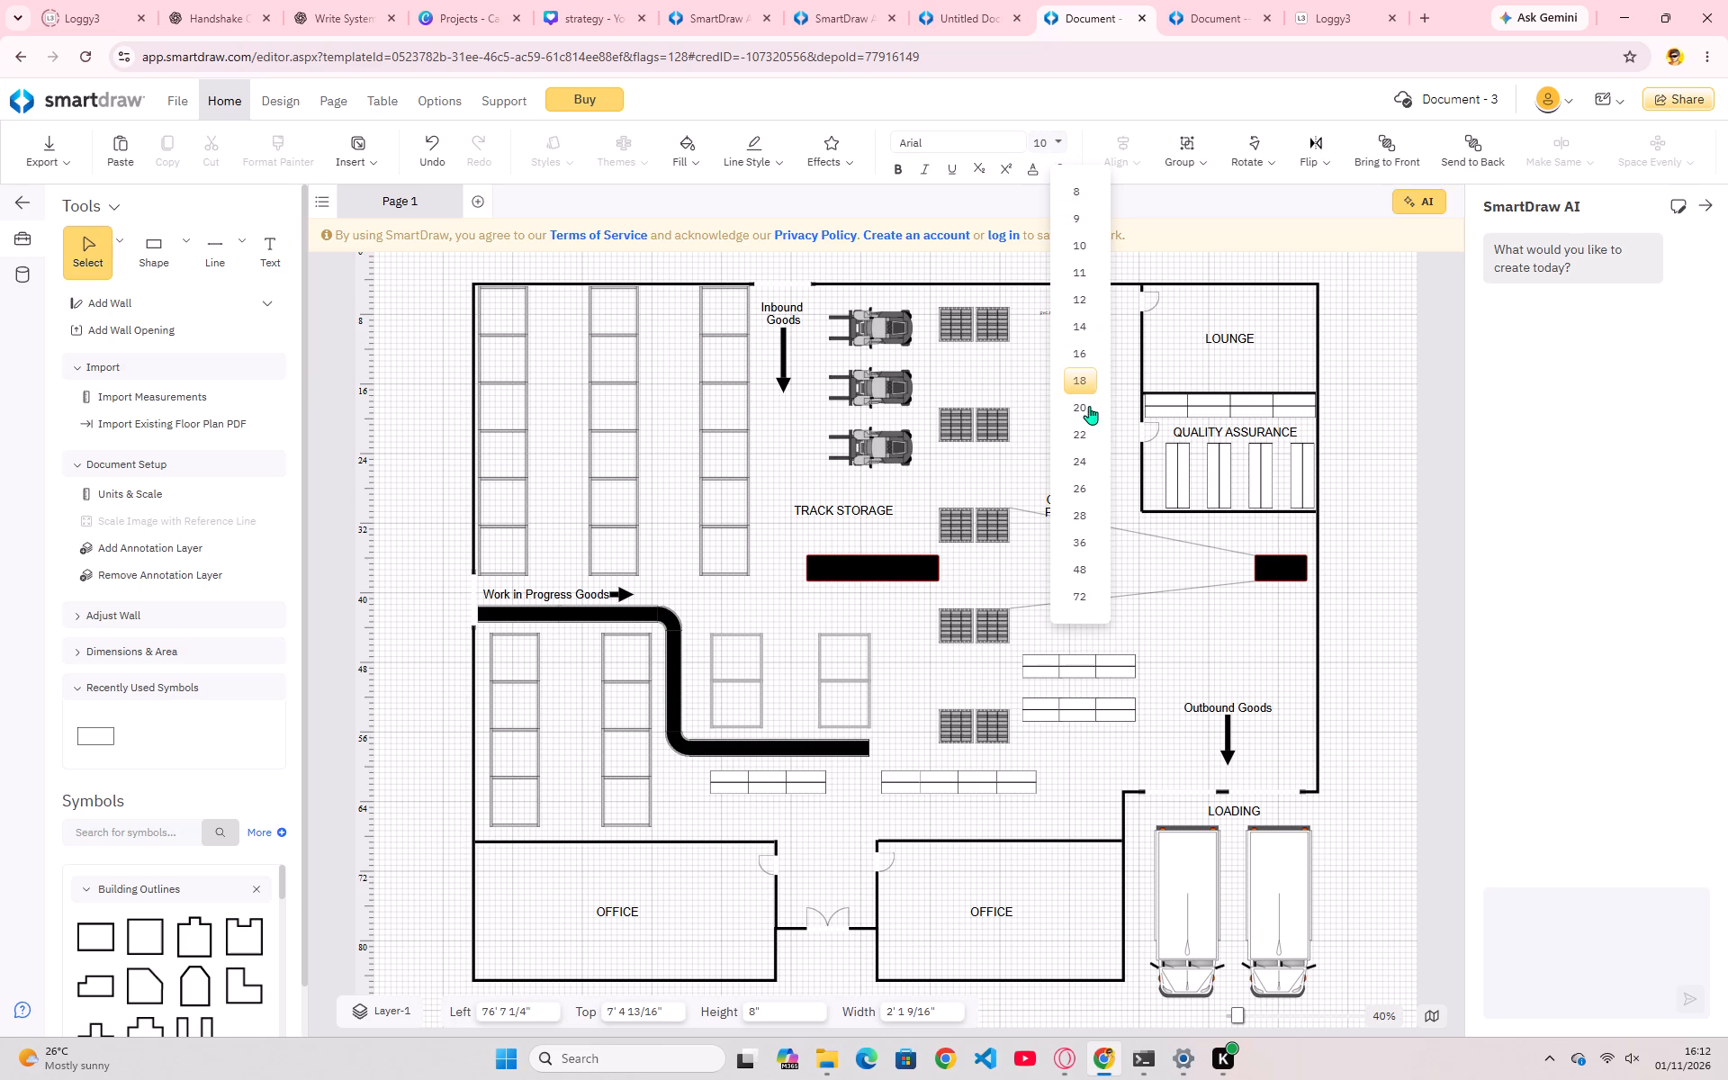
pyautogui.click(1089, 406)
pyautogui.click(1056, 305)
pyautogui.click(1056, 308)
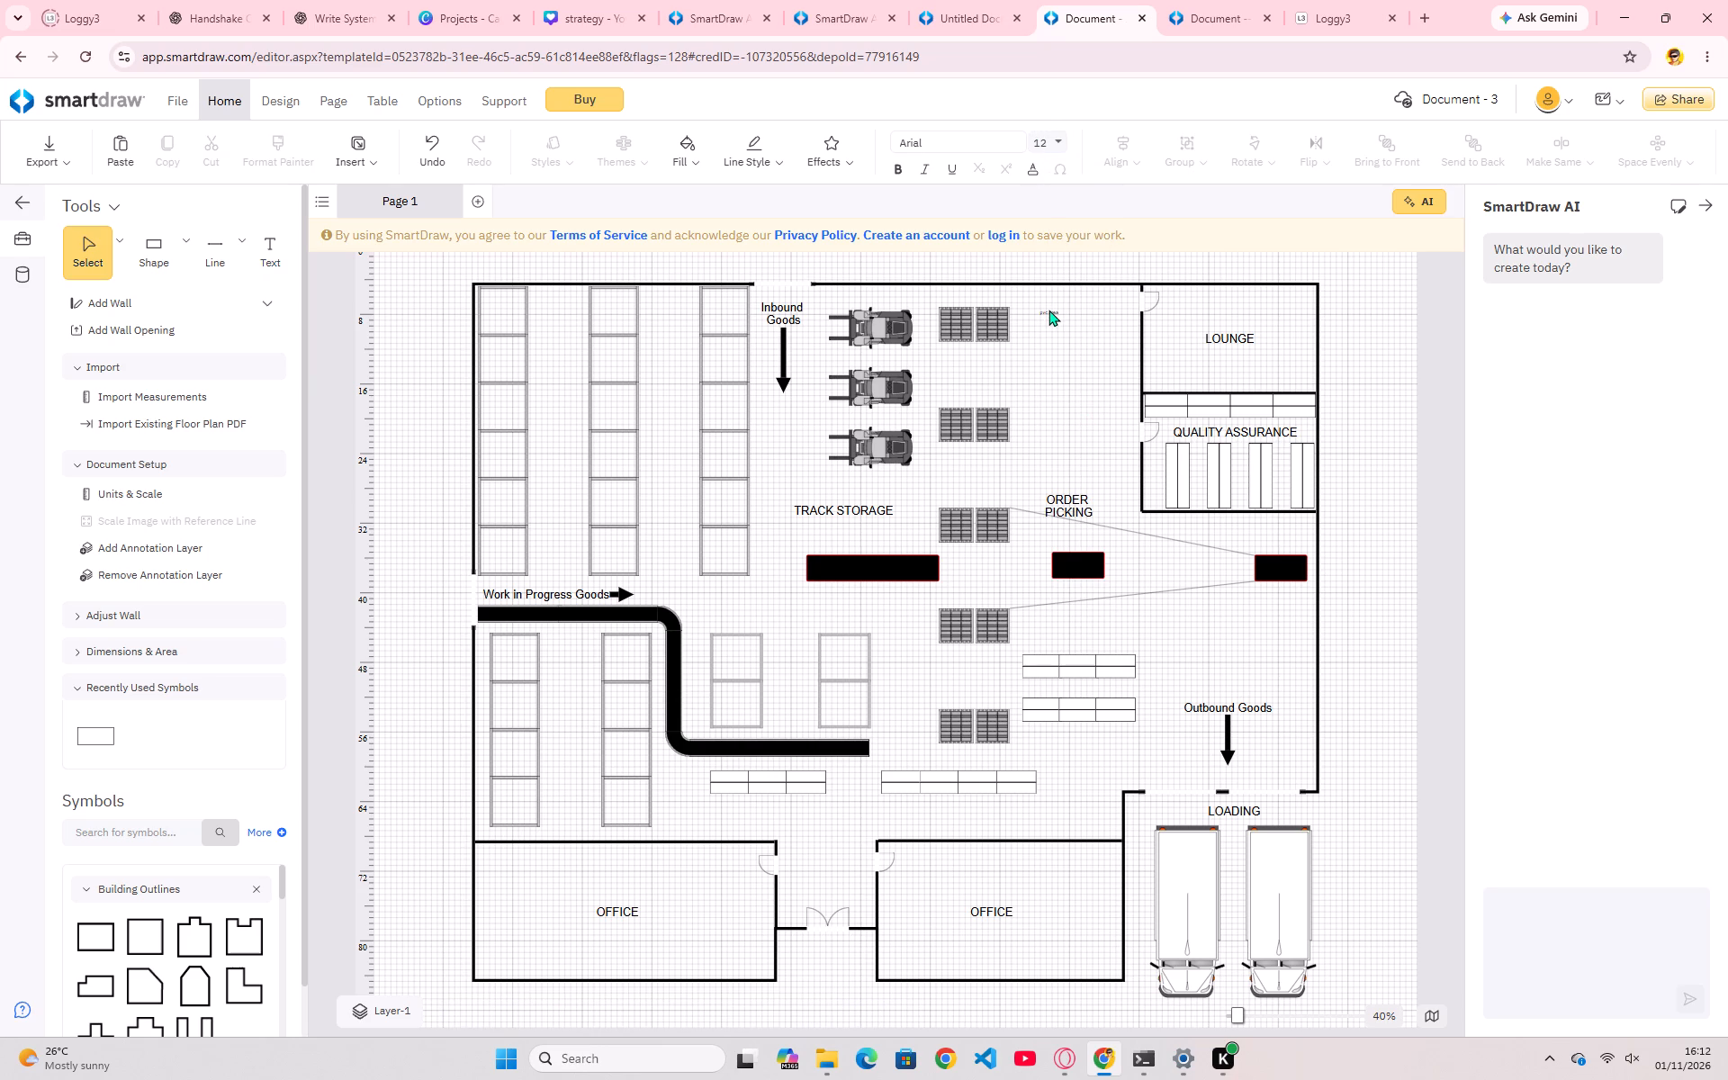
# Enlarge the pvc area label's font size, trying 20 and settling on 36.
pyautogui.click(1048, 310)
pyautogui.click(1048, 310)
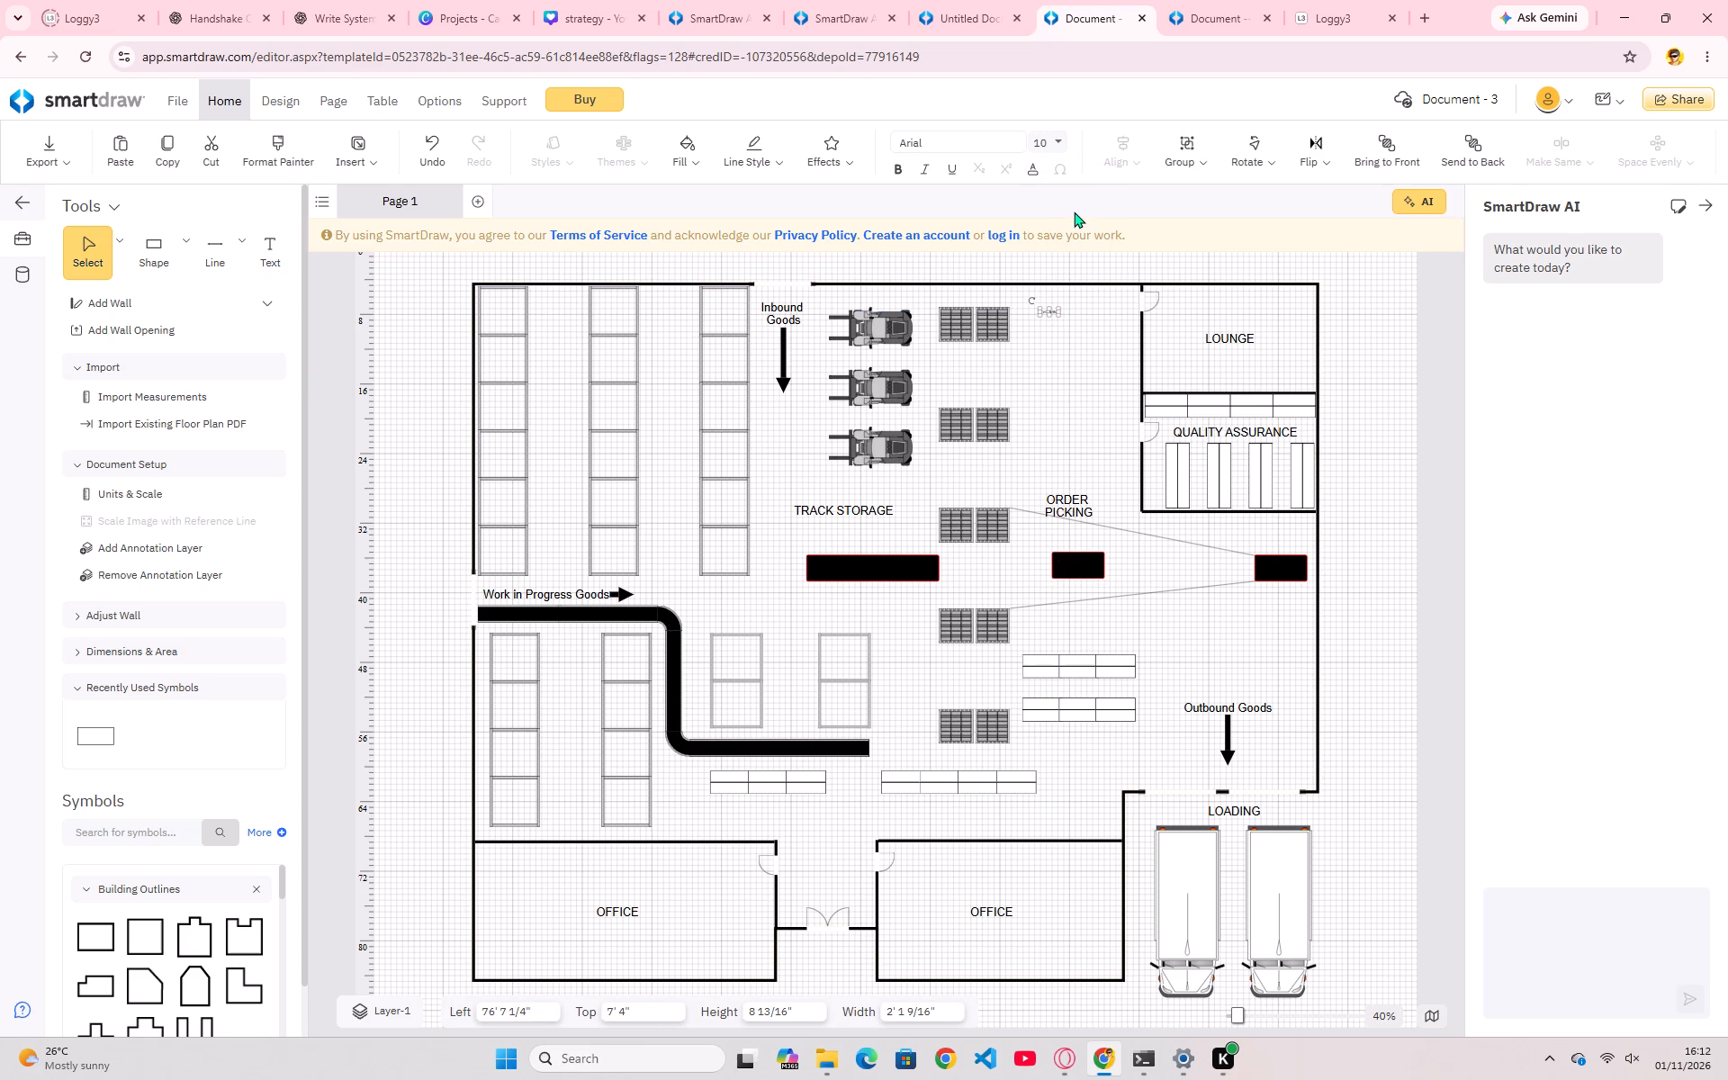
pyautogui.click(1055, 144)
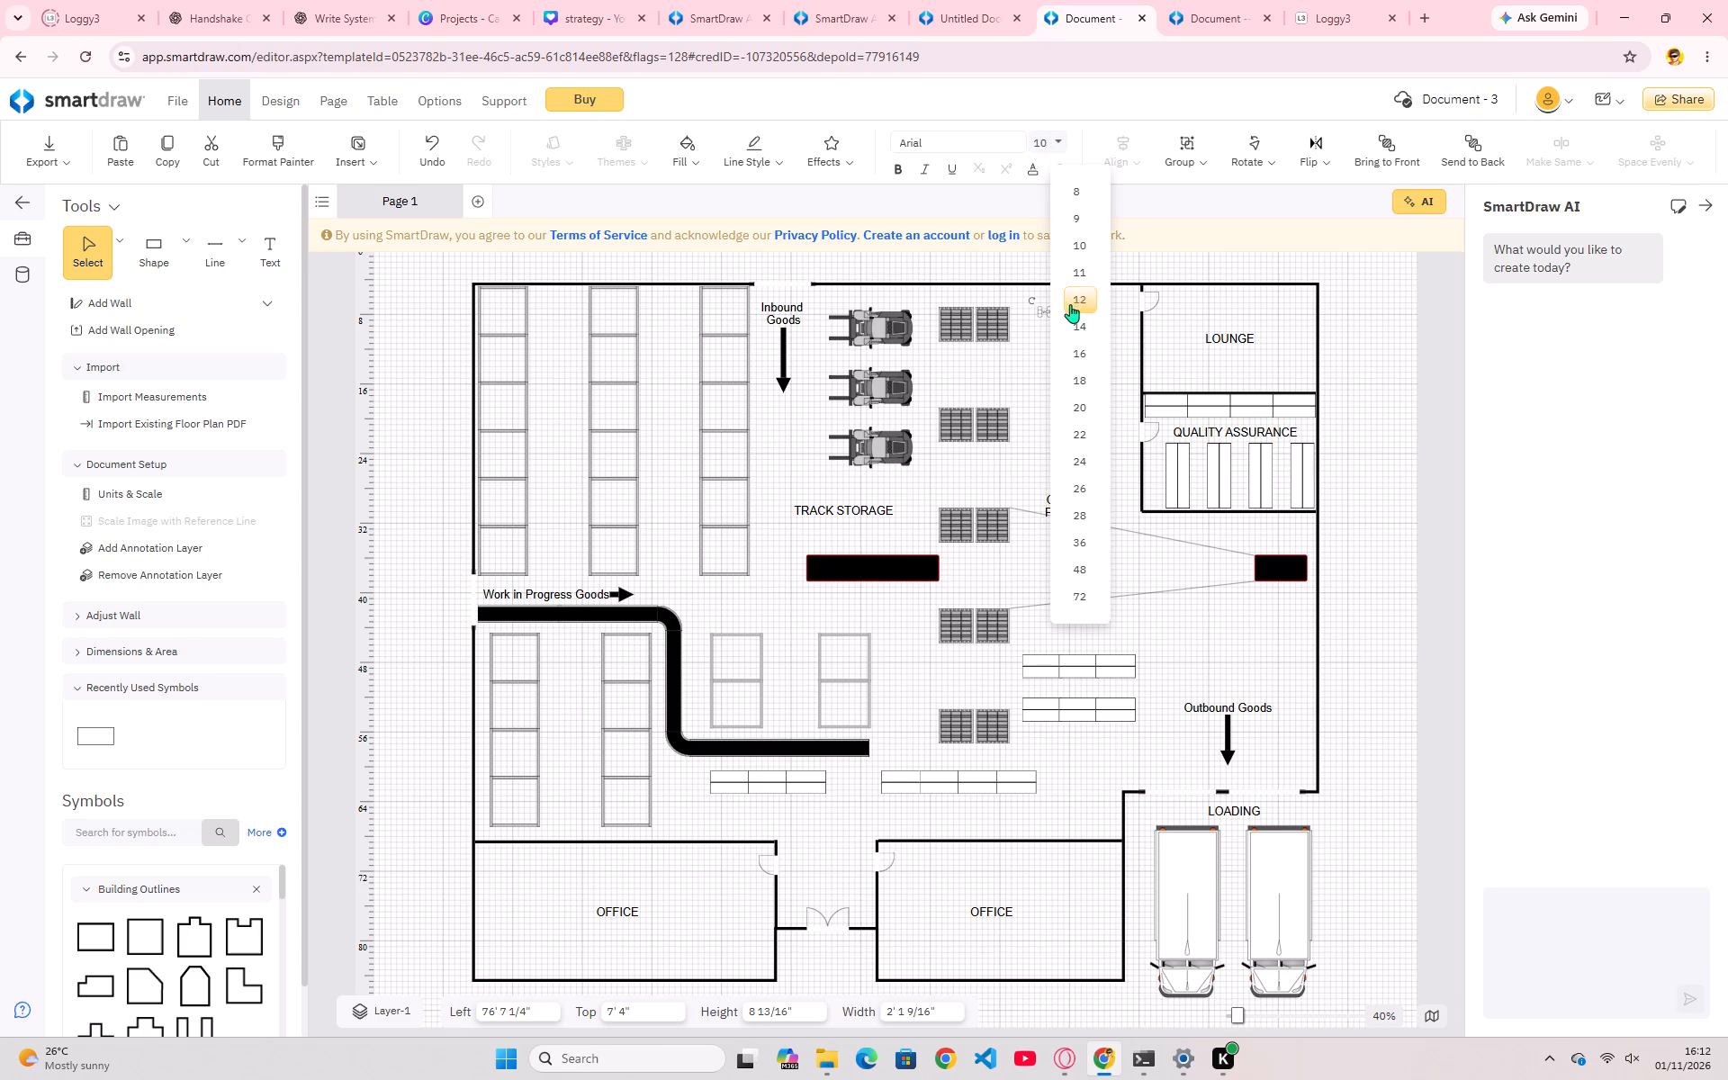
pyautogui.click(1092, 411)
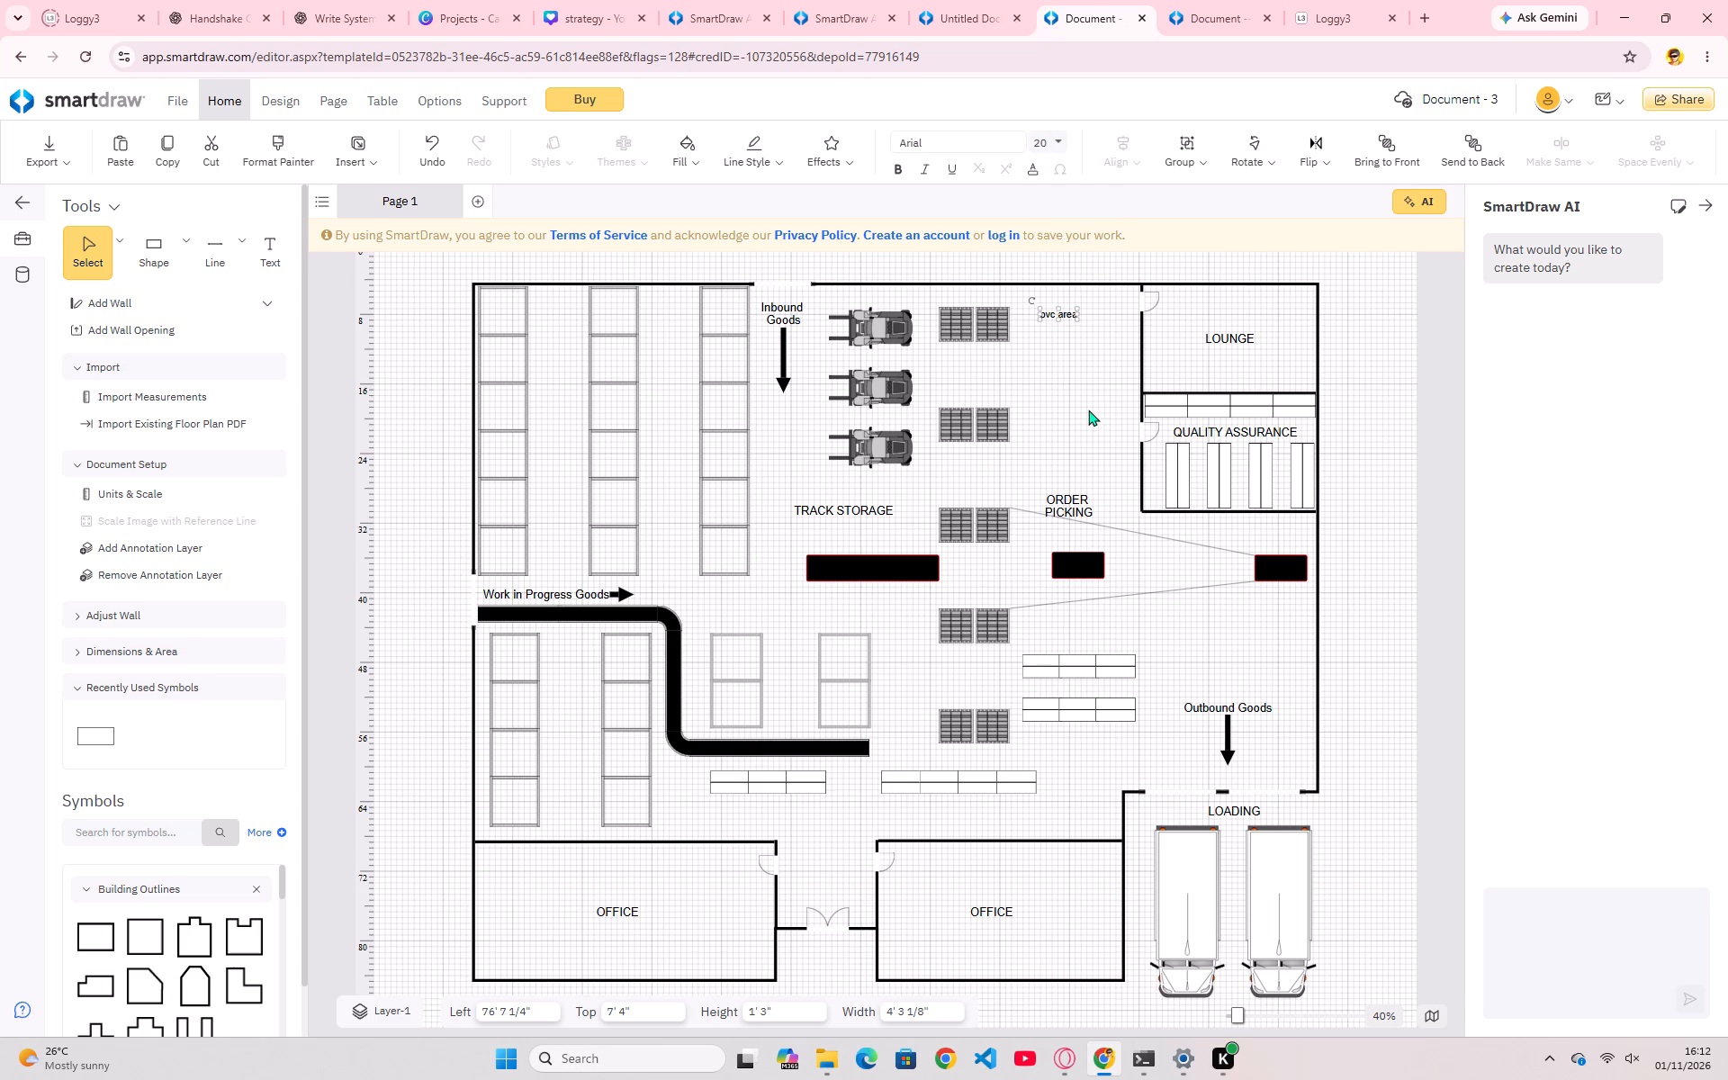
pyautogui.click(1050, 139)
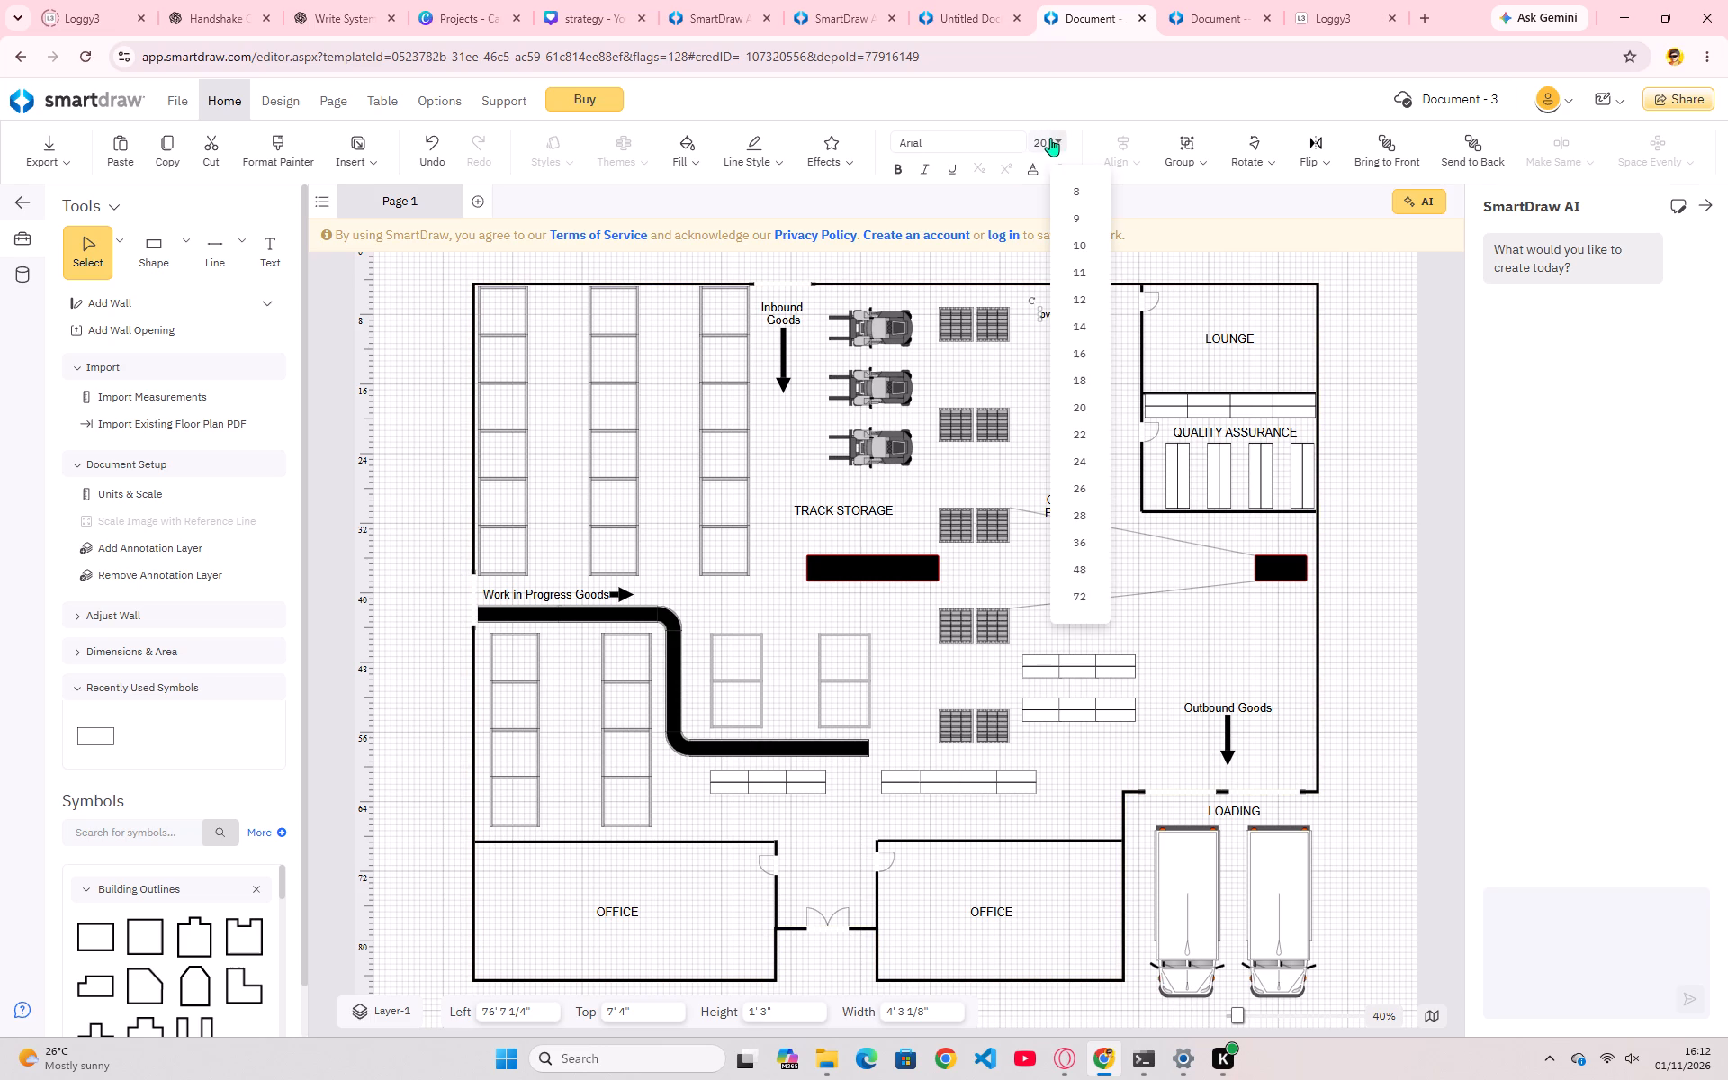
pyautogui.click(1085, 529)
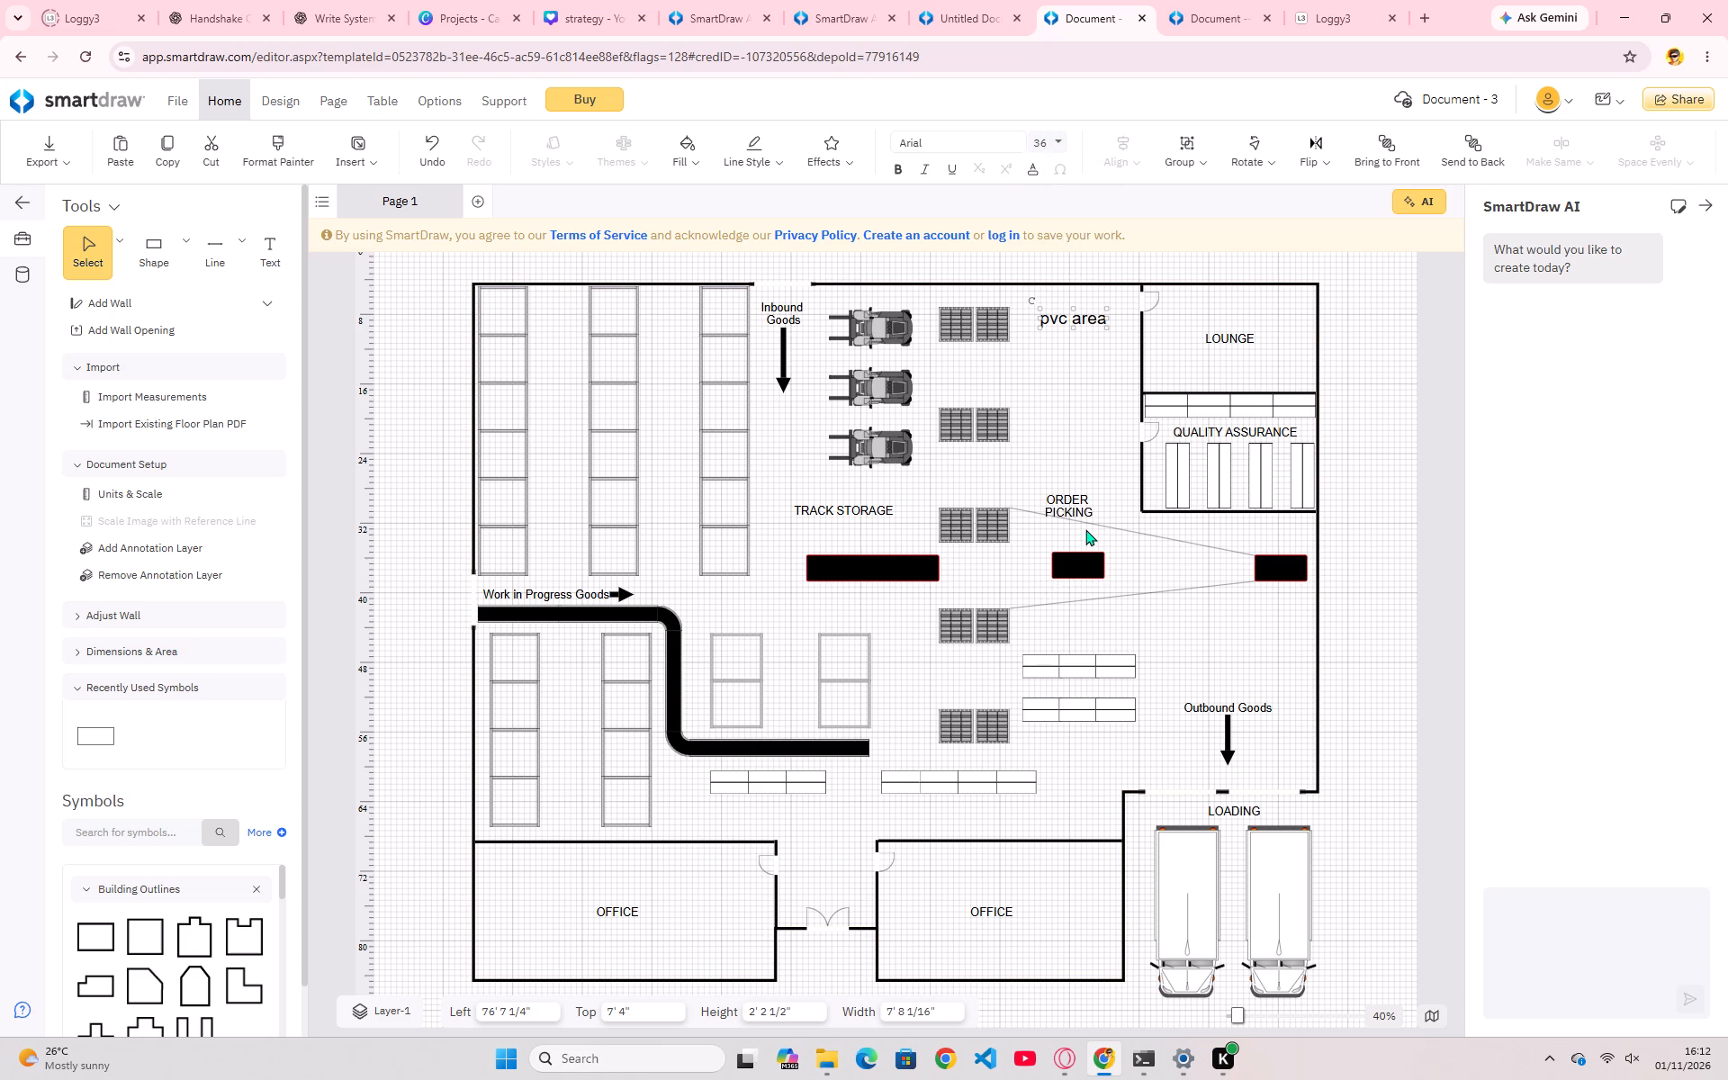
pyautogui.click(1084, 432)
# Move the pvc area label slightly down and left, to about 76' 4" left and 7' 10" top.
pyautogui.click(1065, 312)
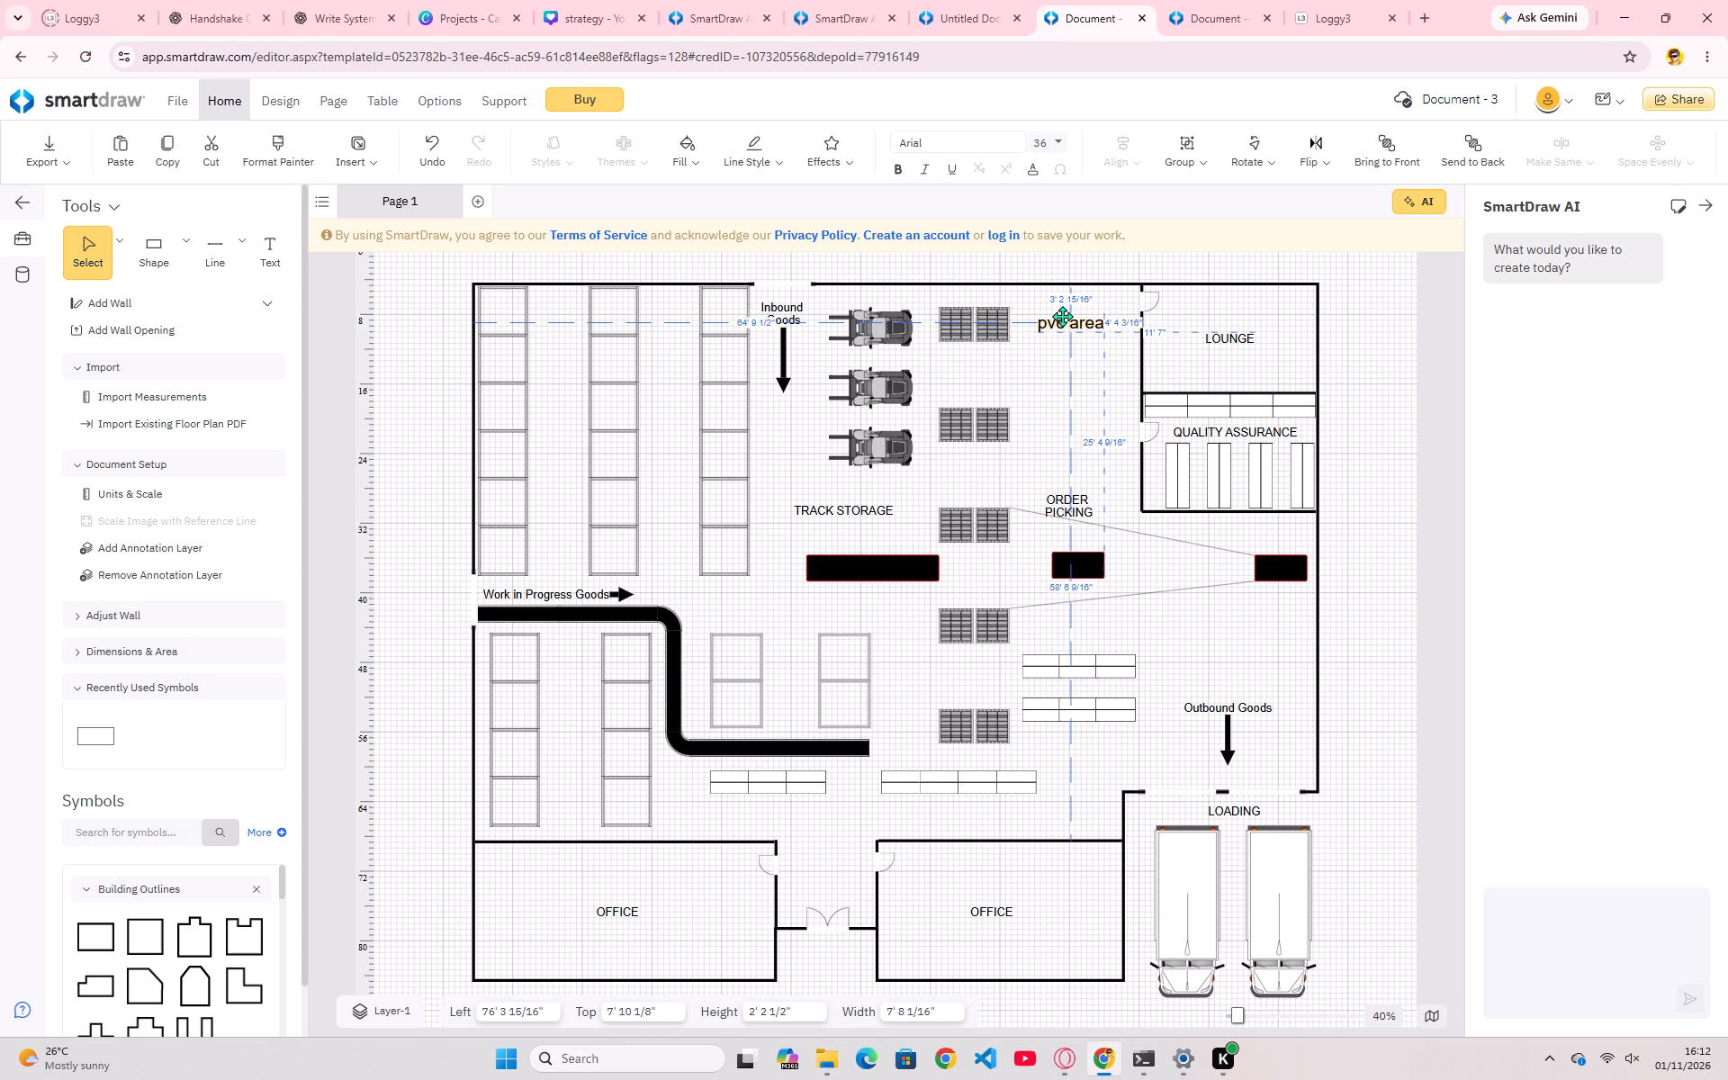
pyautogui.click(1069, 385)
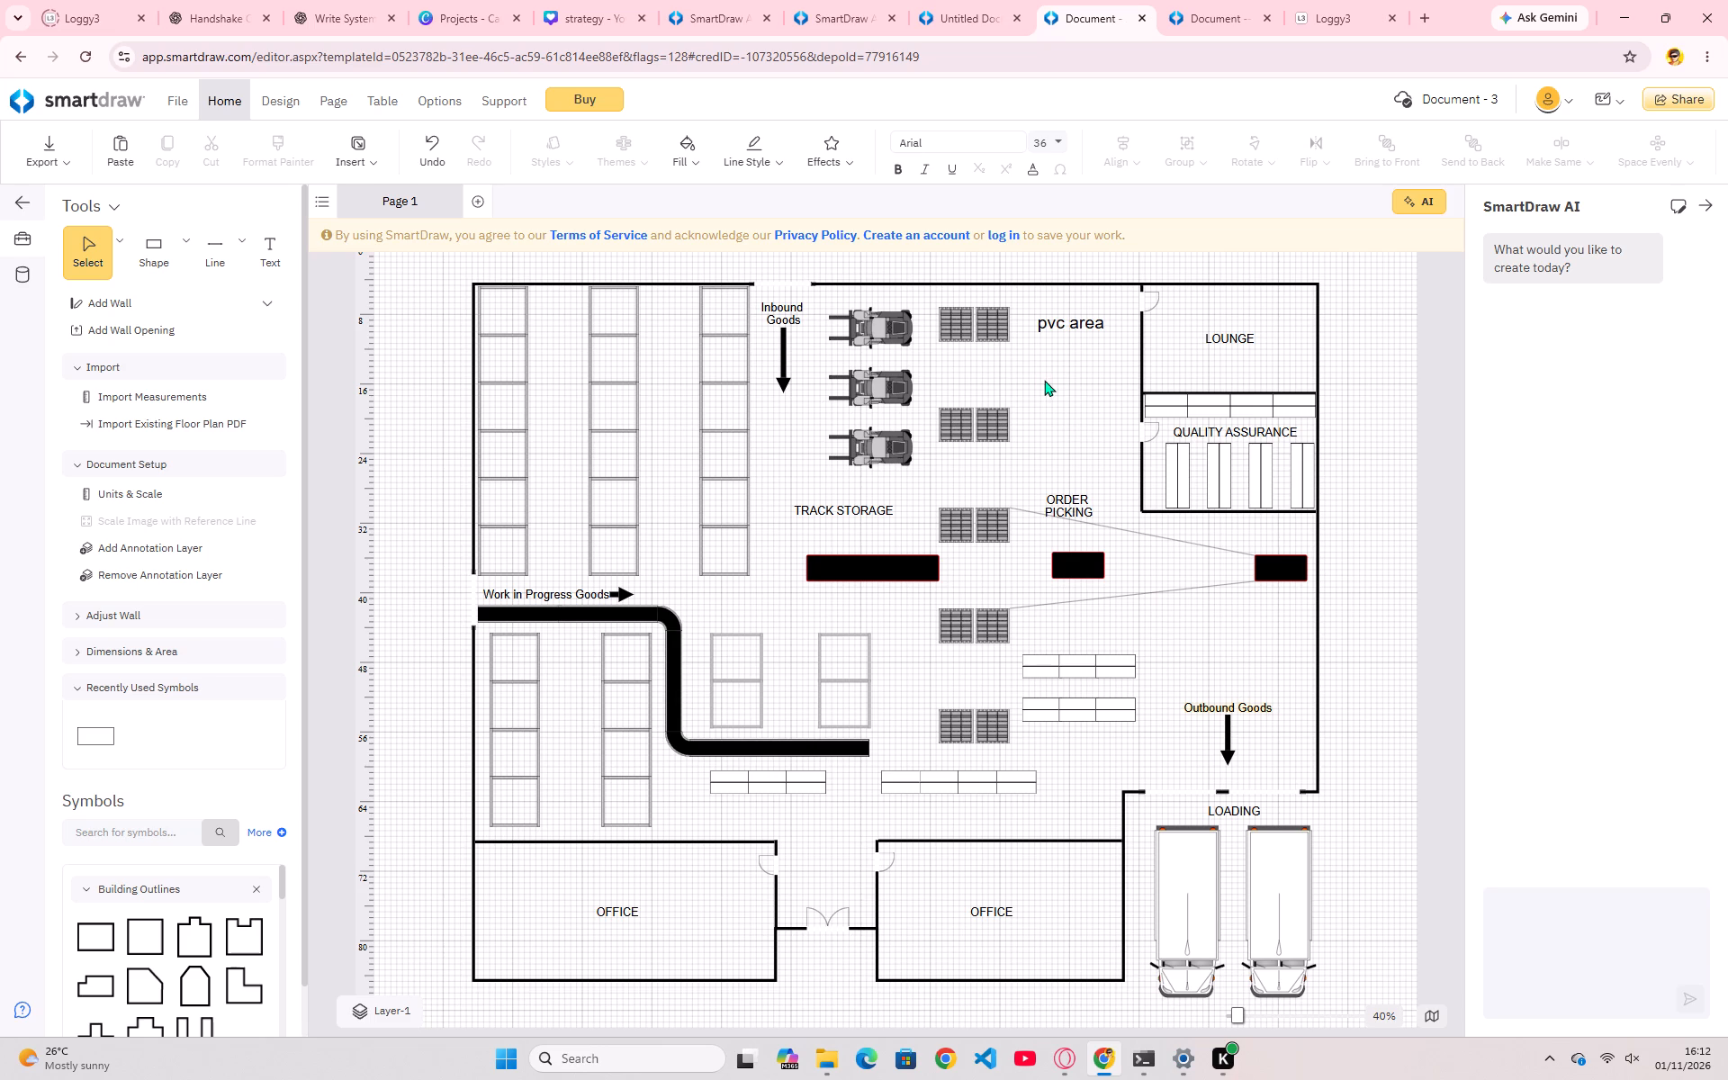
# Place a 6' by 3' rectangle between the top two pallet pairs, at about 66' 6" left and 13' 4" top.
pyautogui.click(166, 252)
pyautogui.click(181, 229)
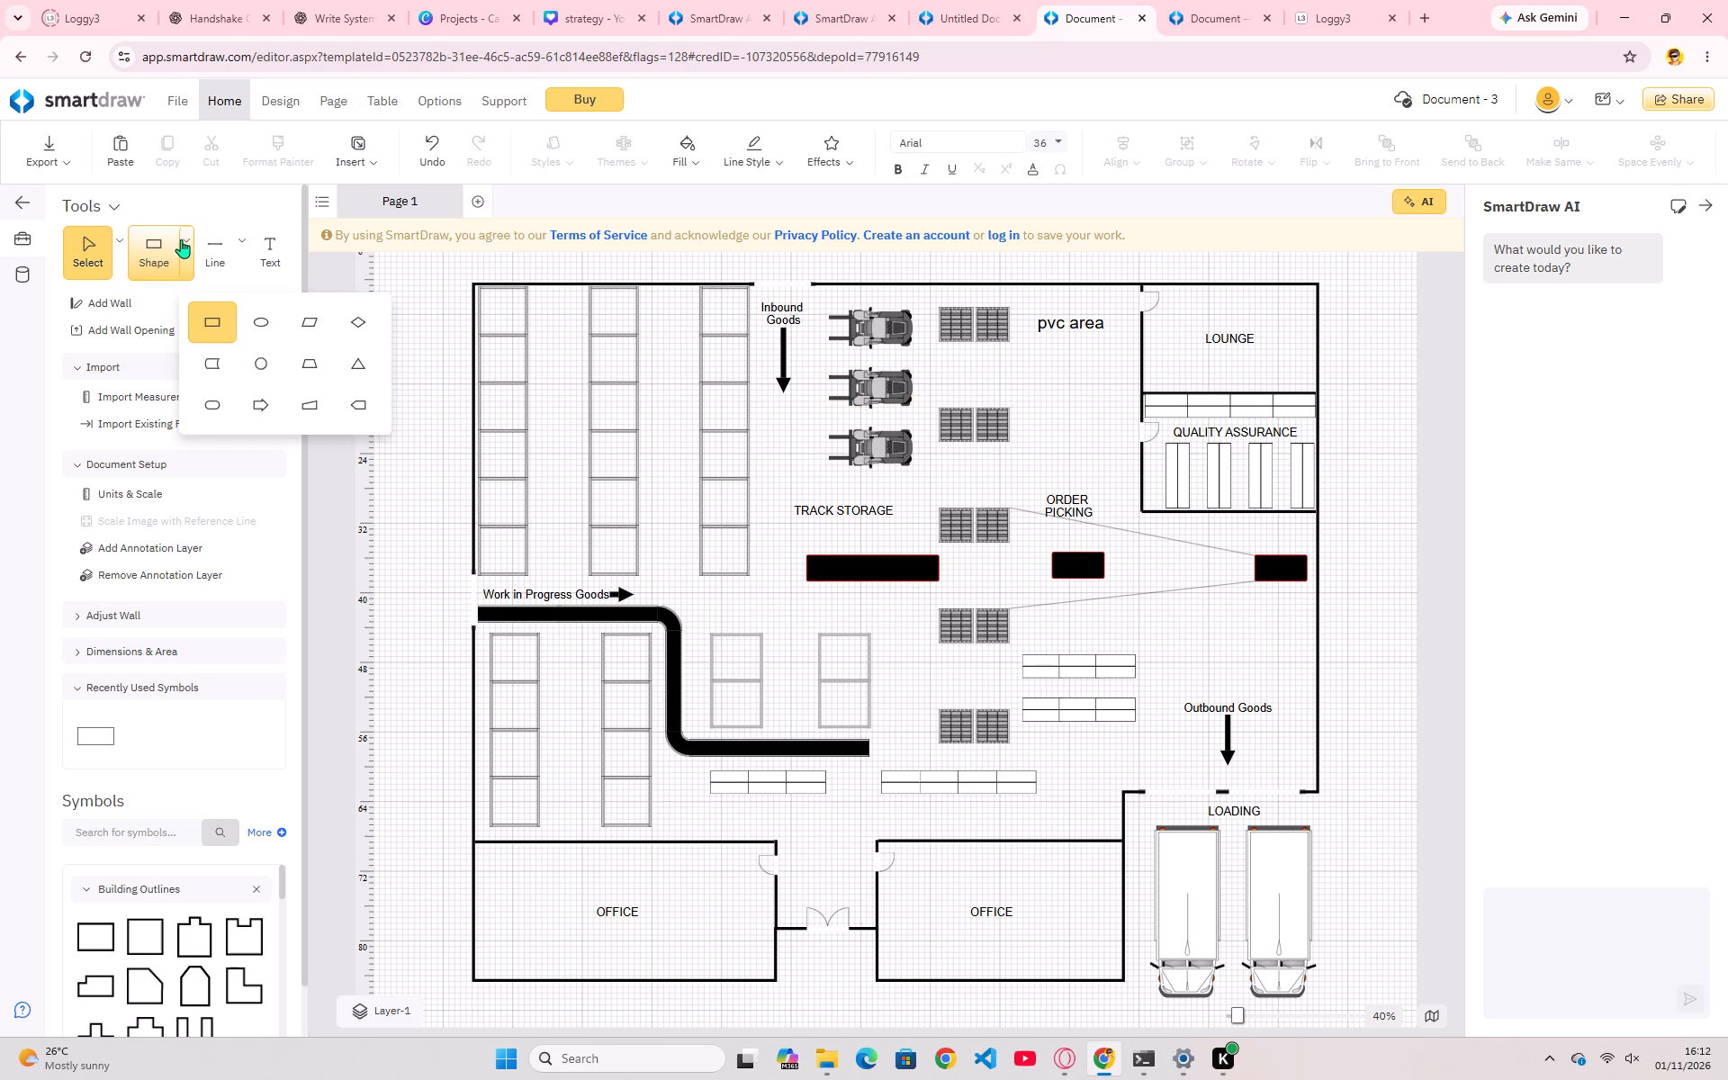
pyautogui.click(197, 312)
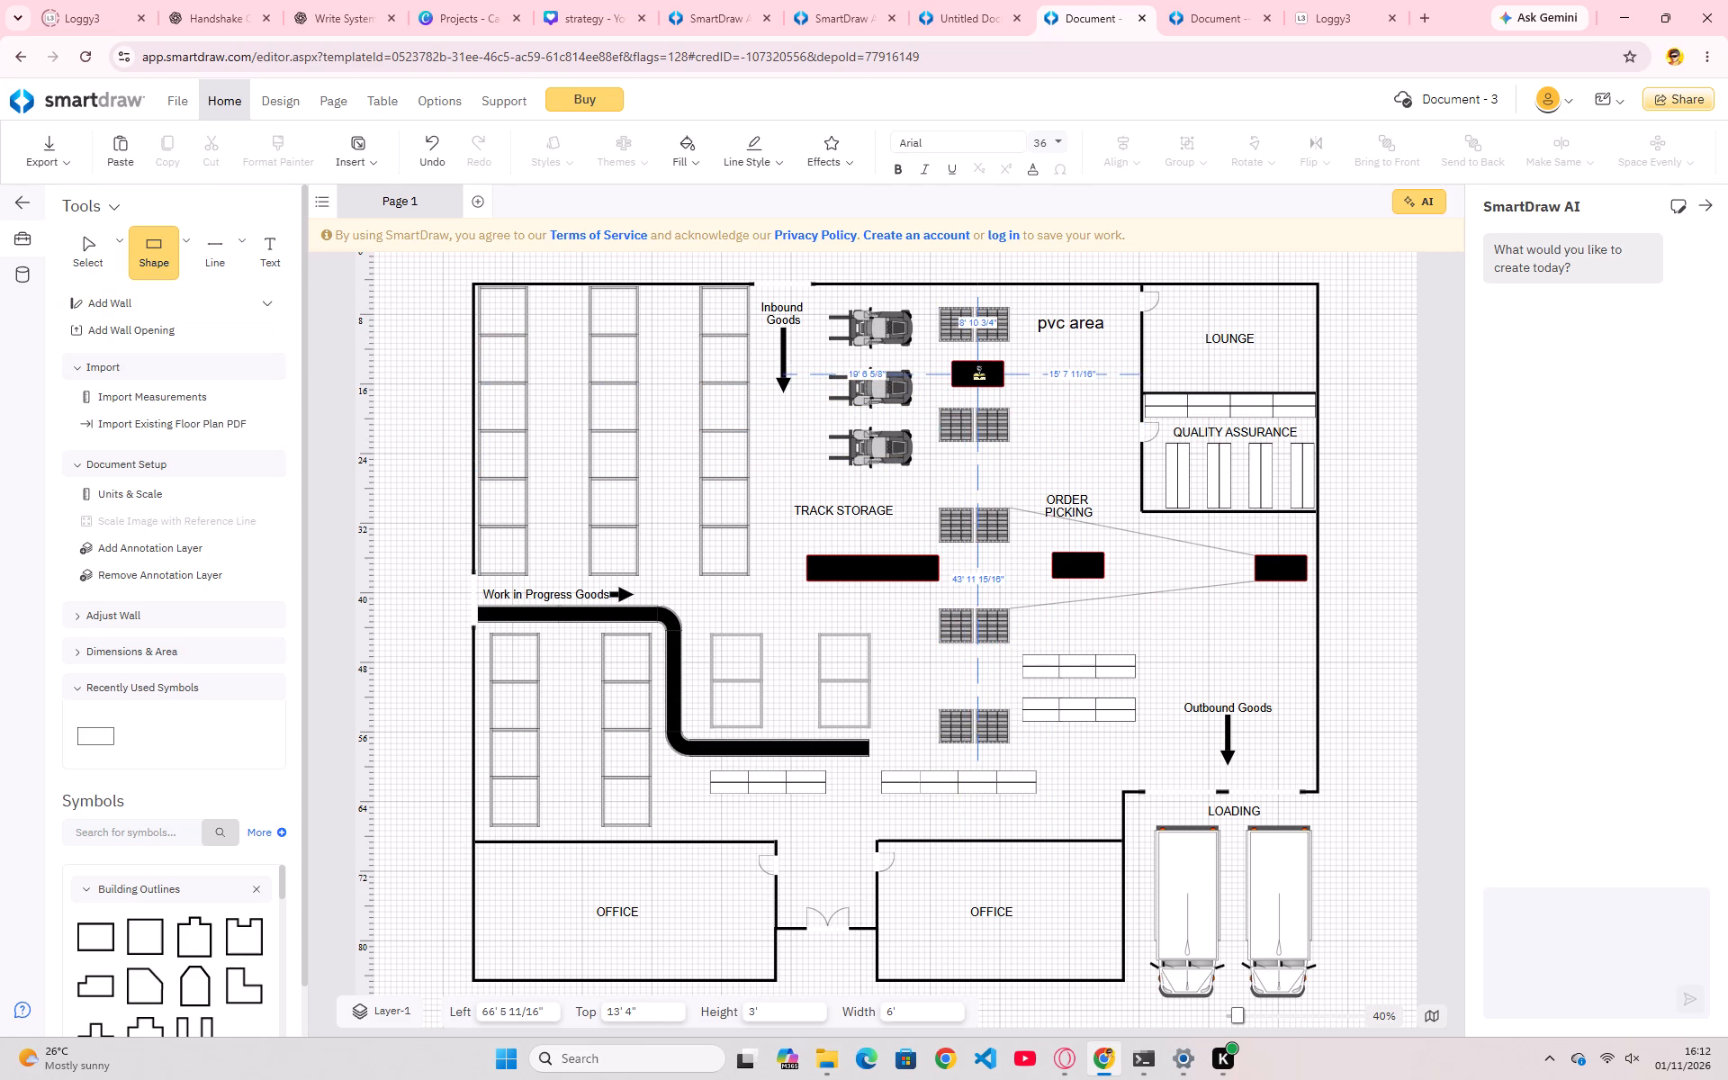
pyautogui.click(978, 374)
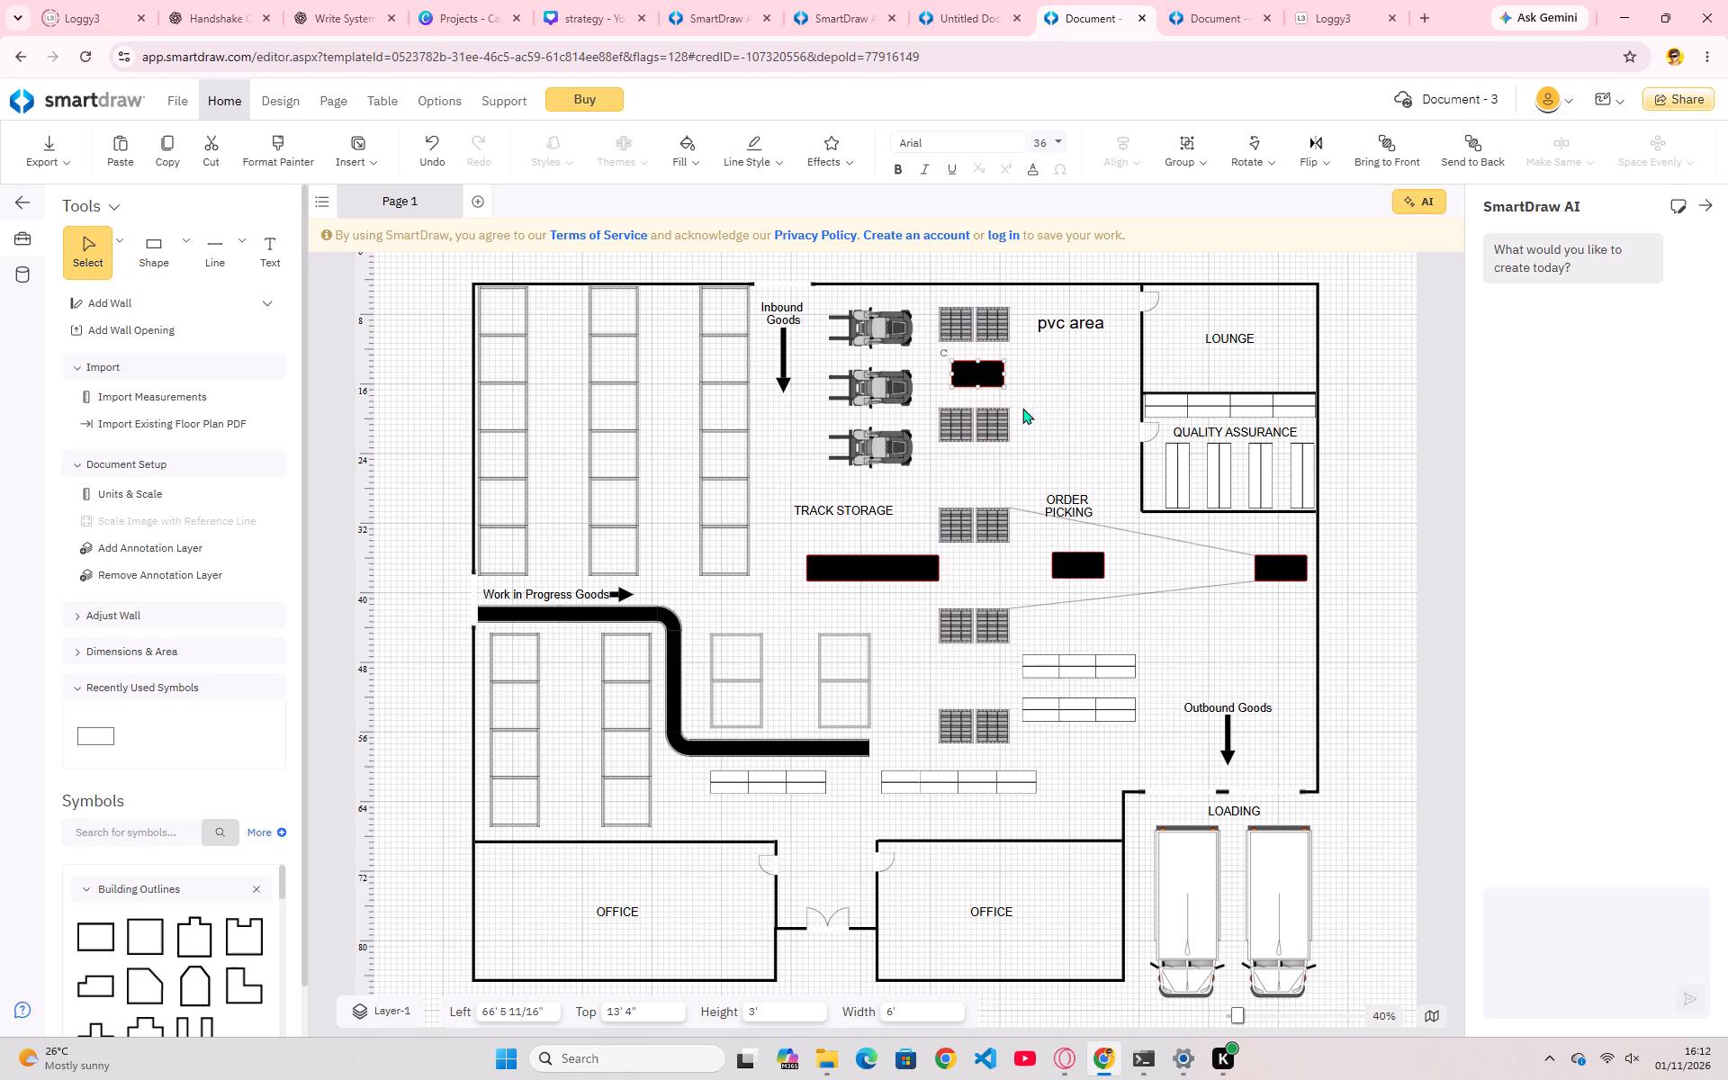
# Nudge the new rectangle to about 13' 8" top and widen it to about 8' 5", with its left edge at about 65'.
pyautogui.click(1073, 389)
pyautogui.moveTo(1003, 373); pyautogui.dragTo(1016, 373)
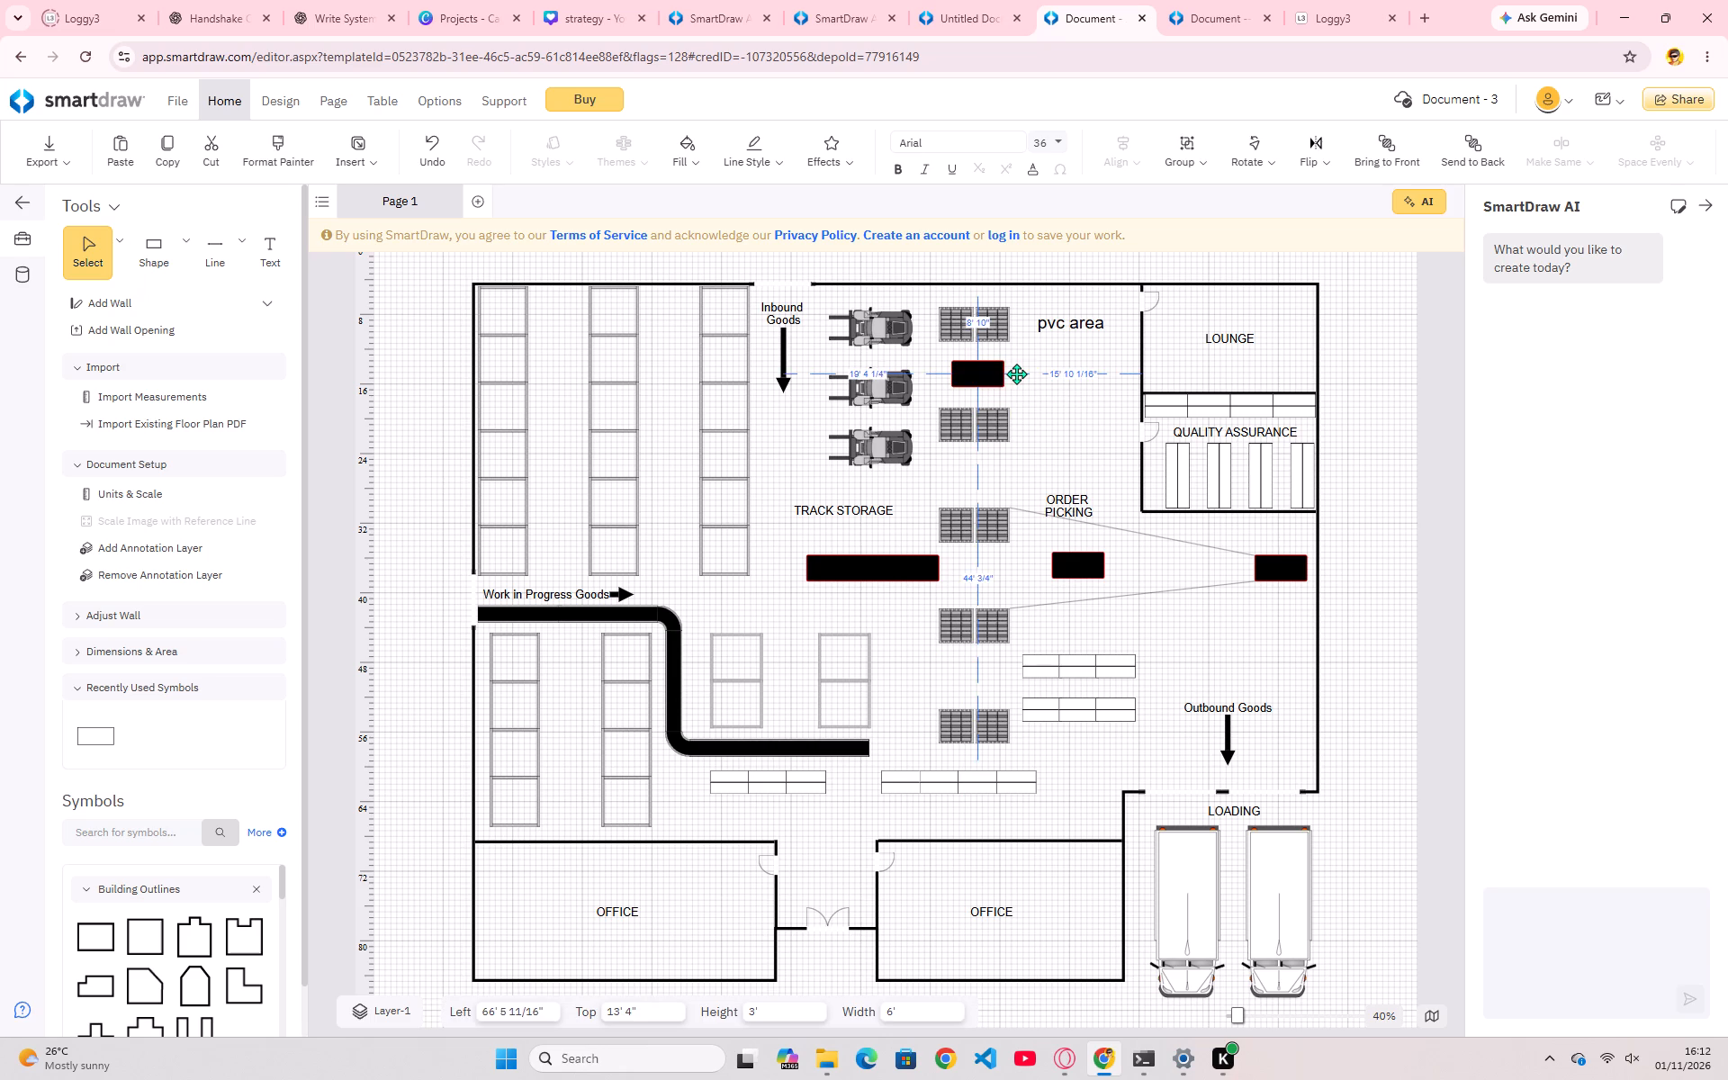
pyautogui.moveTo(1016, 373); pyautogui.dragTo(1011, 377)
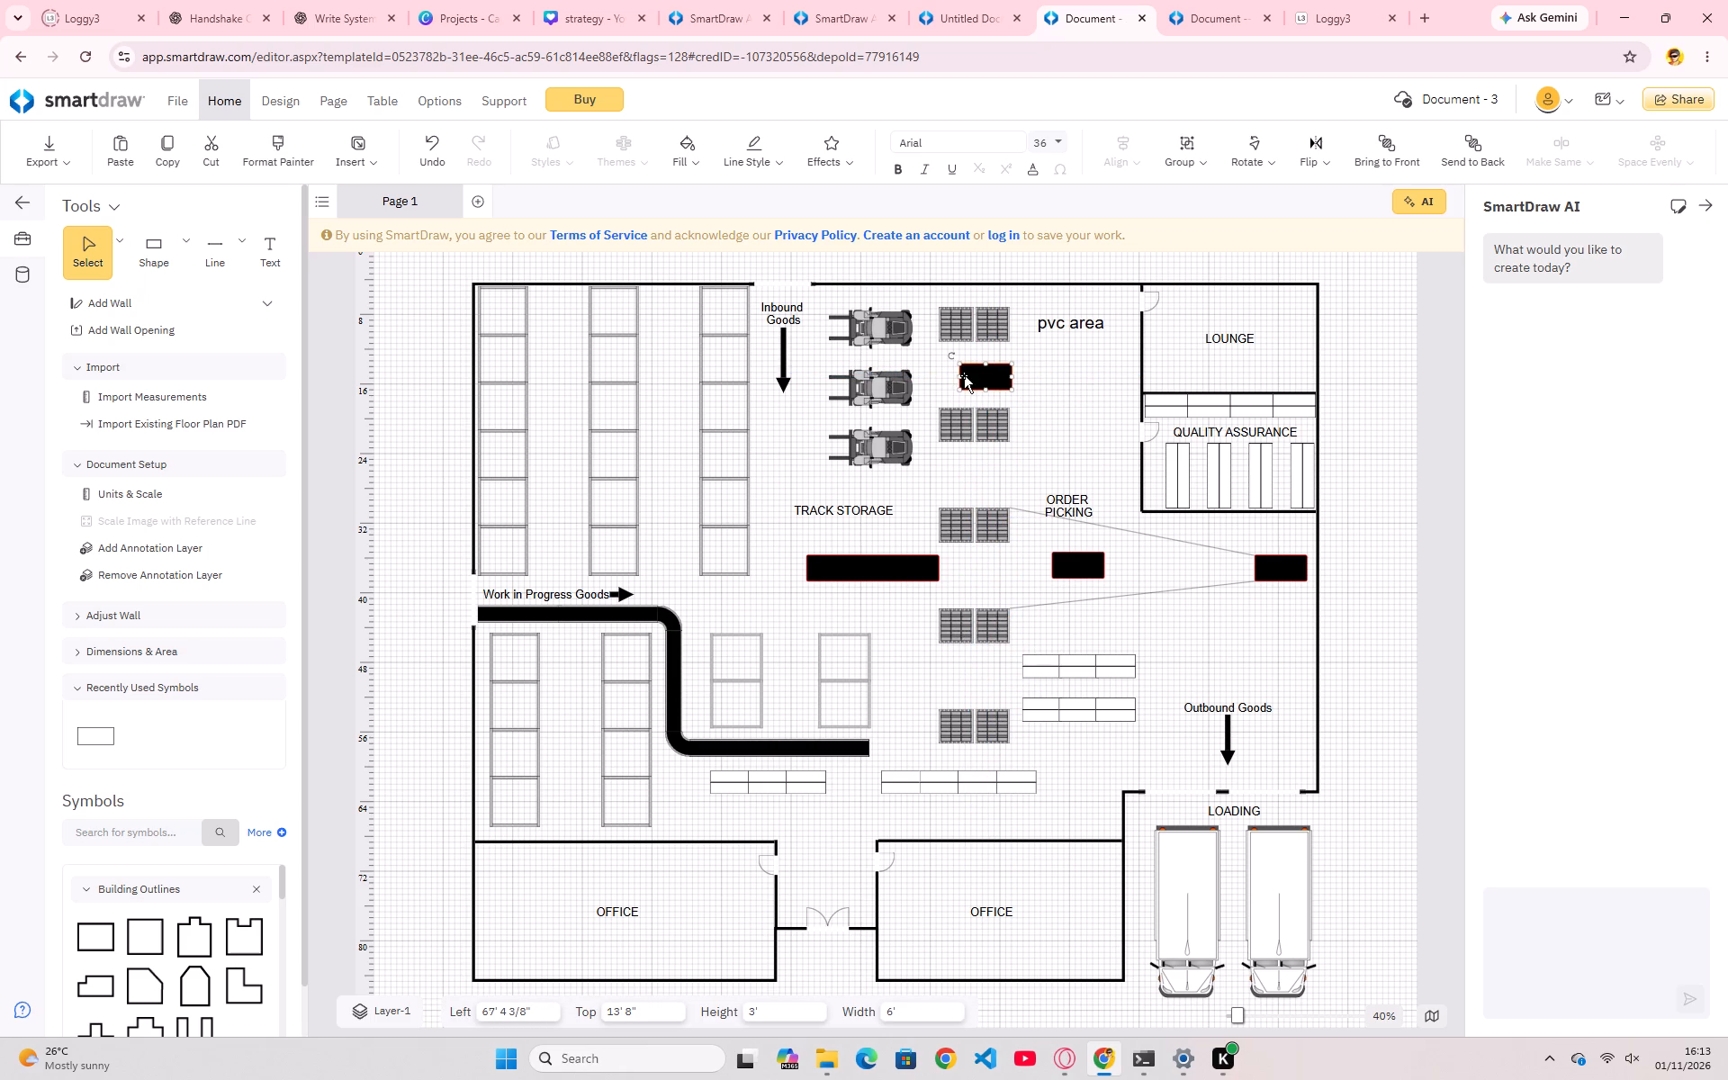
pyautogui.moveTo(959, 375); pyautogui.dragTo(939, 375)
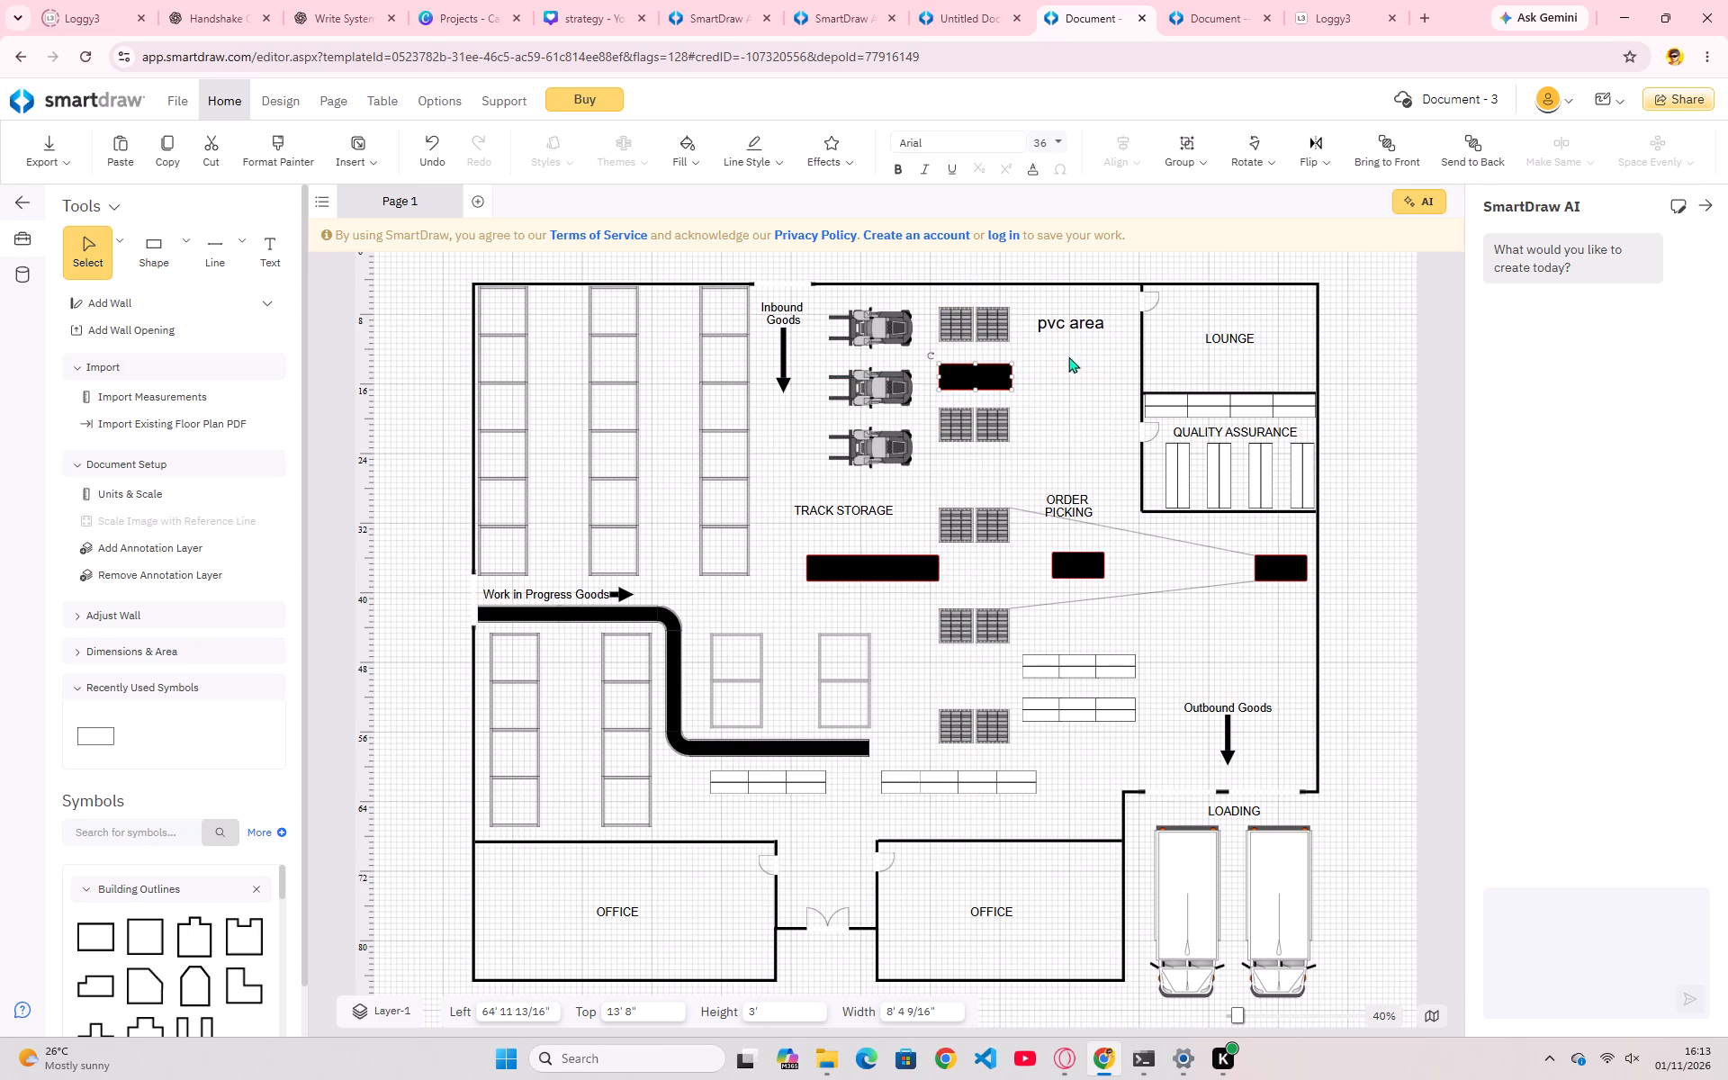
pyautogui.click(1069, 355)
# Place a 6' by 3' arrow shape above the third pallet pair, at about 65' 9" left and 25' 9" top.
pyautogui.click(180, 236)
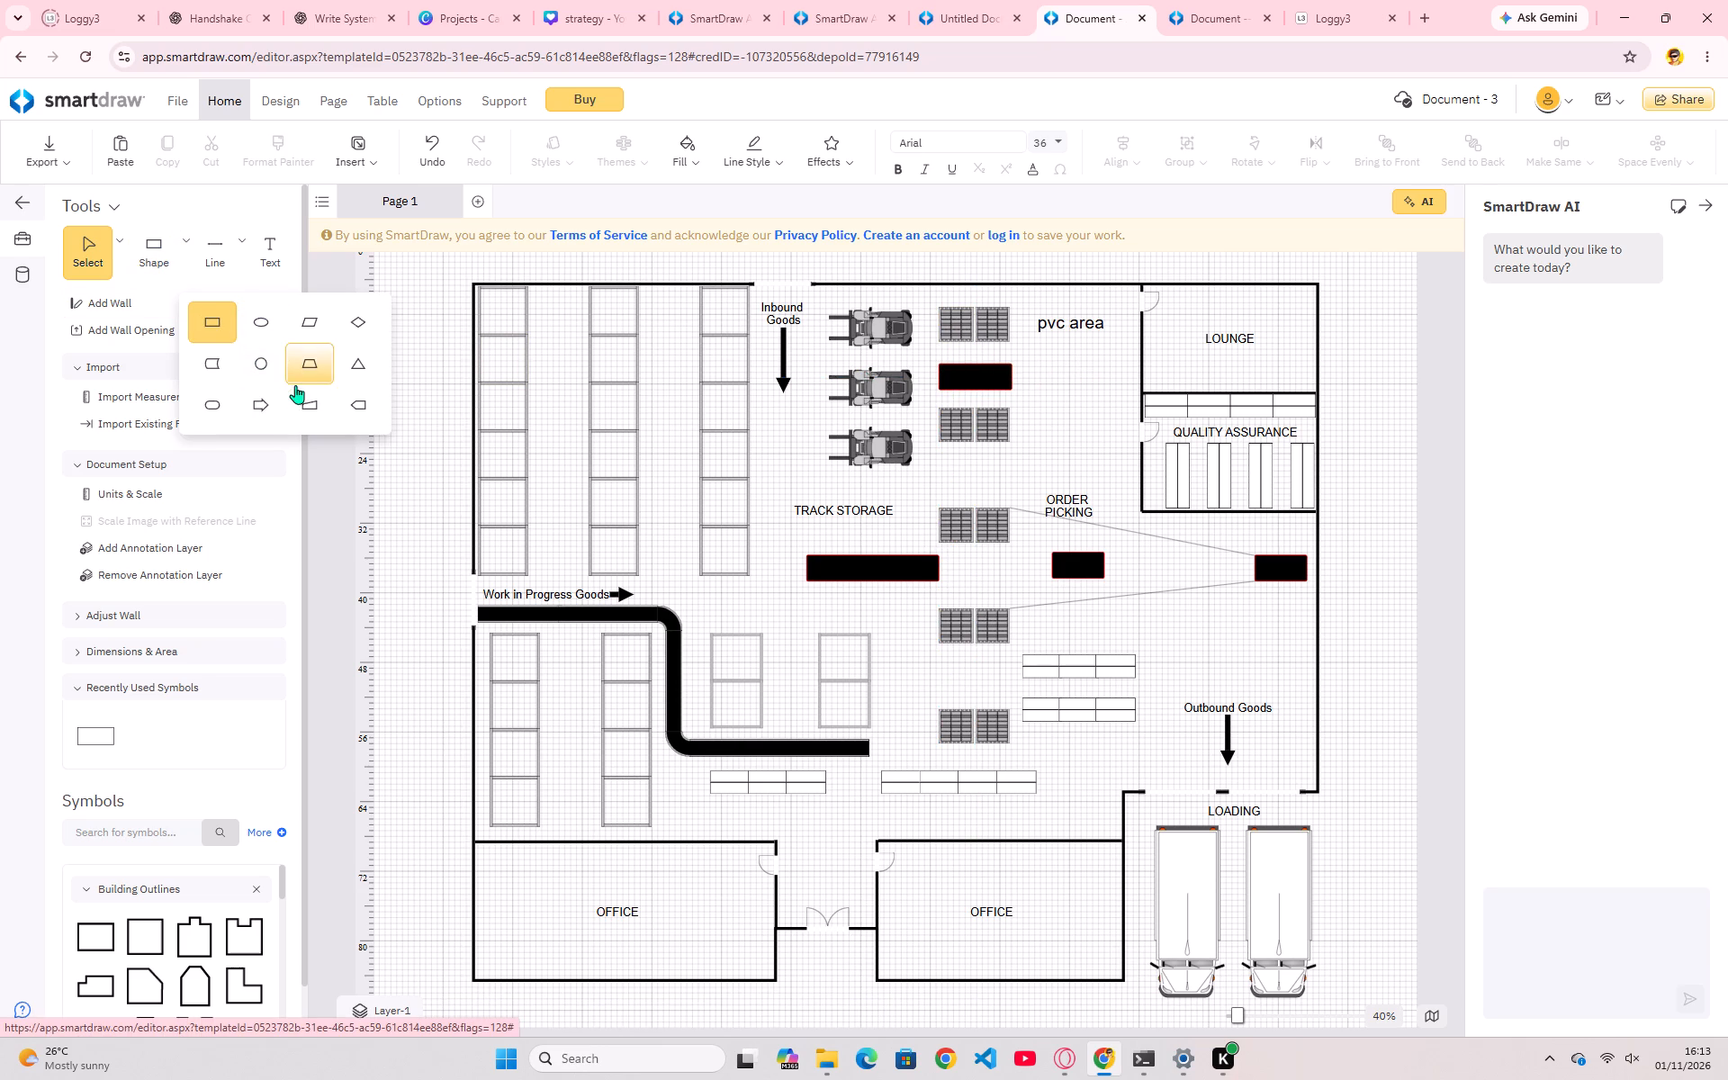
pyautogui.click(259, 415)
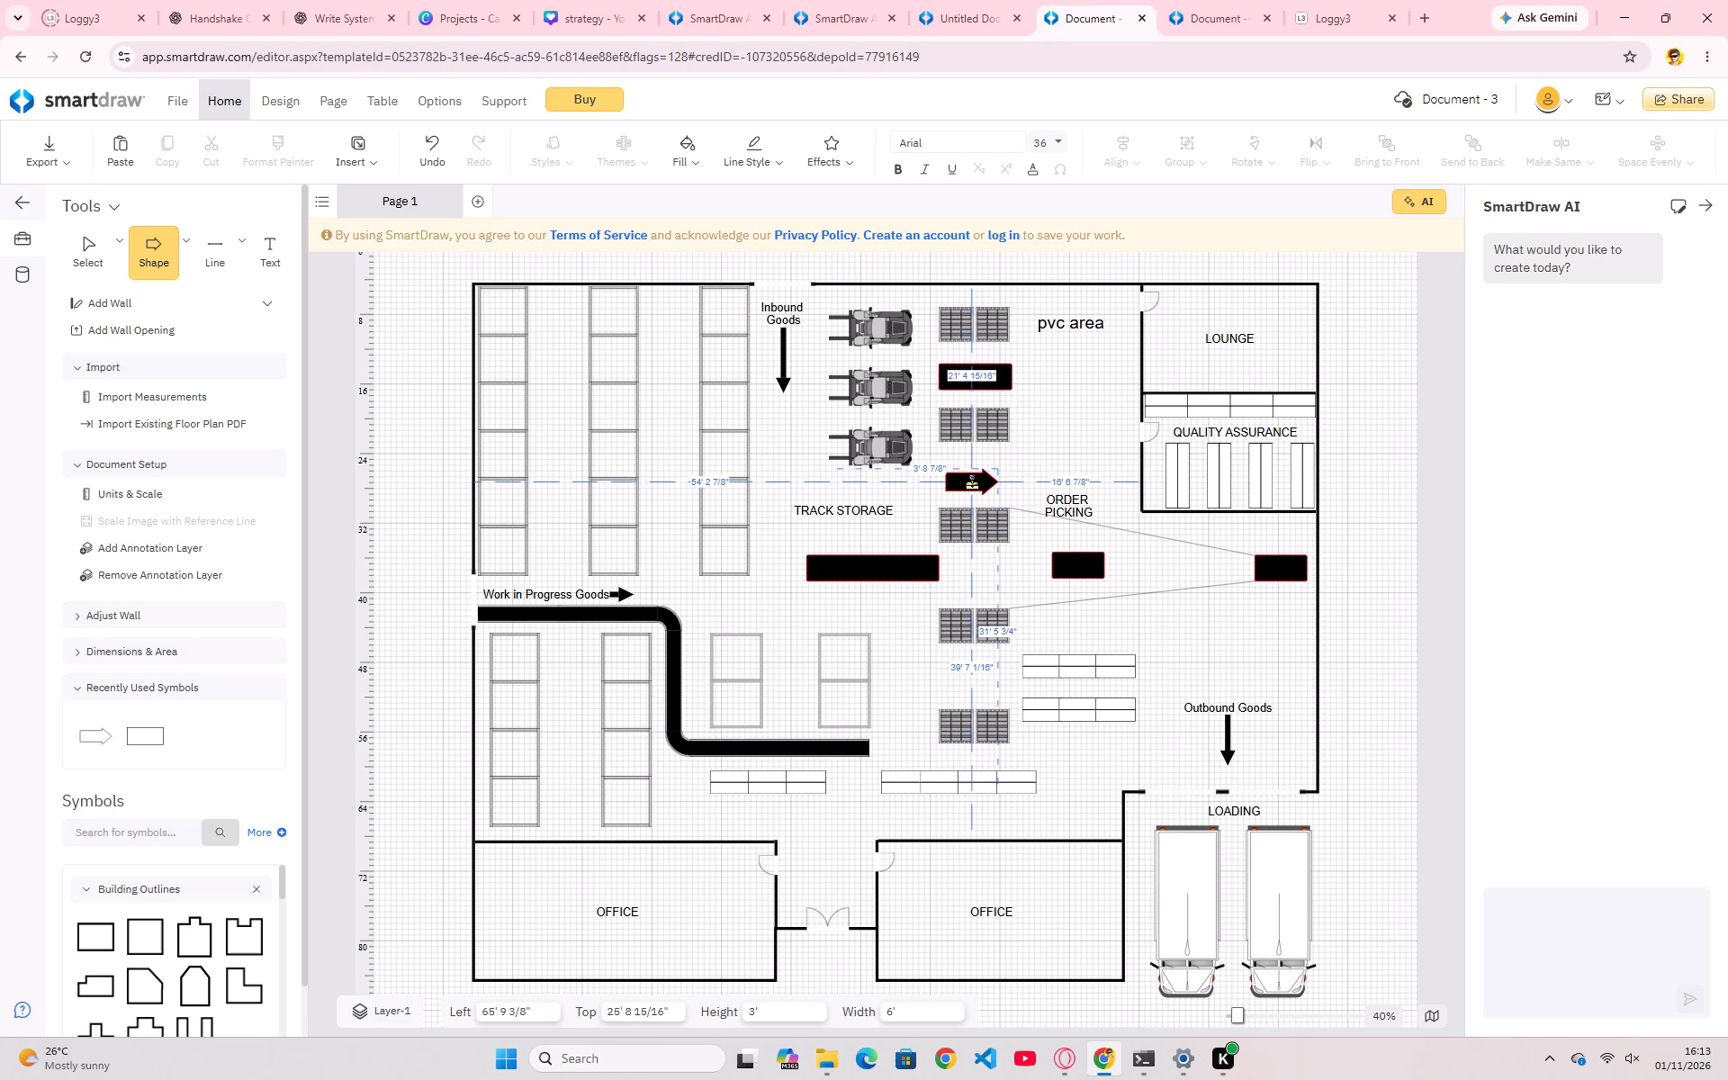
pyautogui.click(972, 481)
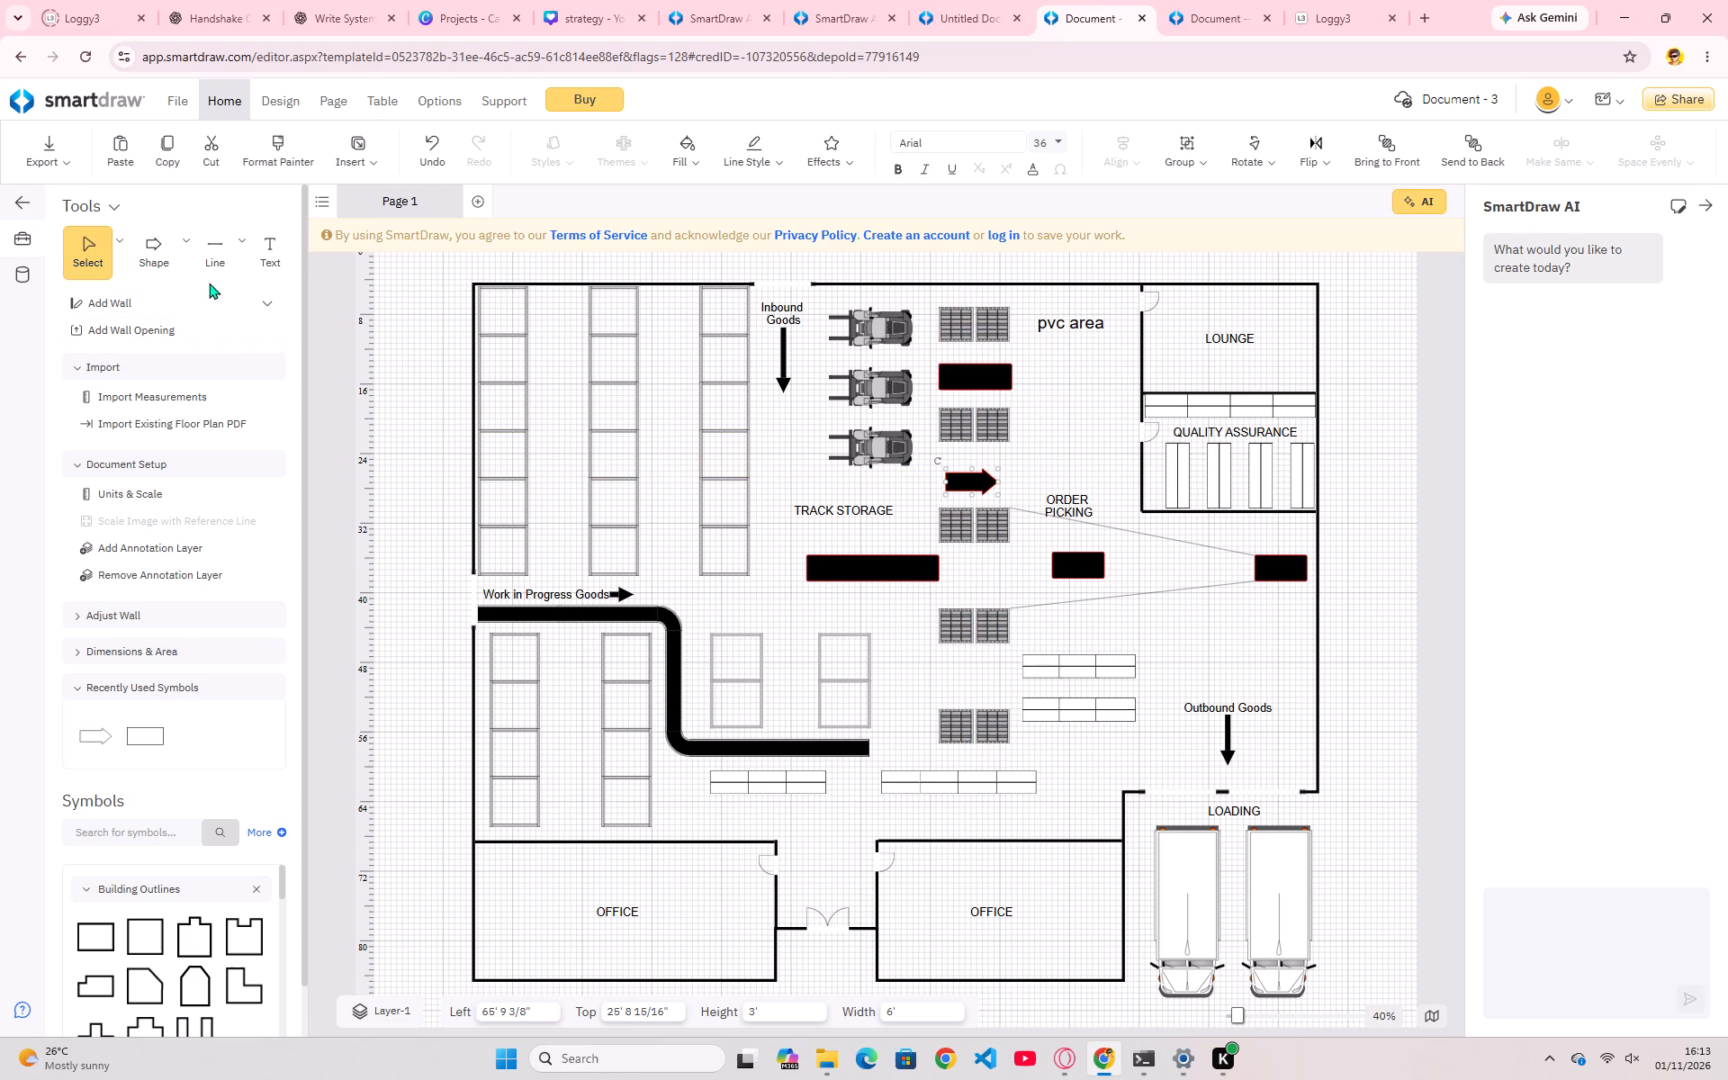
# Place a 6' by 3' rounded rectangle beside the black path's upper bend and nudge it to about 37' left and 40' 8" top.
pyautogui.click(190, 252)
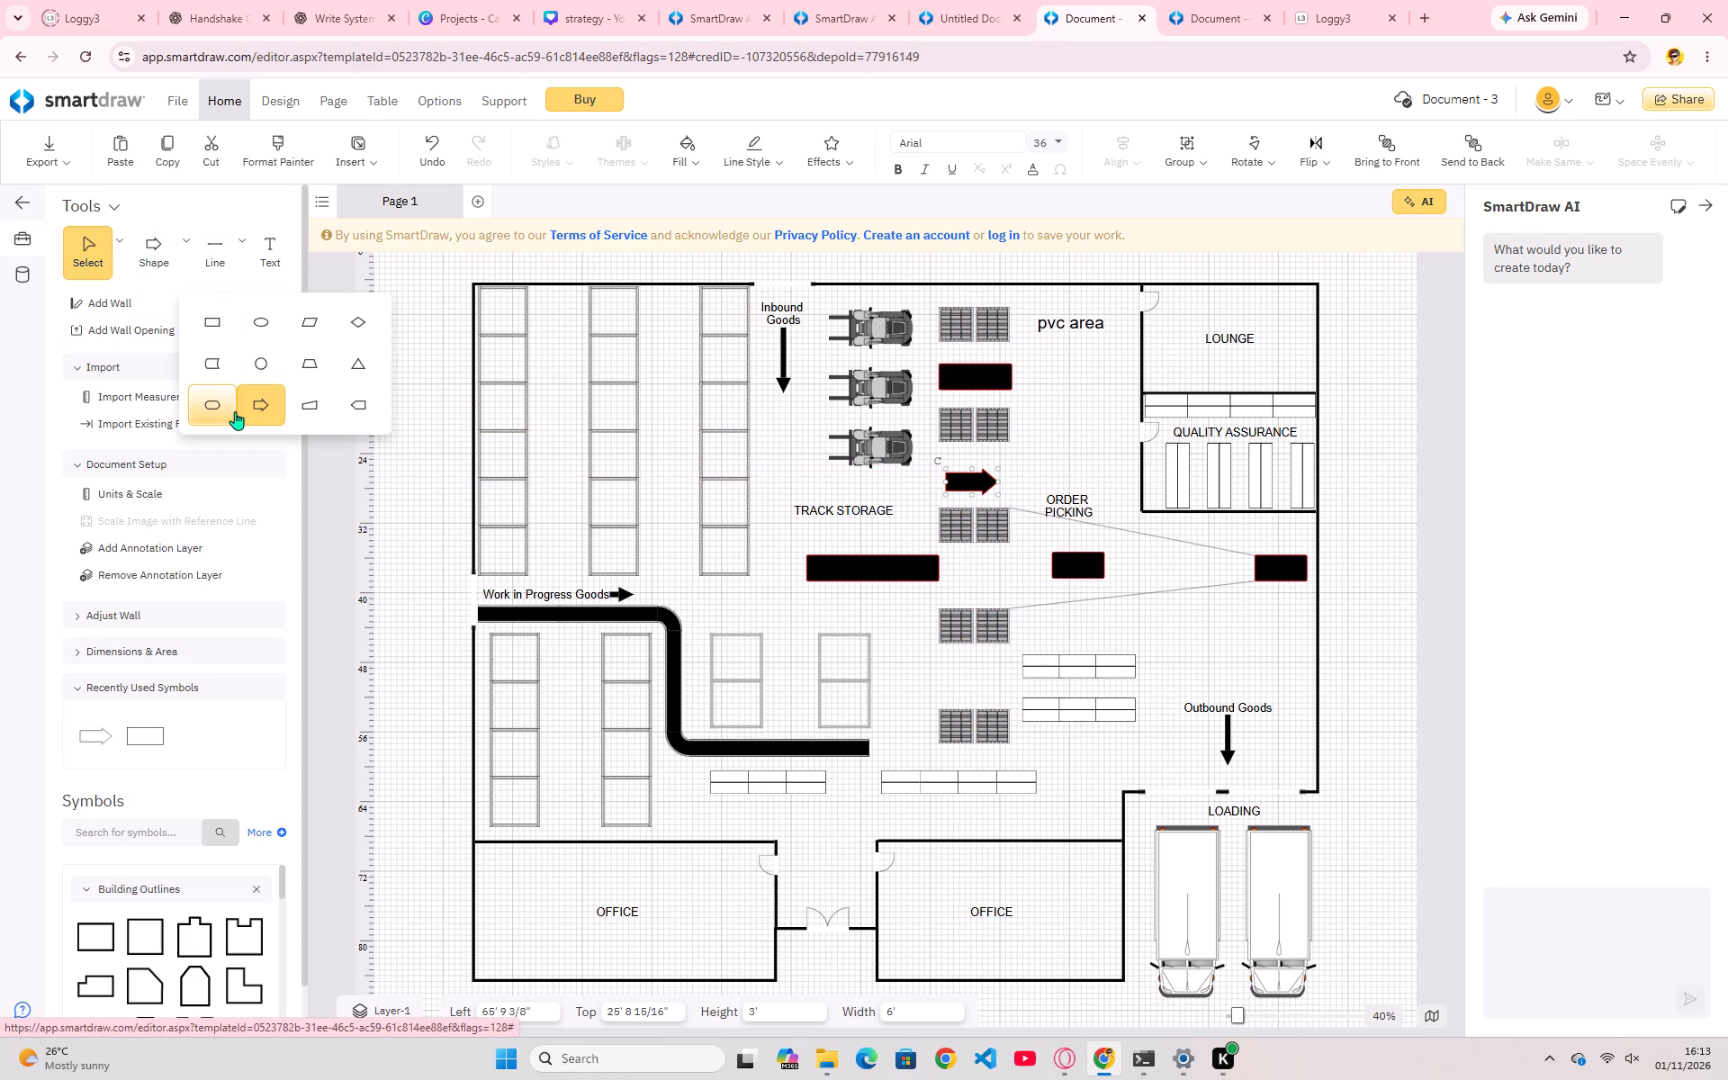
pyautogui.click(235, 411)
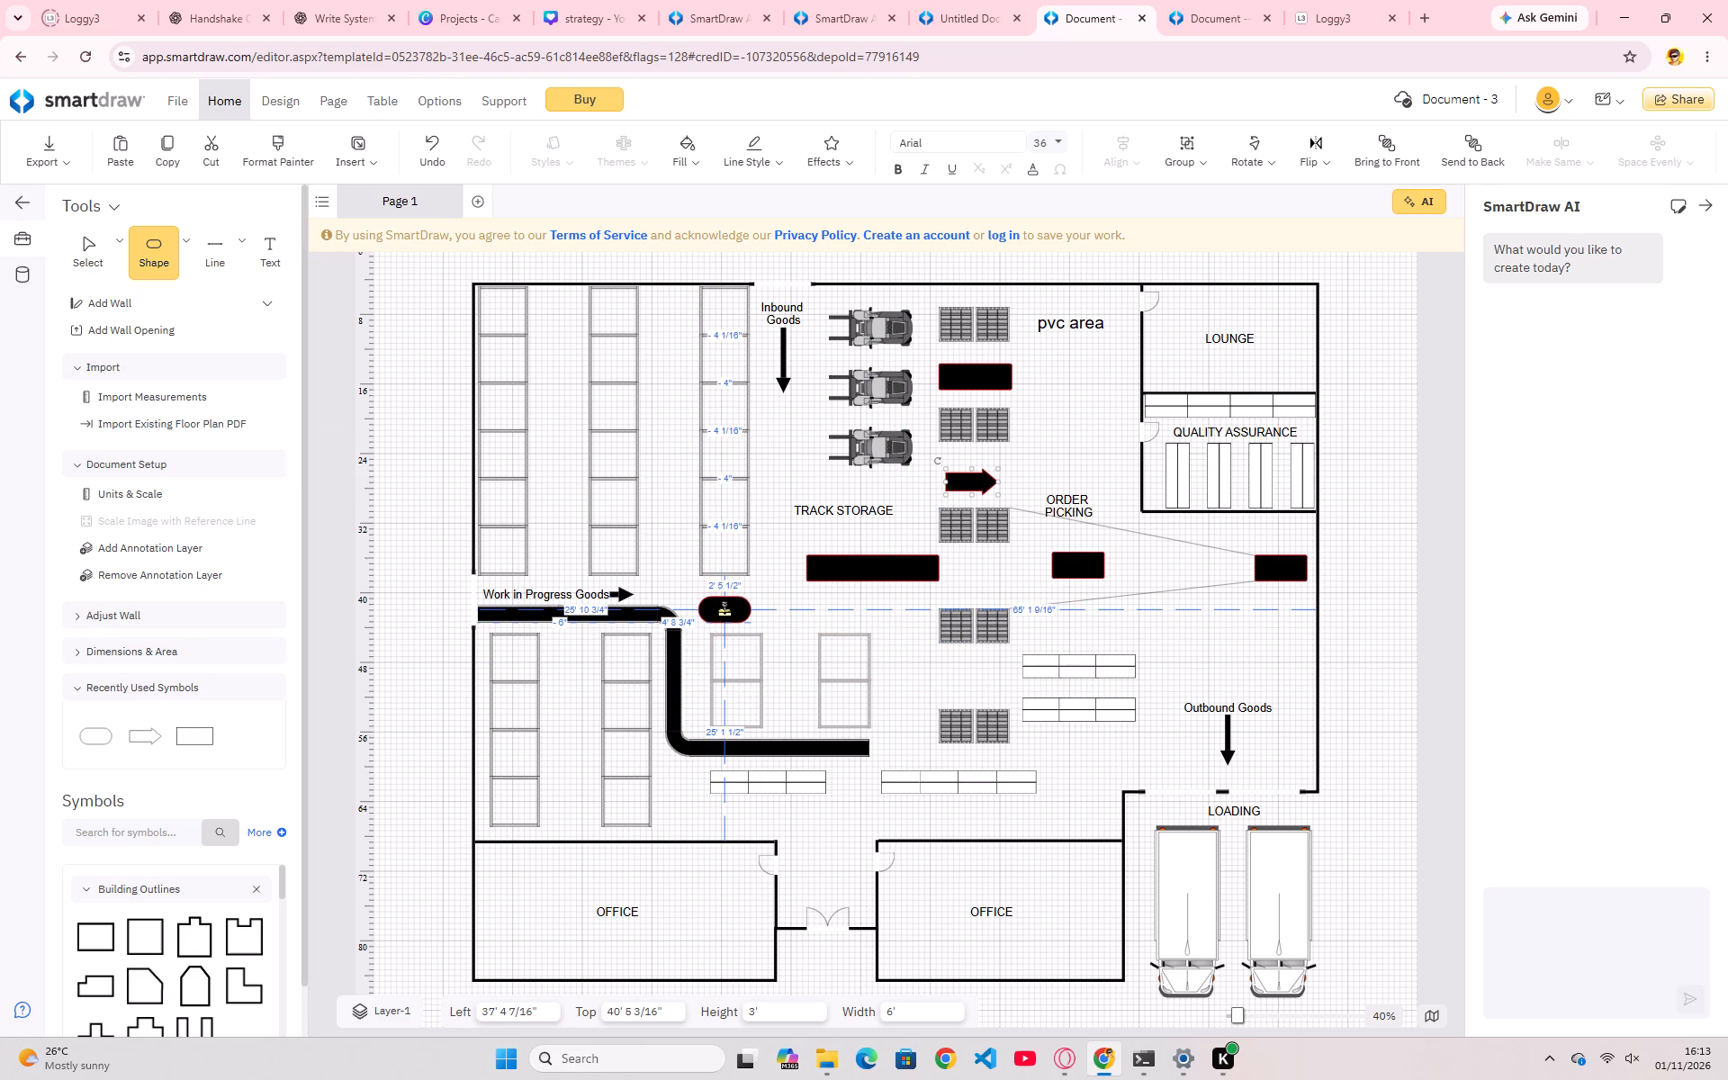
pyautogui.click(725, 611)
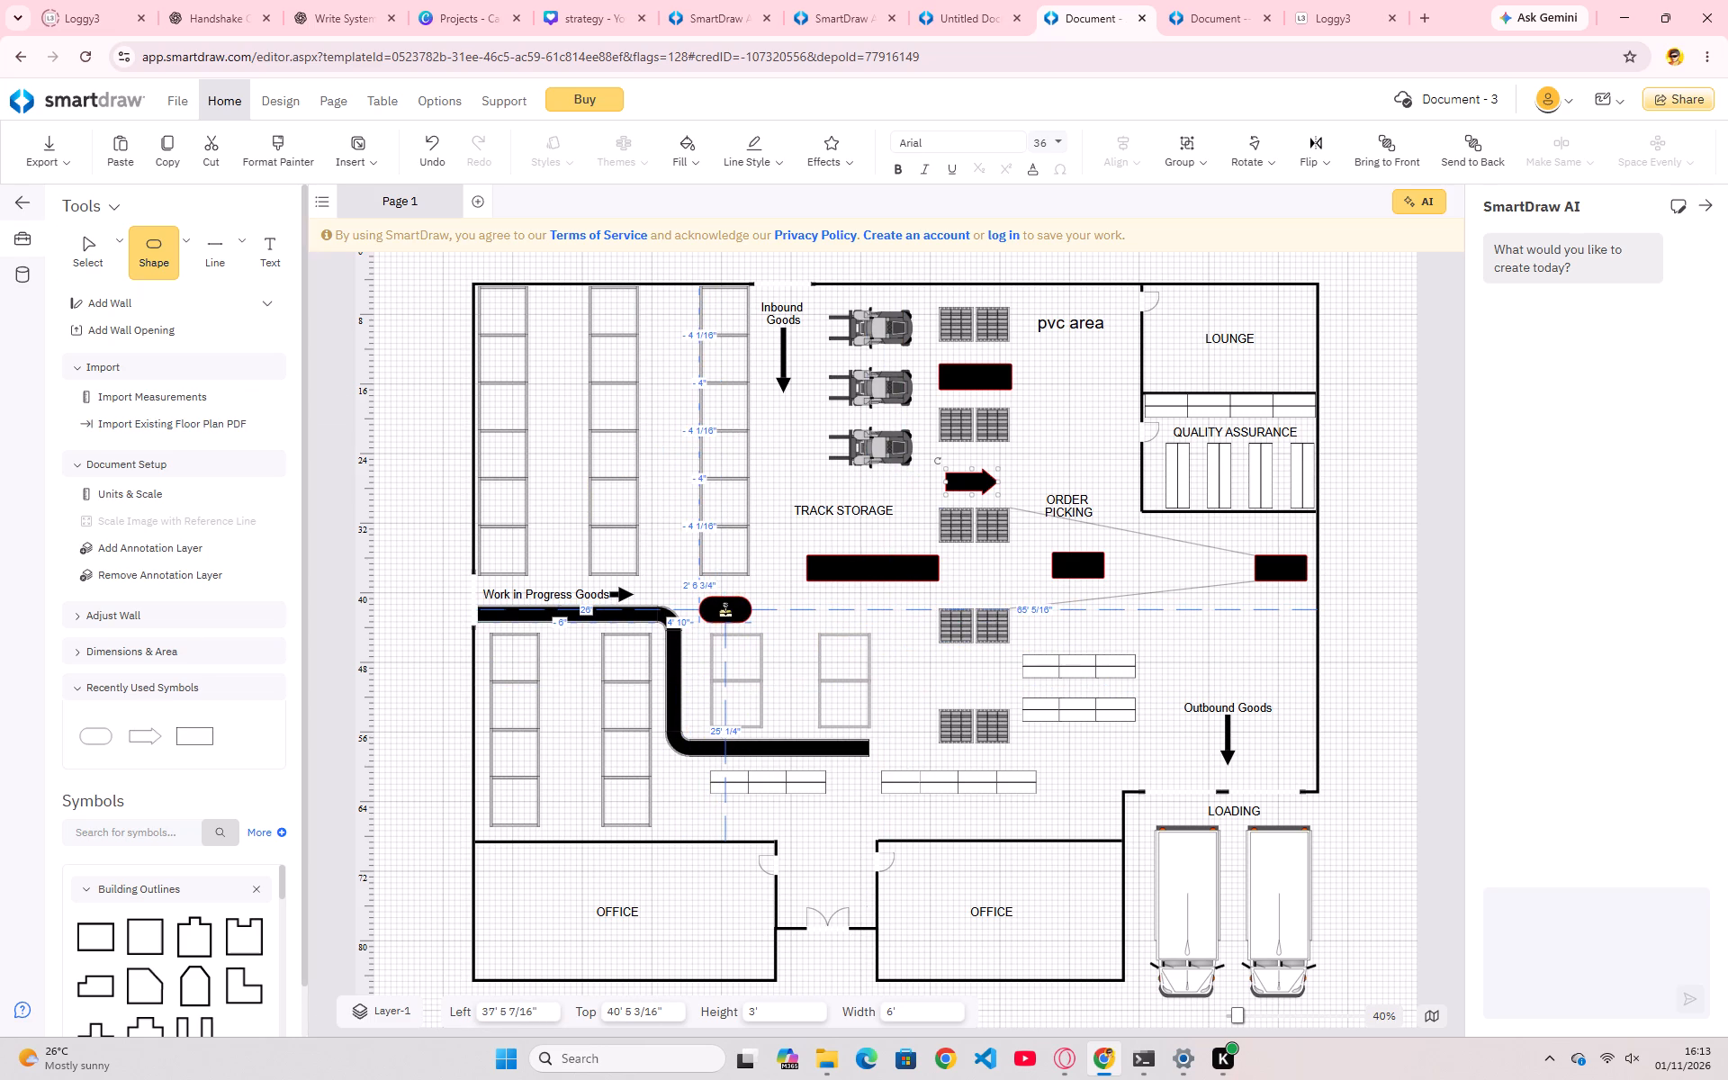
pyautogui.click(784, 589)
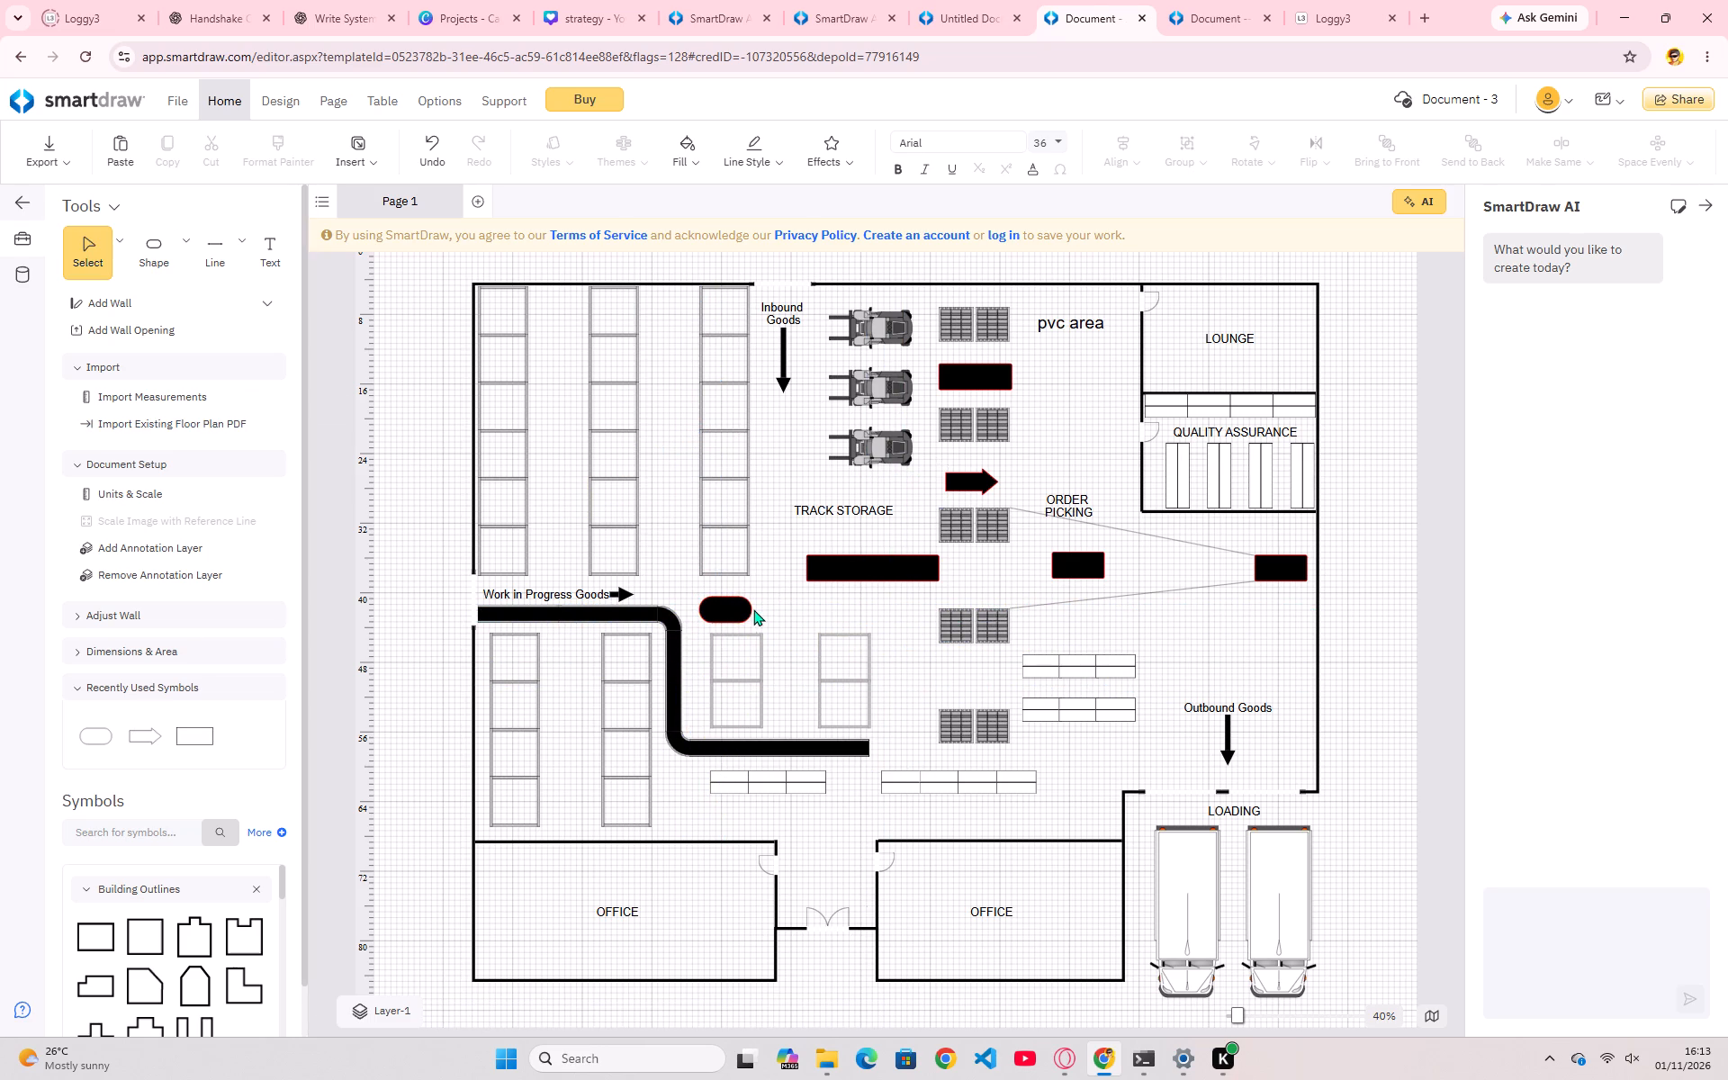
pyautogui.click(746, 604)
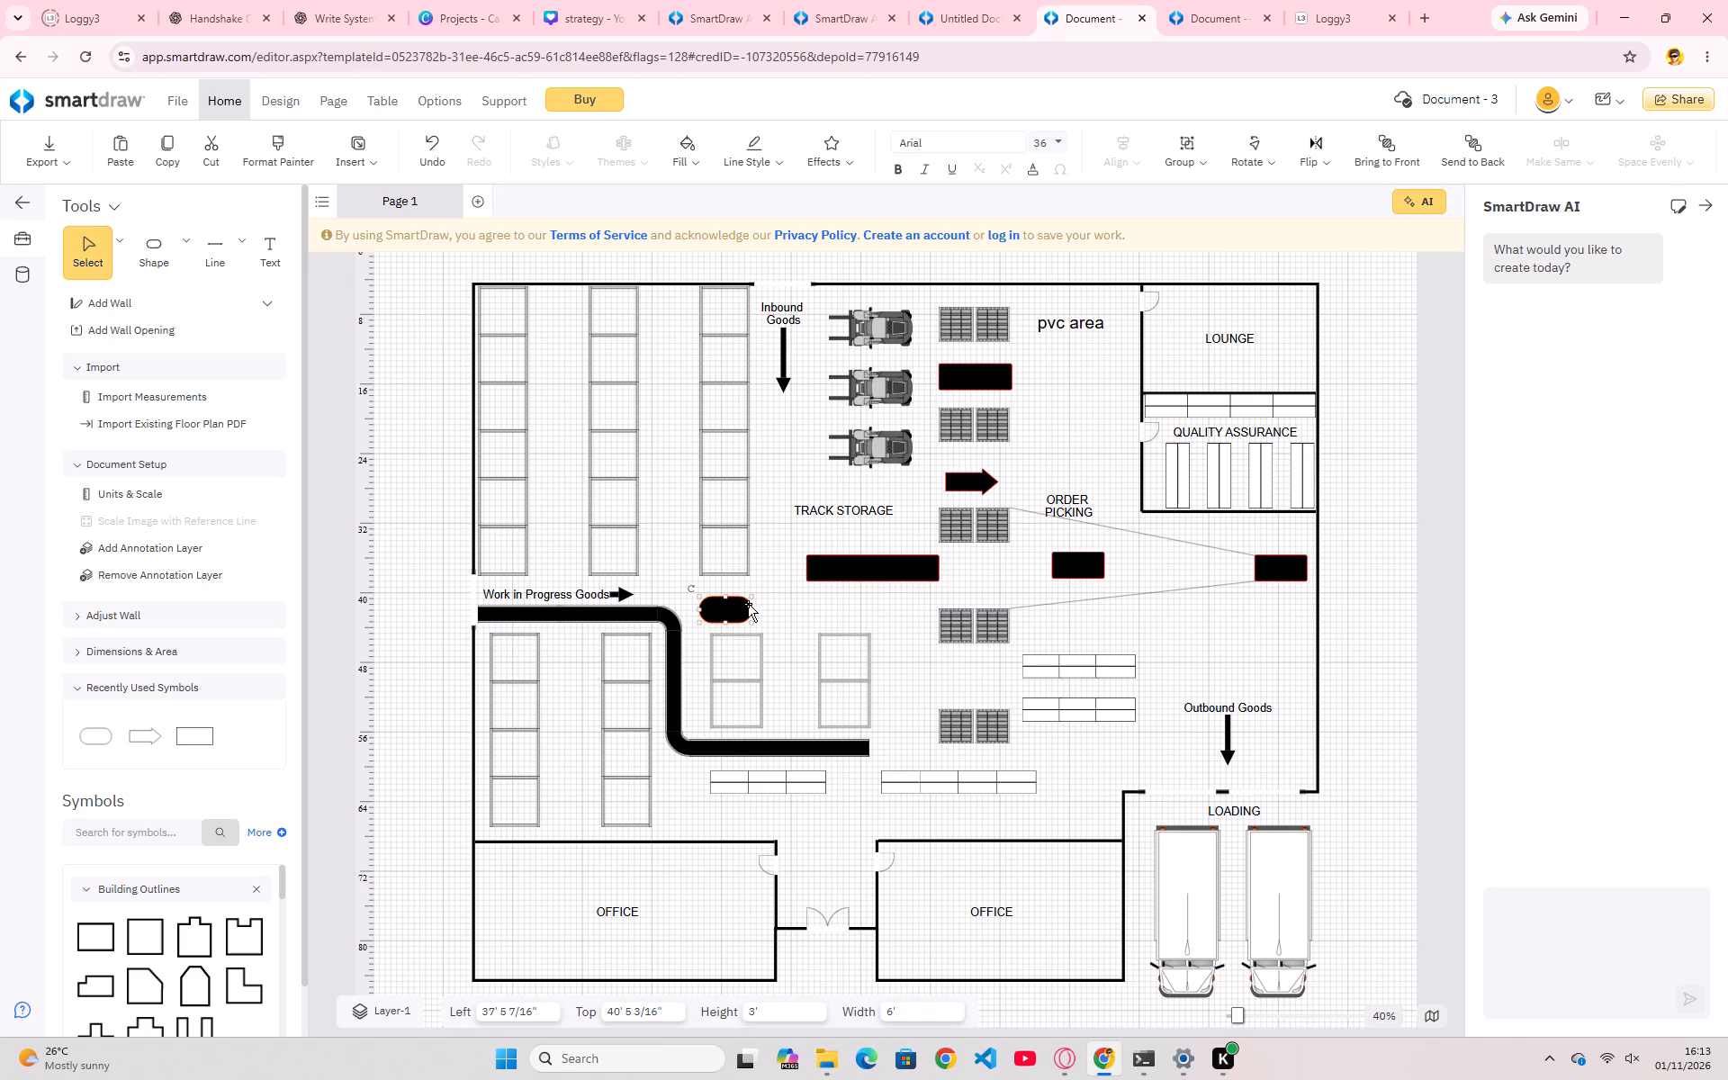
pyautogui.click(748, 604)
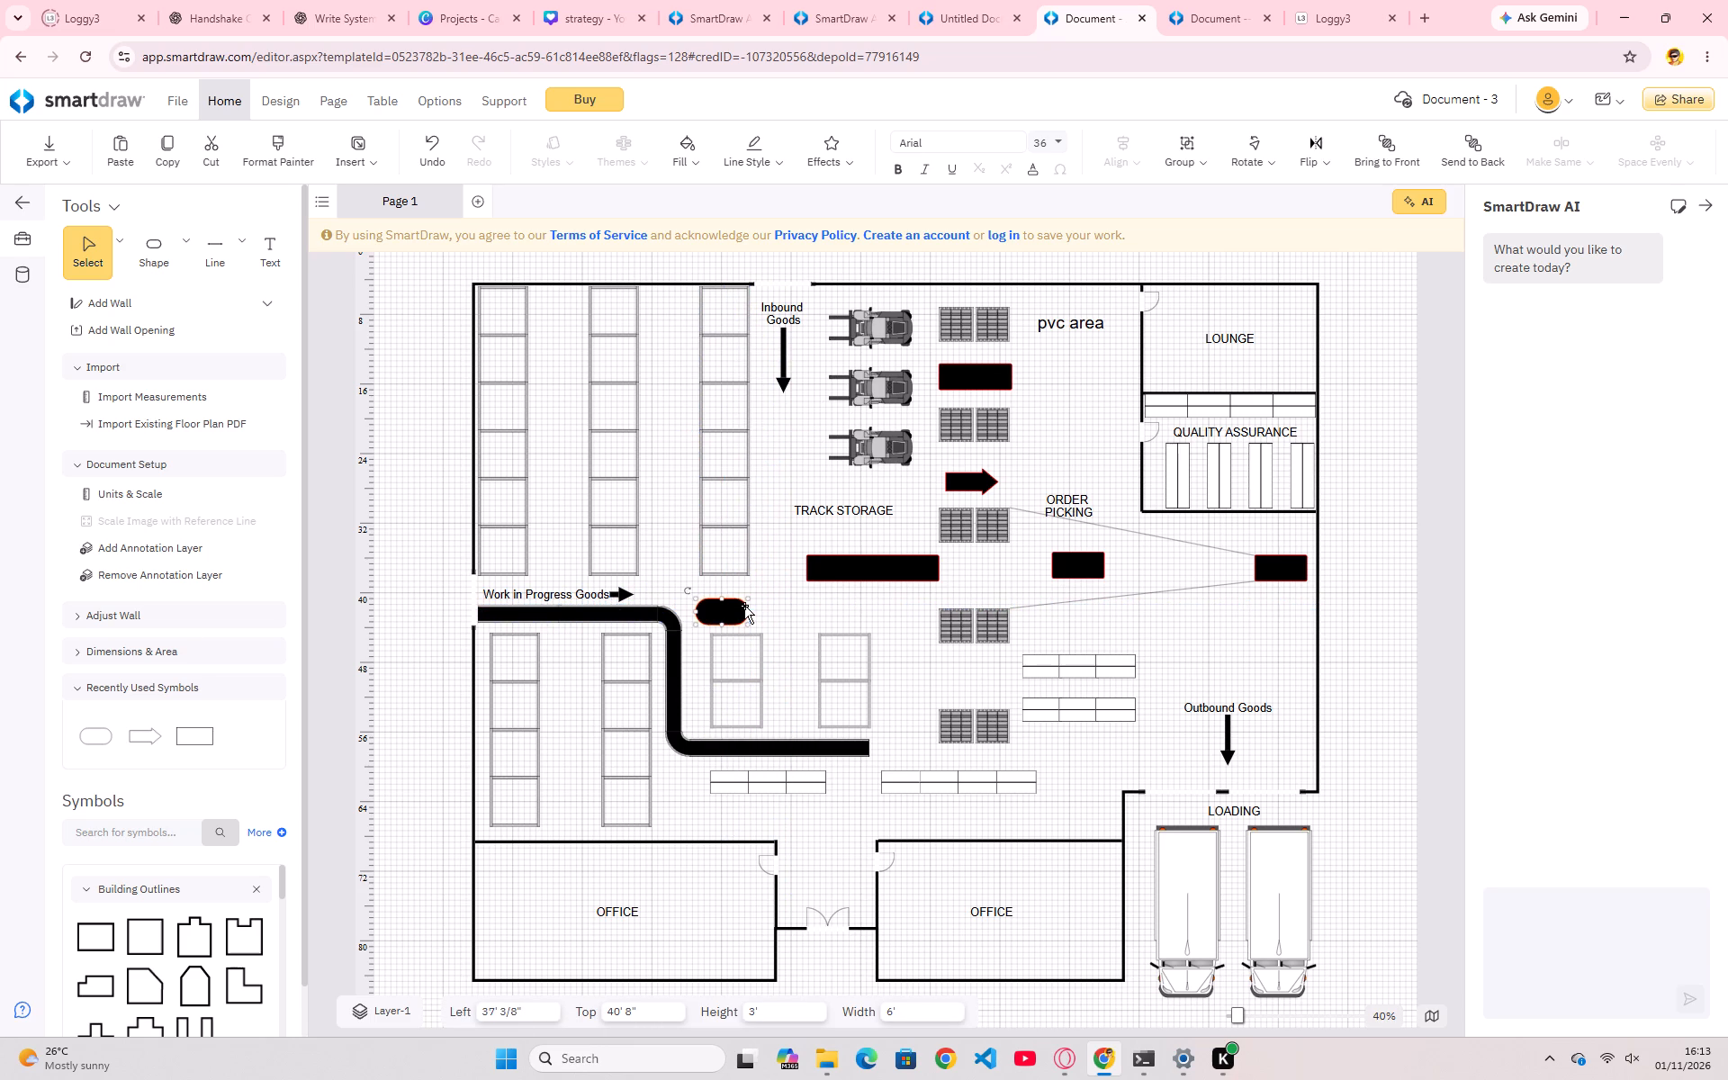
pyautogui.click(771, 592)
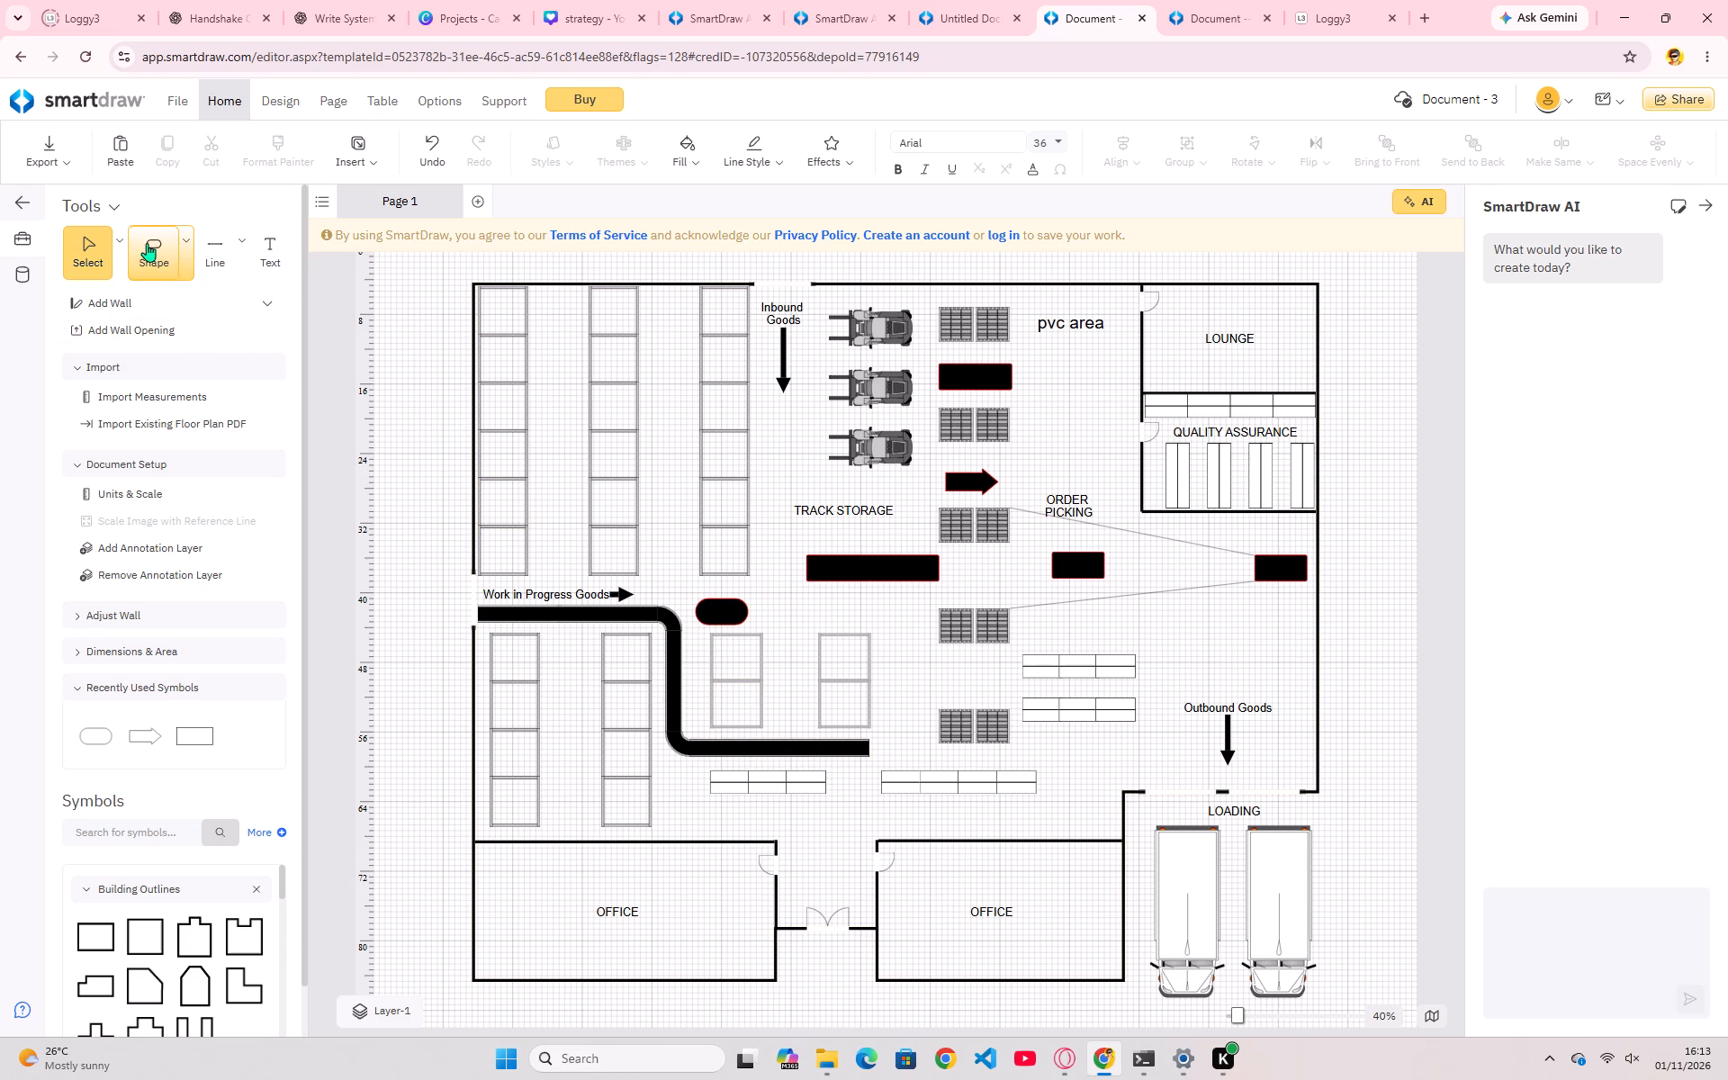
# Place a 6' by 3' rectangle below the one near the east wall, at about 100' 7" left and 42' 9" top.
pyautogui.click(121, 249)
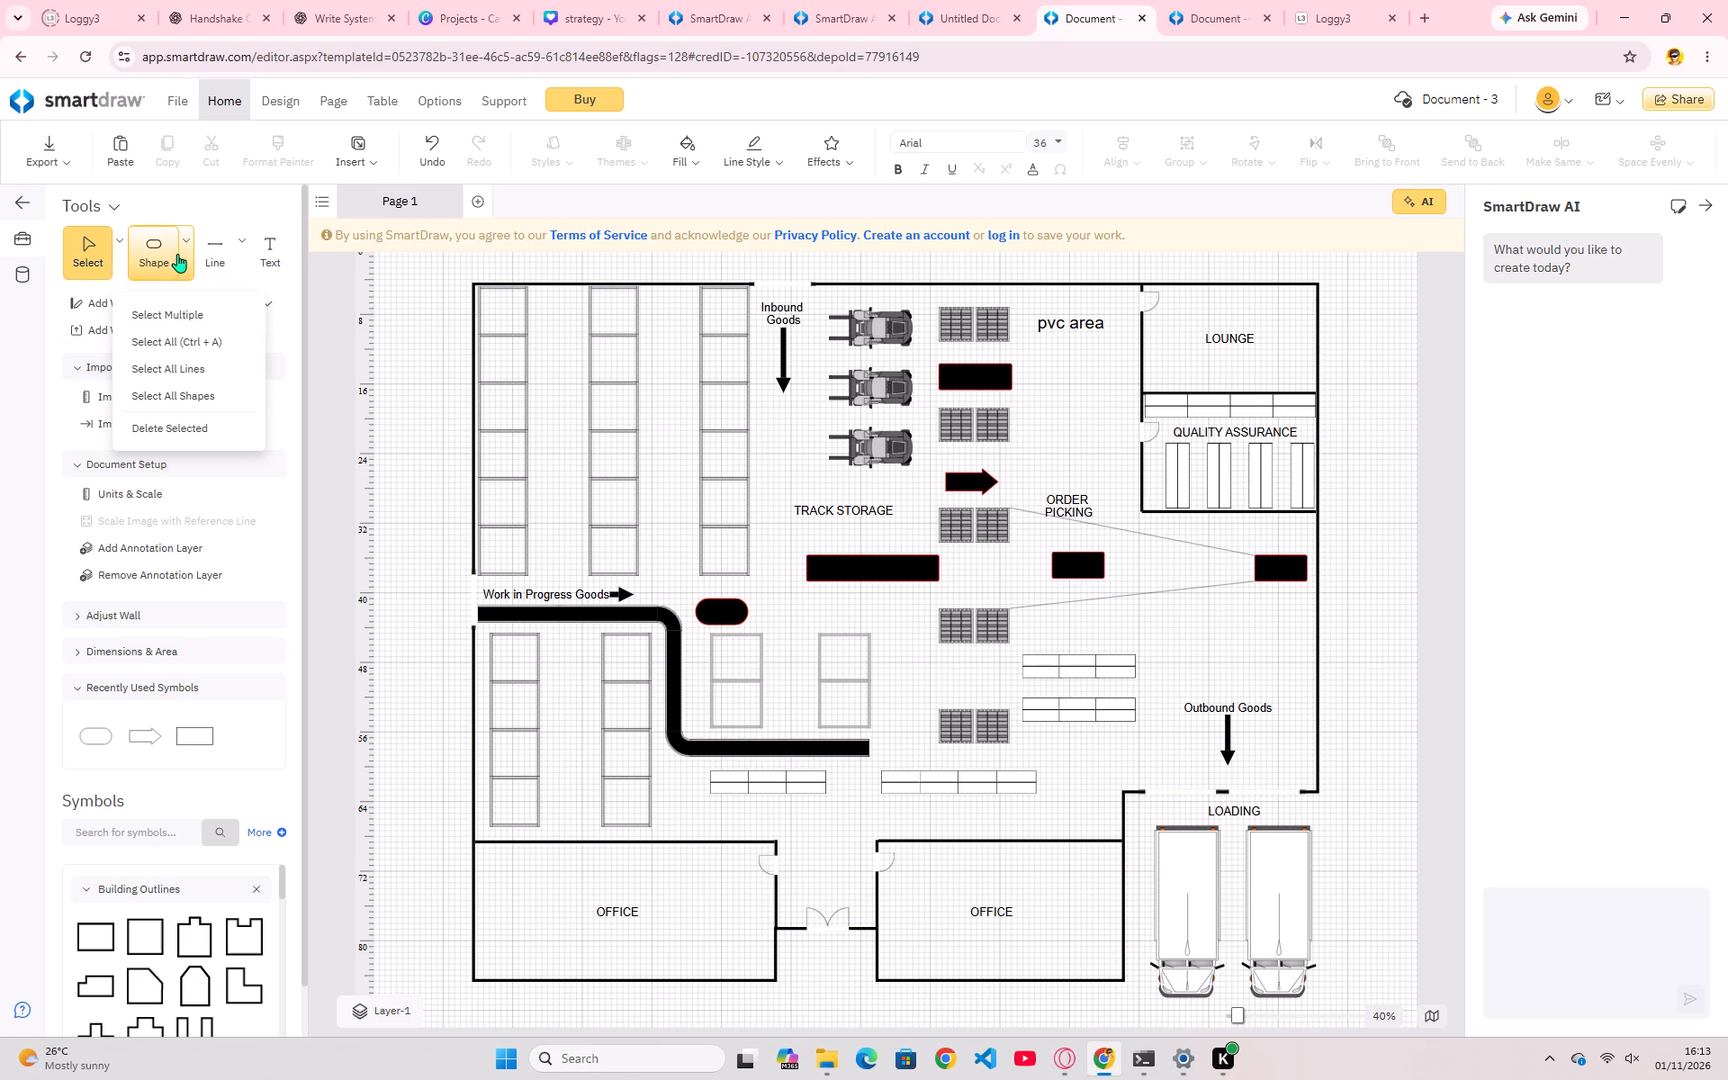
pyautogui.click(177, 254)
pyautogui.click(185, 242)
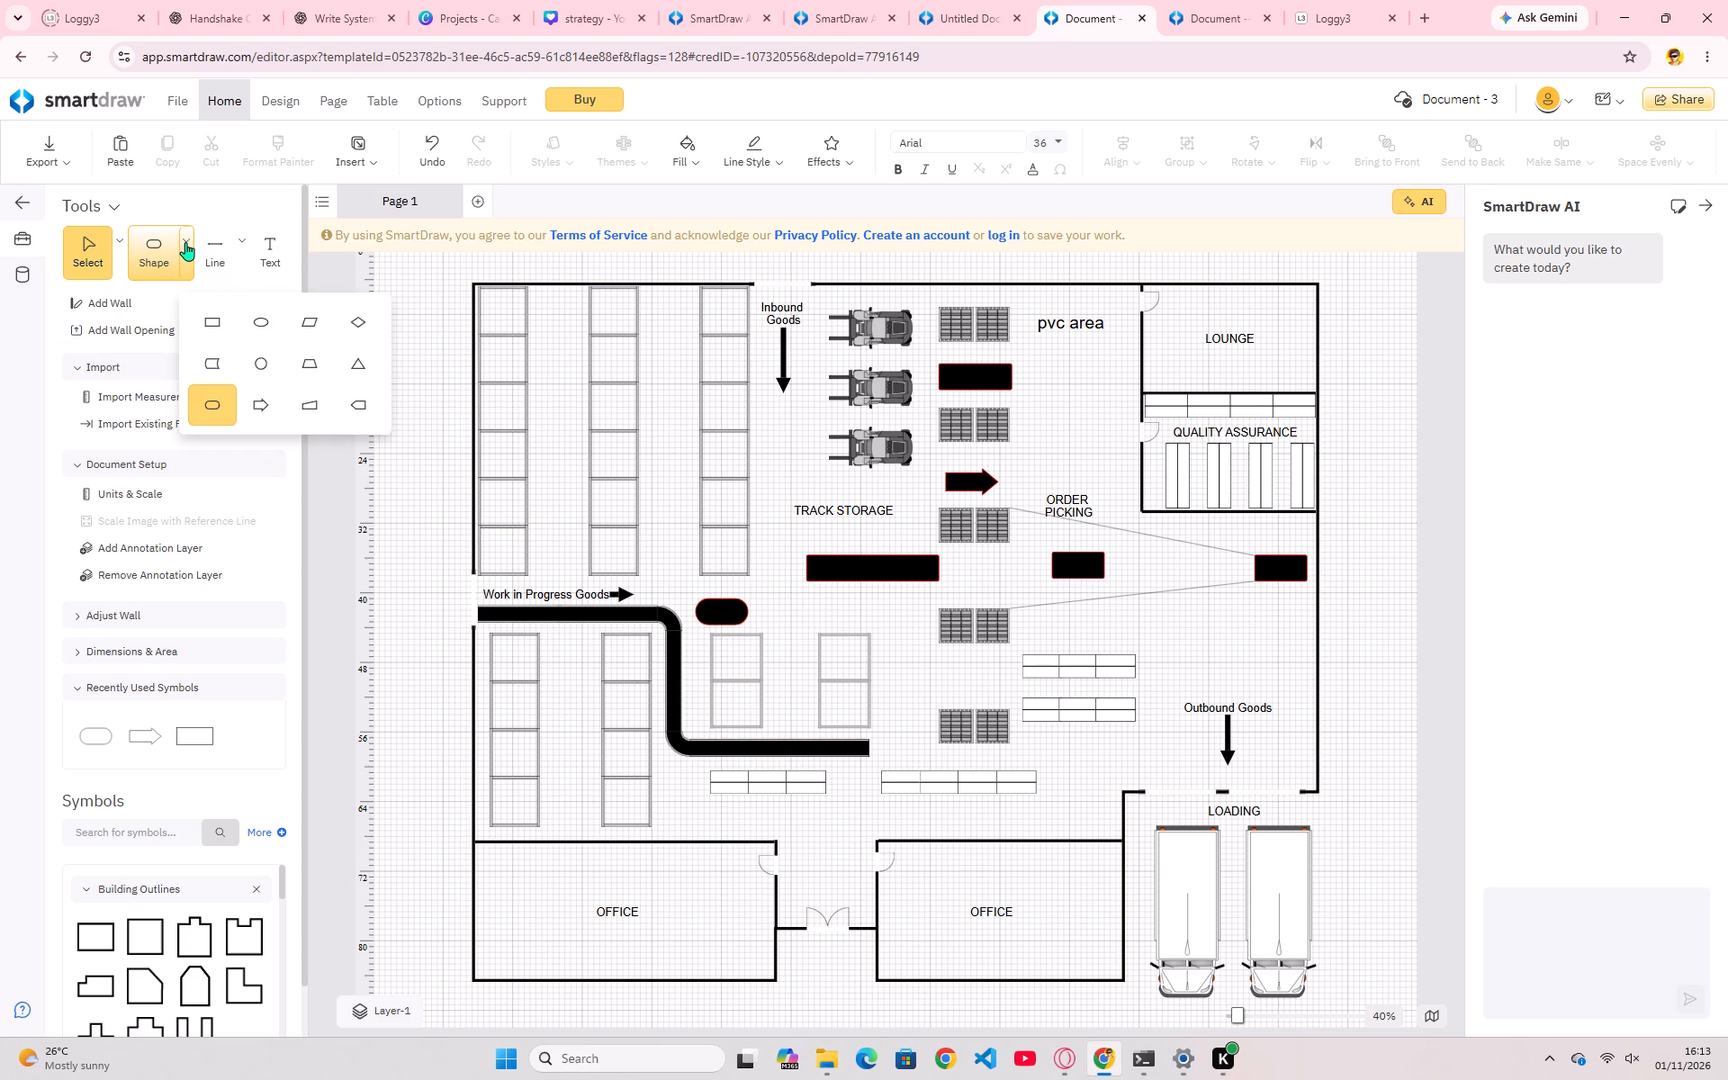
pyautogui.click(218, 326)
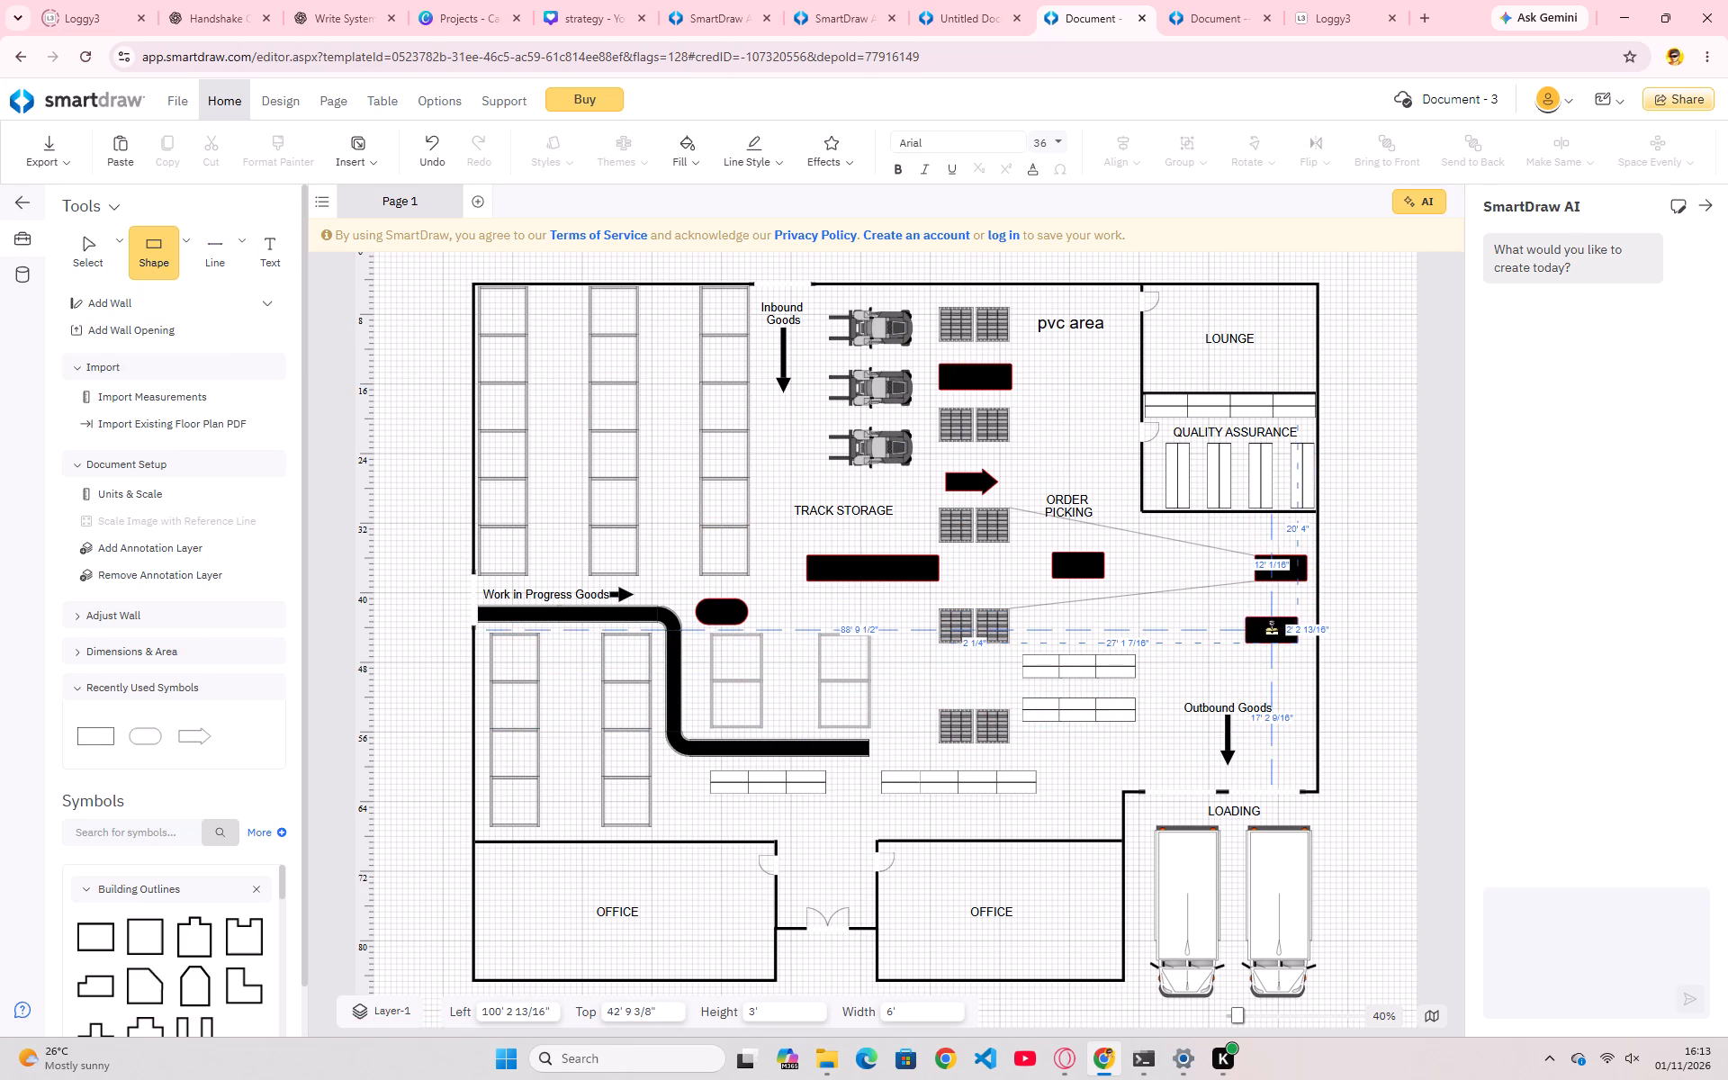
pyautogui.click(1274, 629)
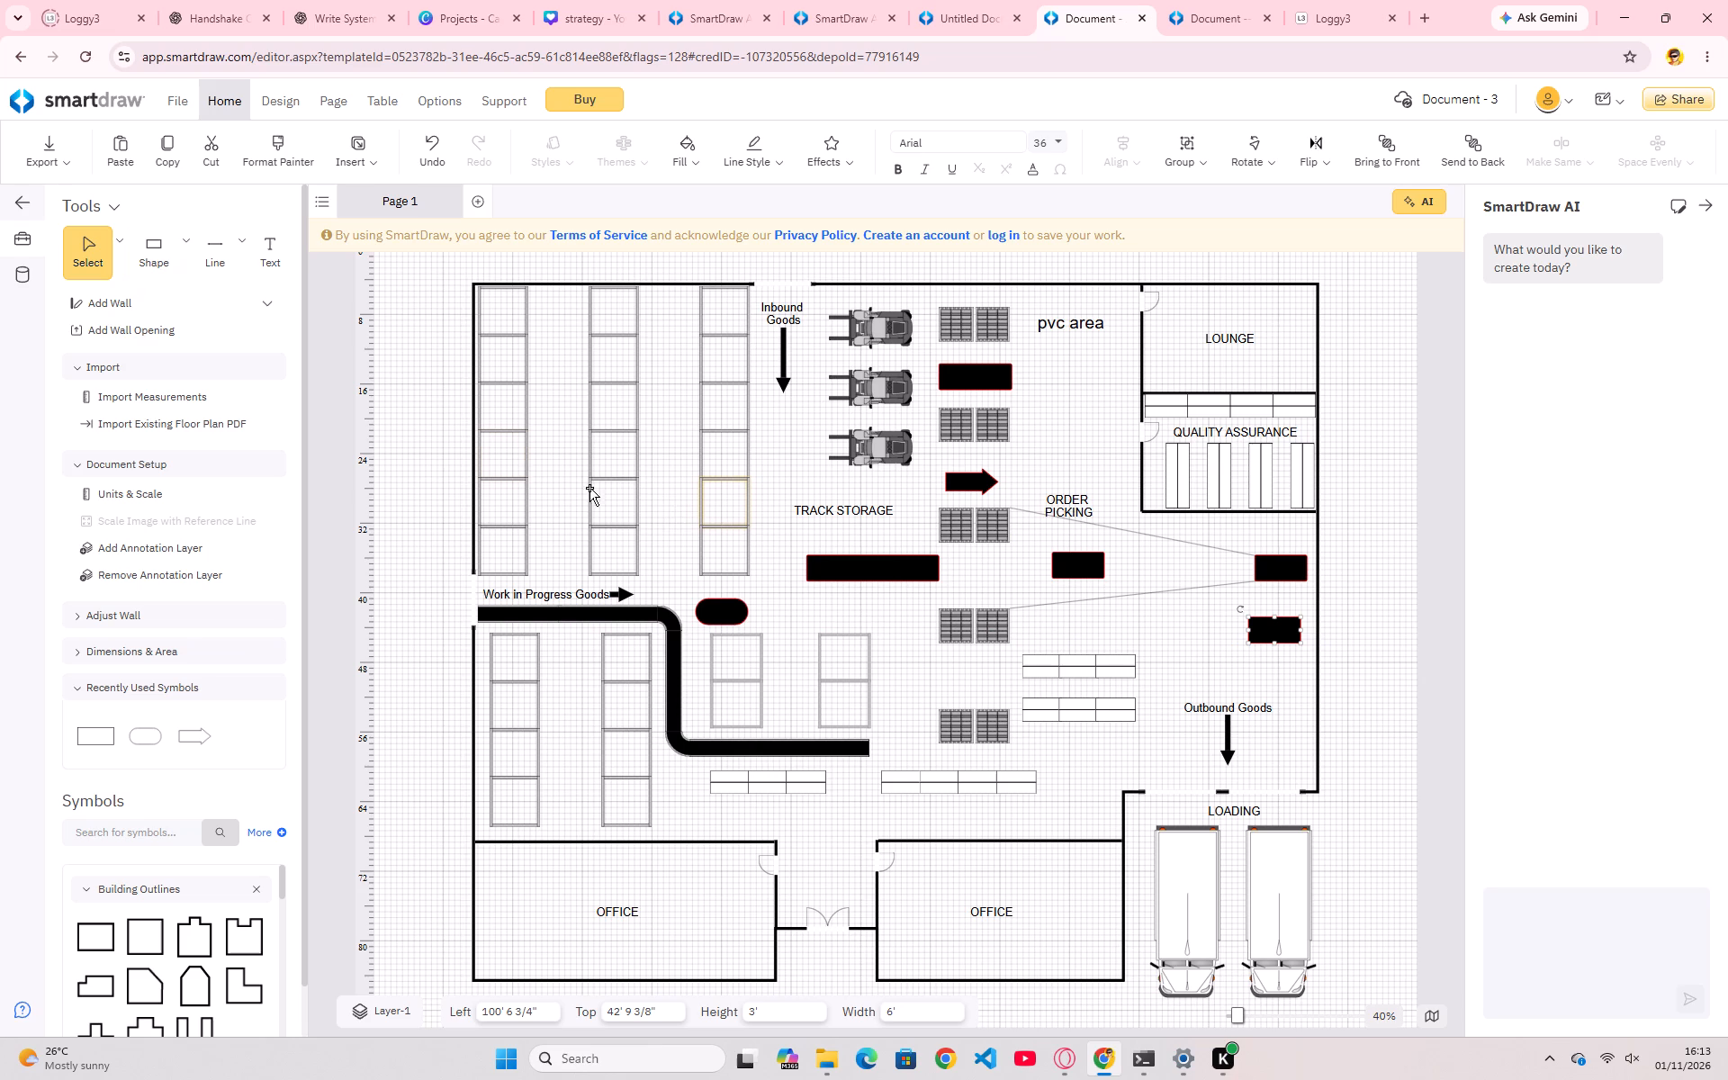
# Place a 6' by 3' rectangle just above the office nearest the loading area, at about 66' 2" left and 64' 4" top.
pyautogui.click(172, 247)
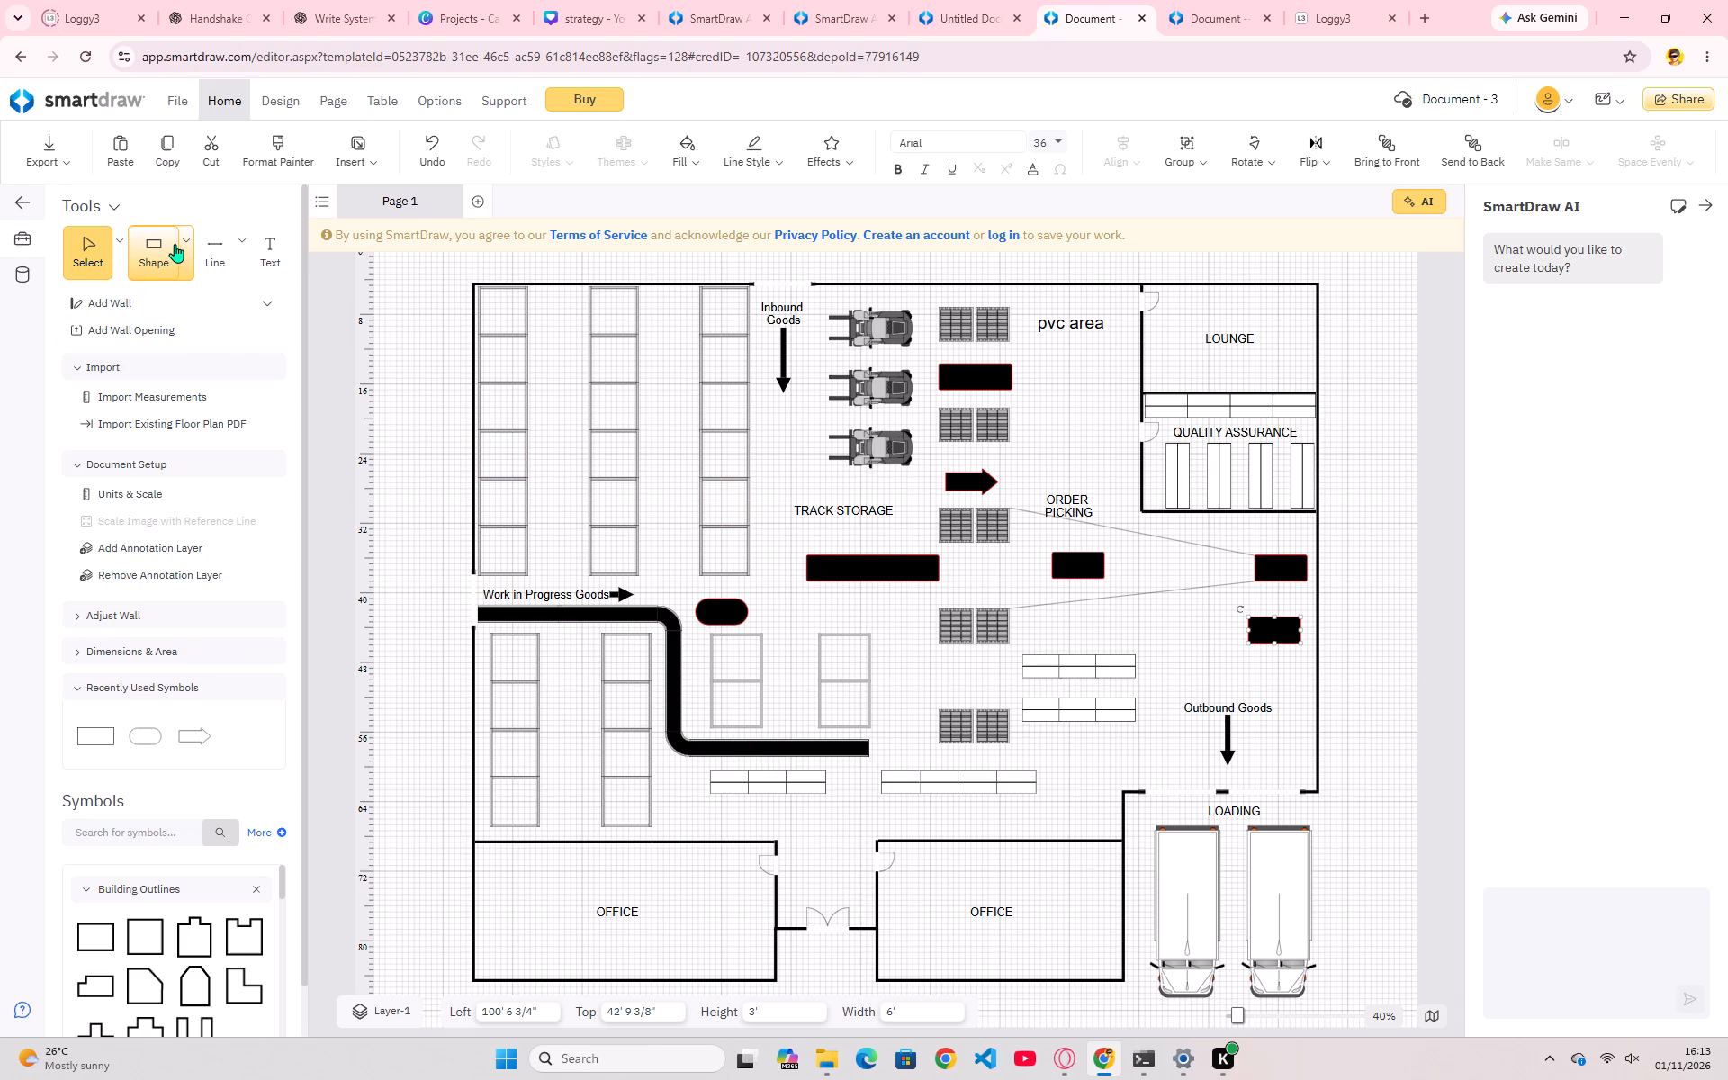
pyautogui.click(180, 238)
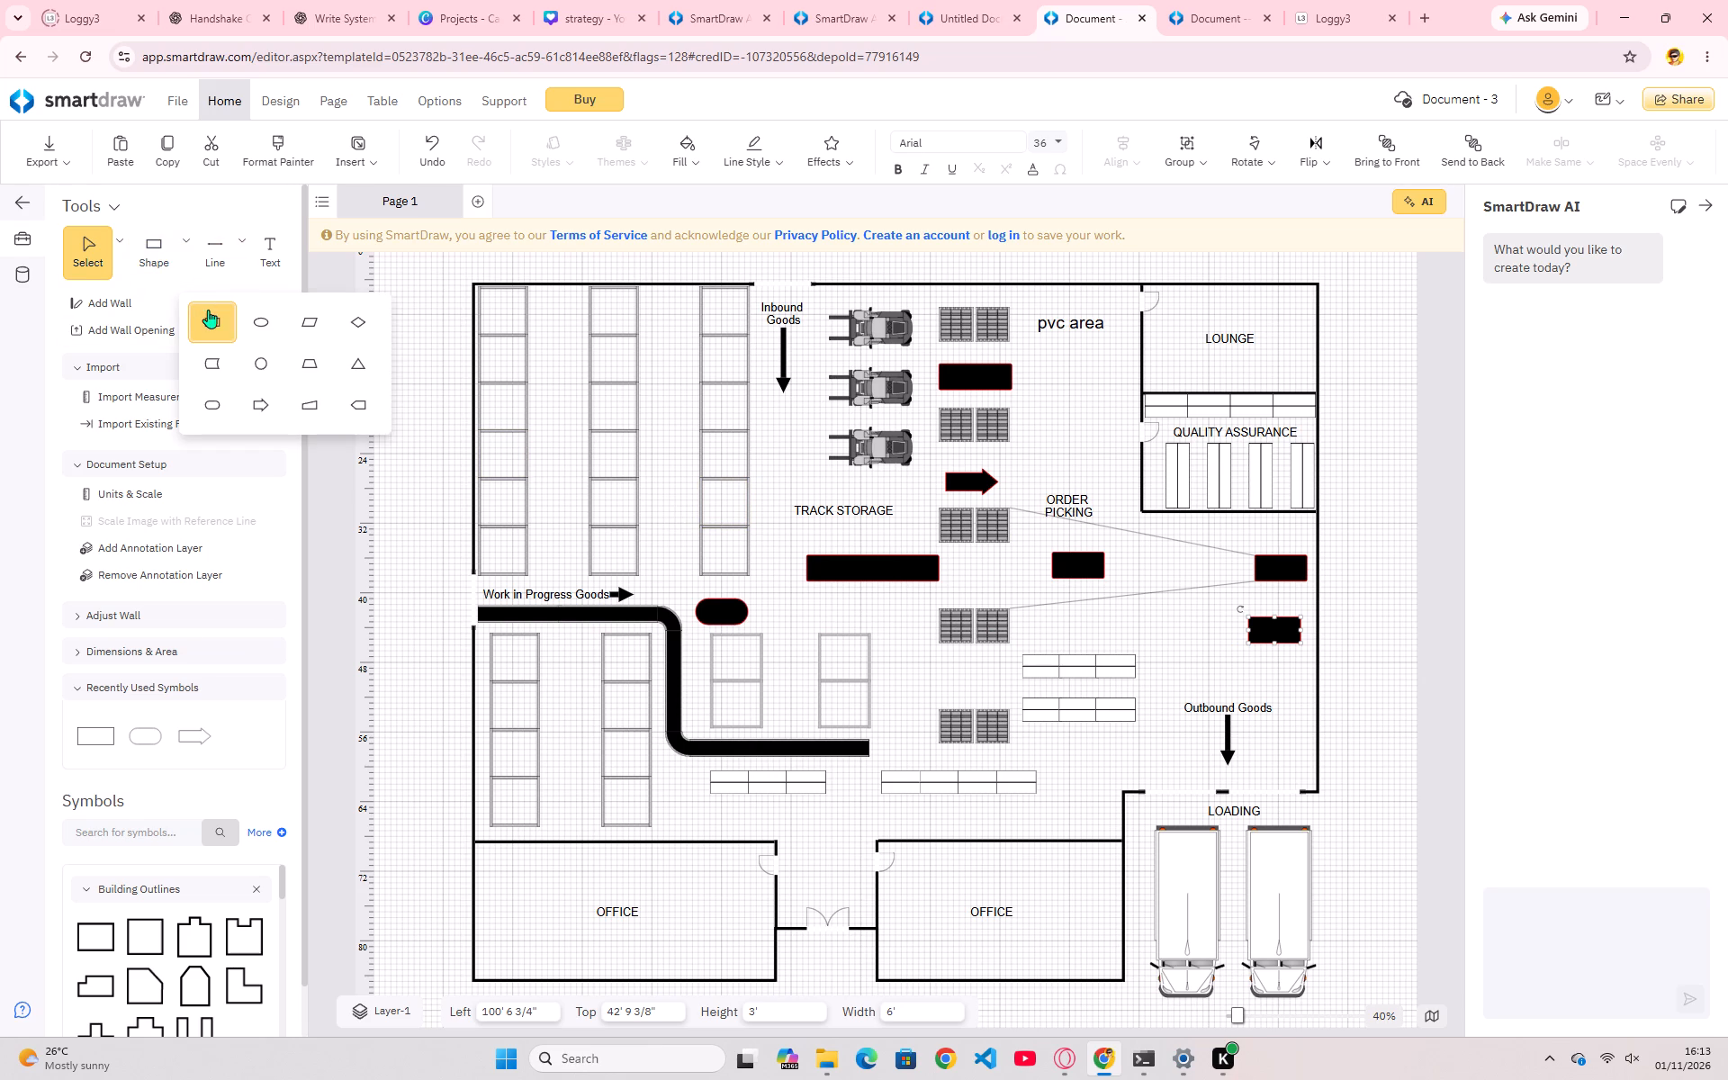
pyautogui.click(208, 319)
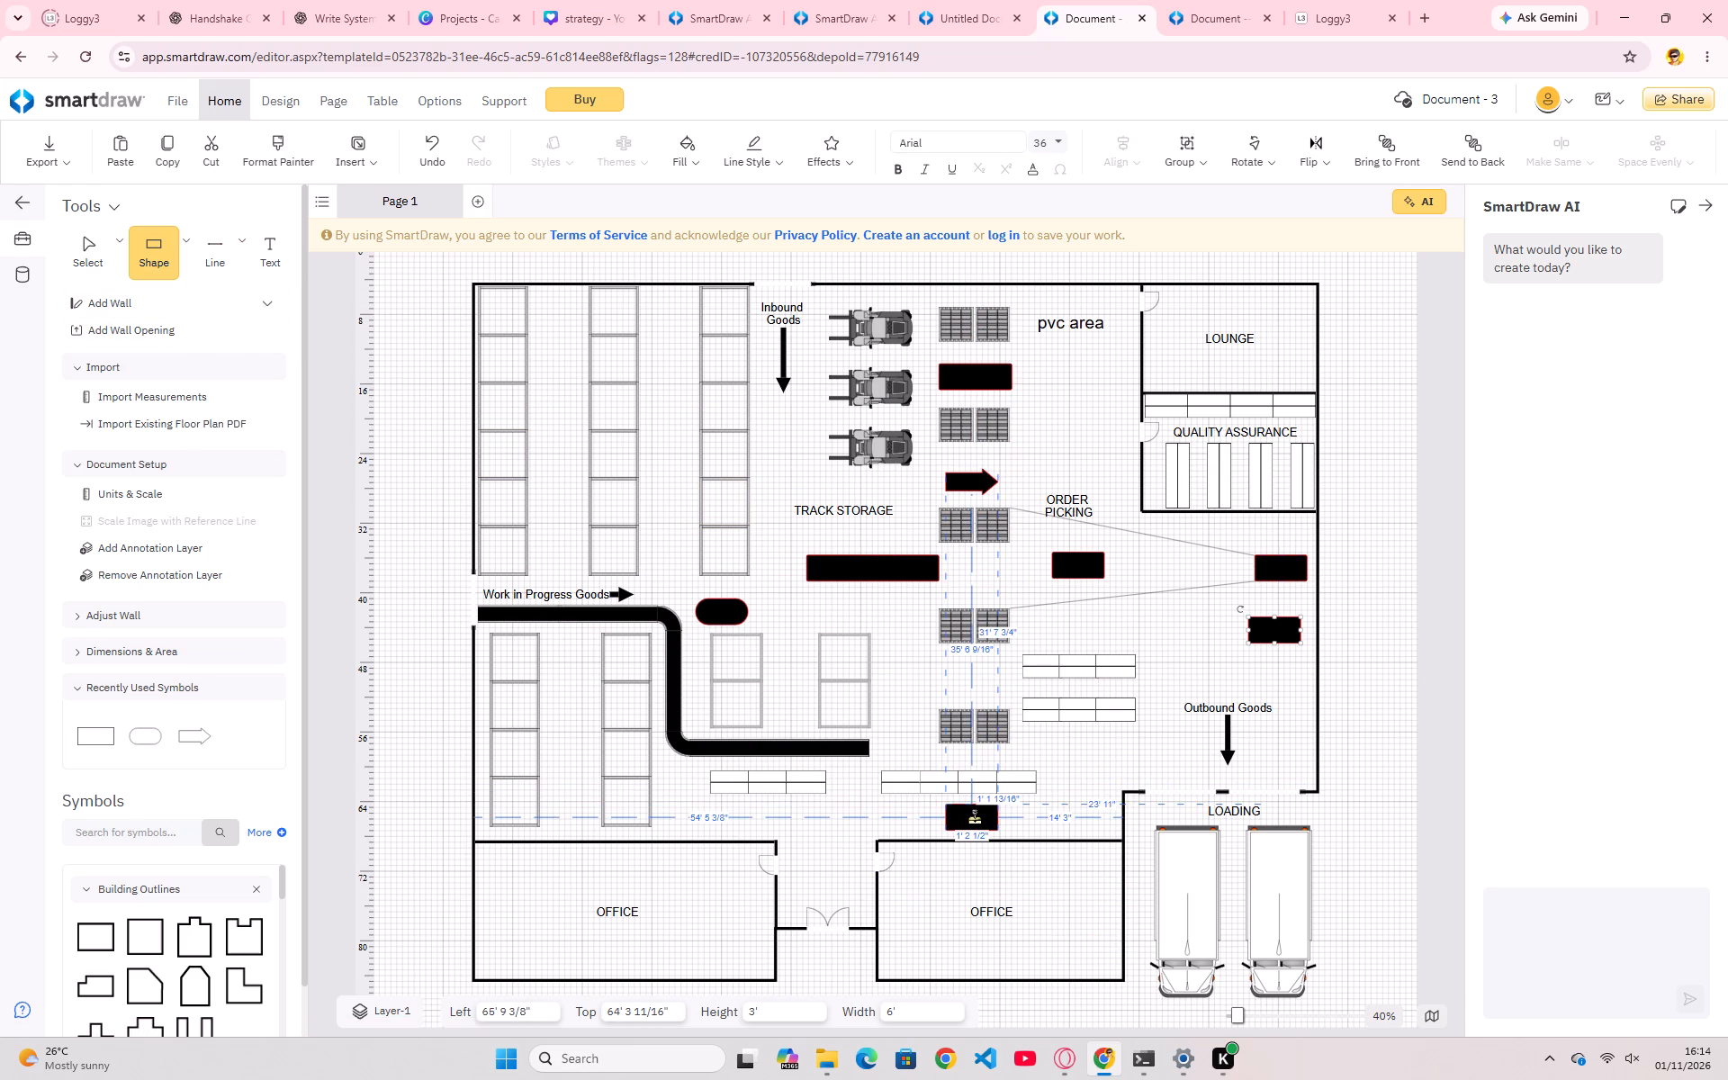
pyautogui.click(975, 818)
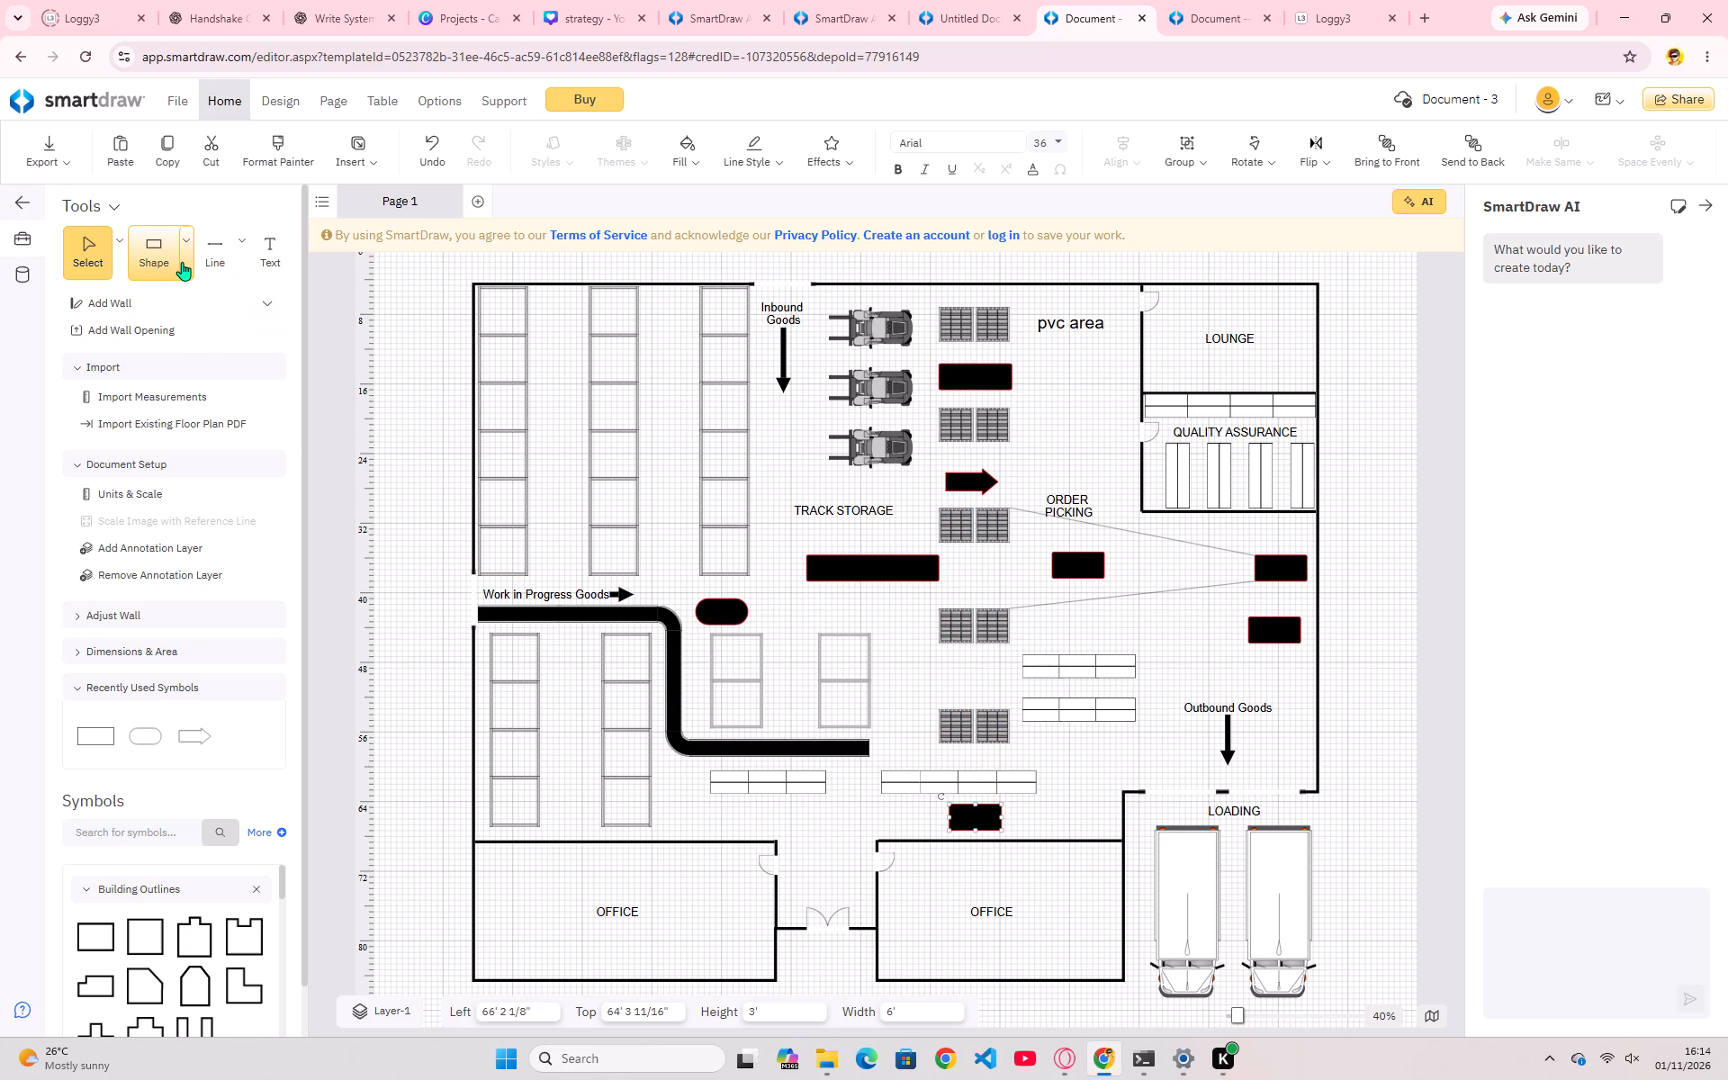
# Place a 6' by 3' rectangle below the Inbound Goods arrow, at about 44' 1" left and 21' 7" top.
pyautogui.click(182, 262)
pyautogui.click(210, 317)
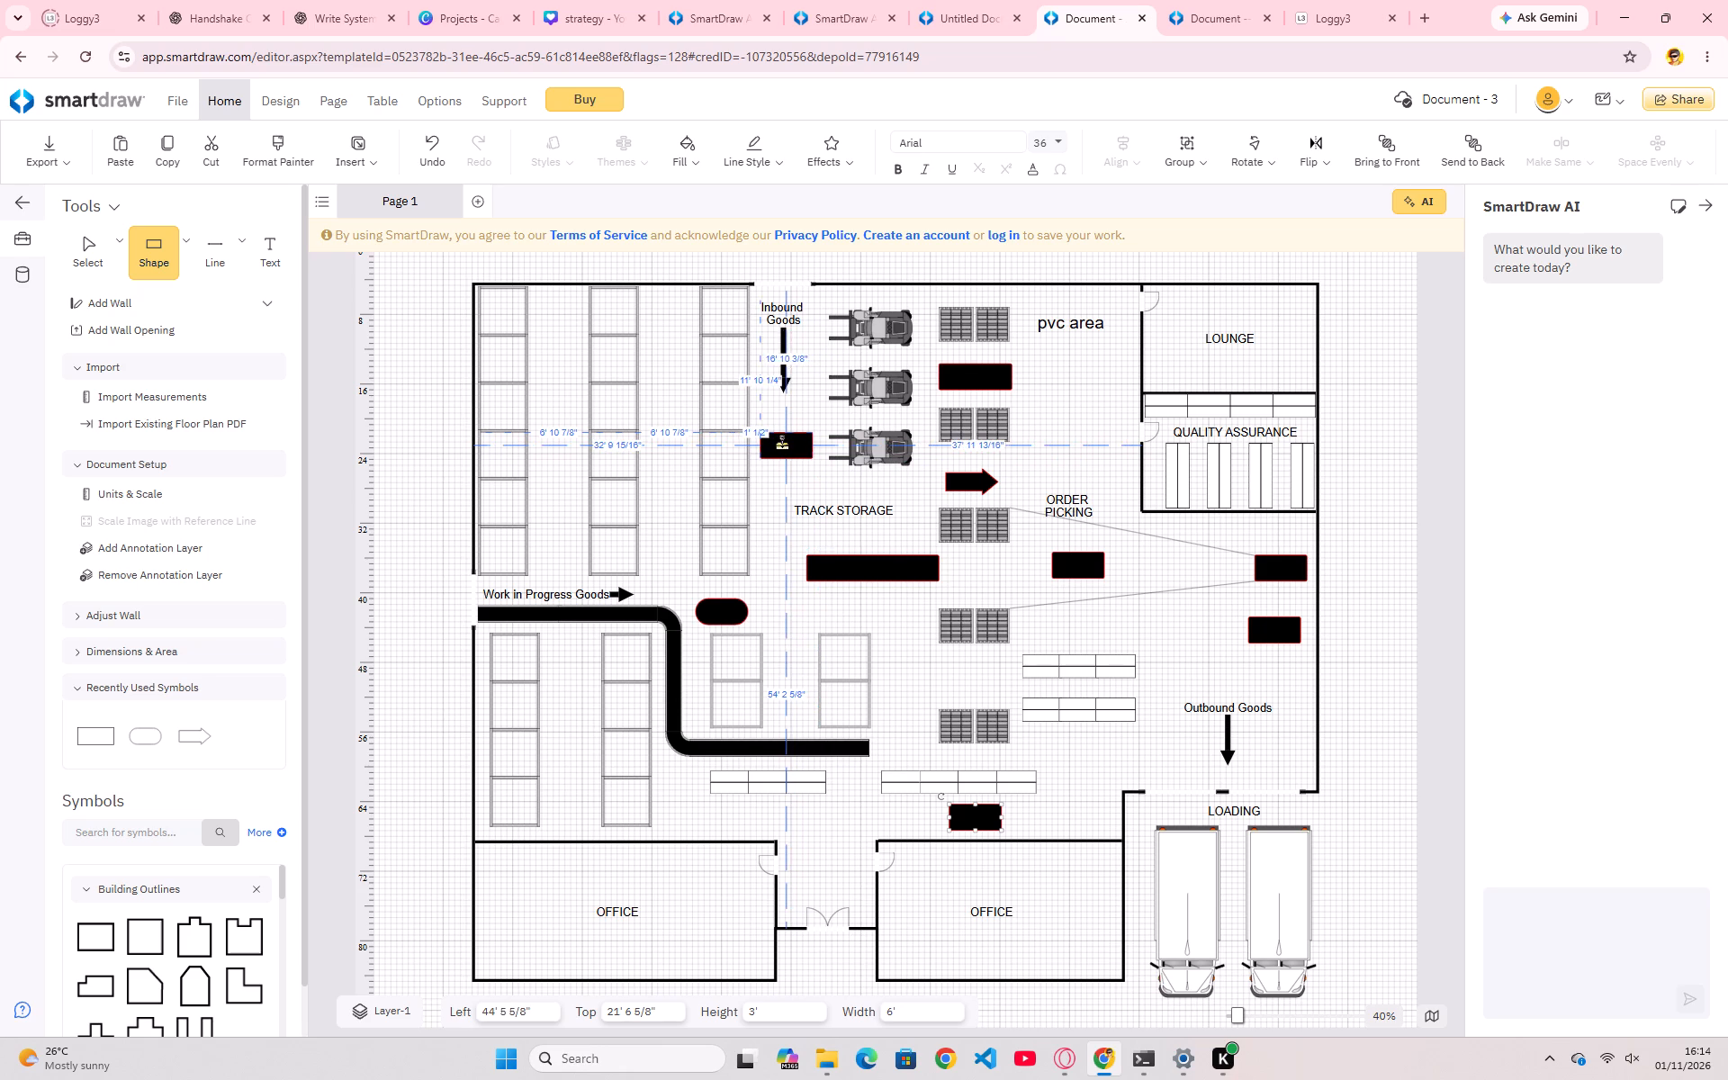
pyautogui.click(782, 446)
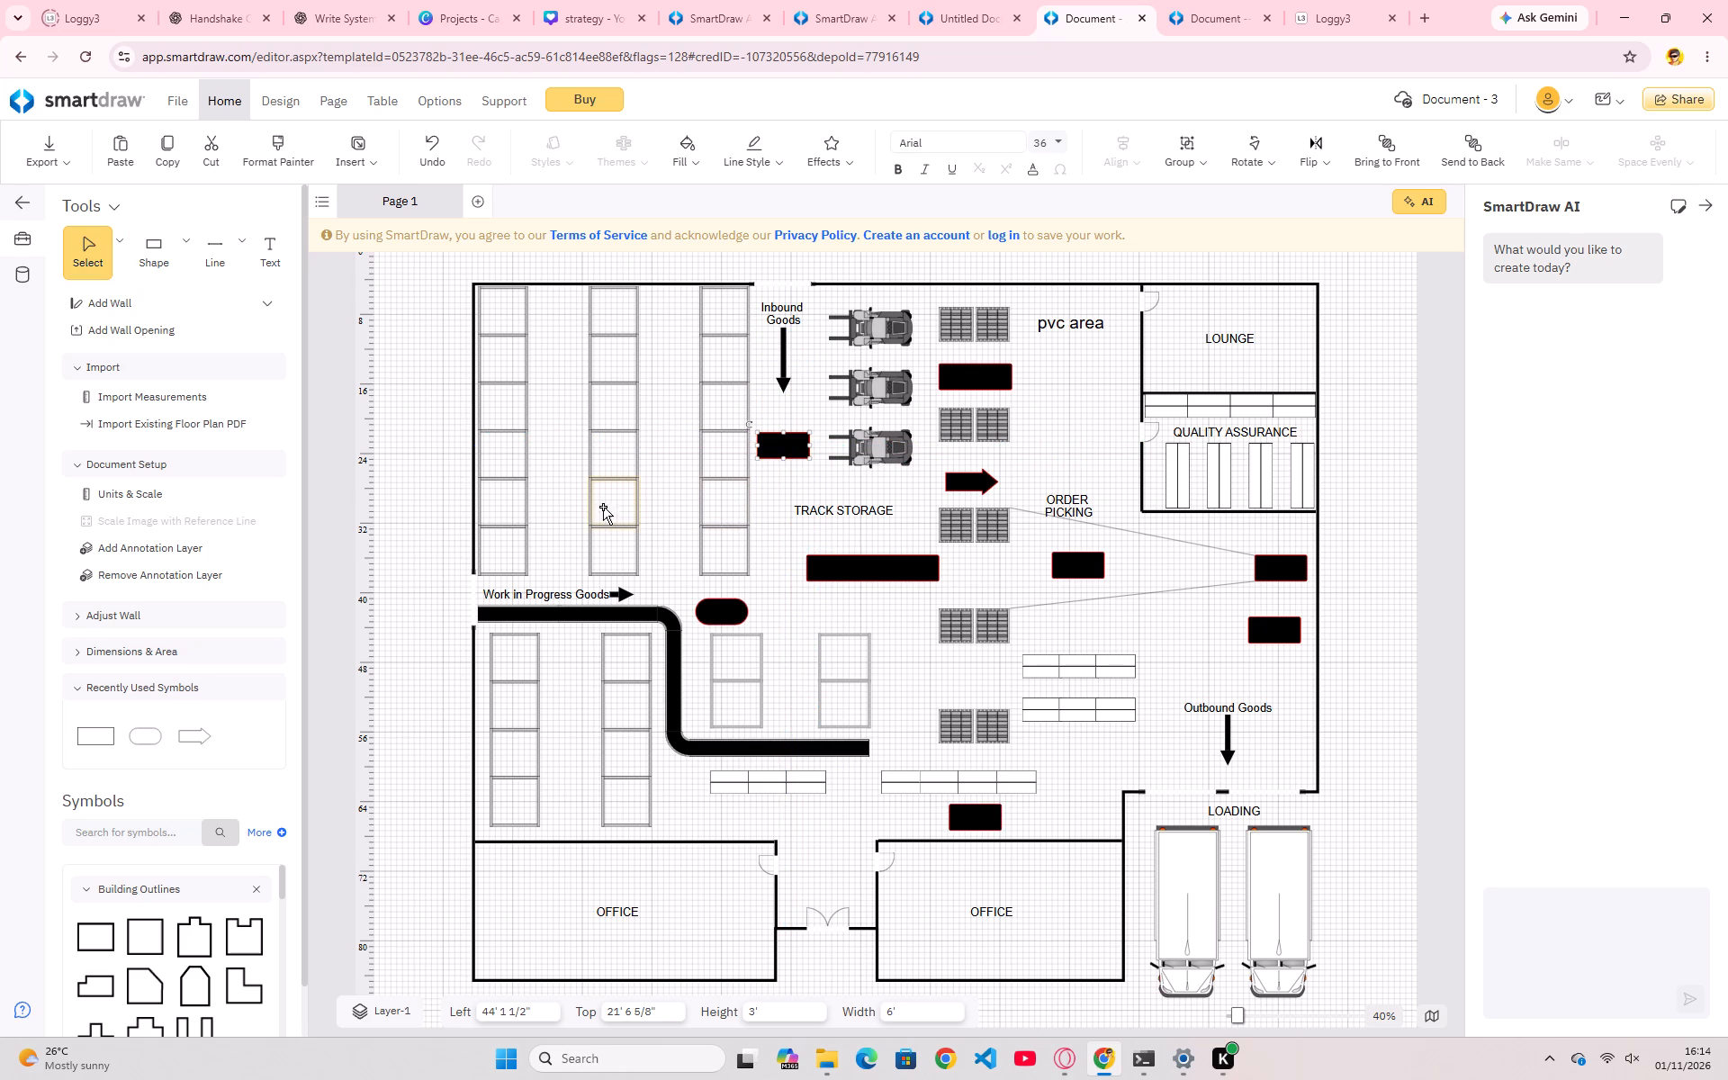
# Place a 6' by 3' rectangle above the OFFICE label in the western office, at about 25' 6" left and 69' 8" top.
pyautogui.click(191, 271)
pyautogui.click(212, 332)
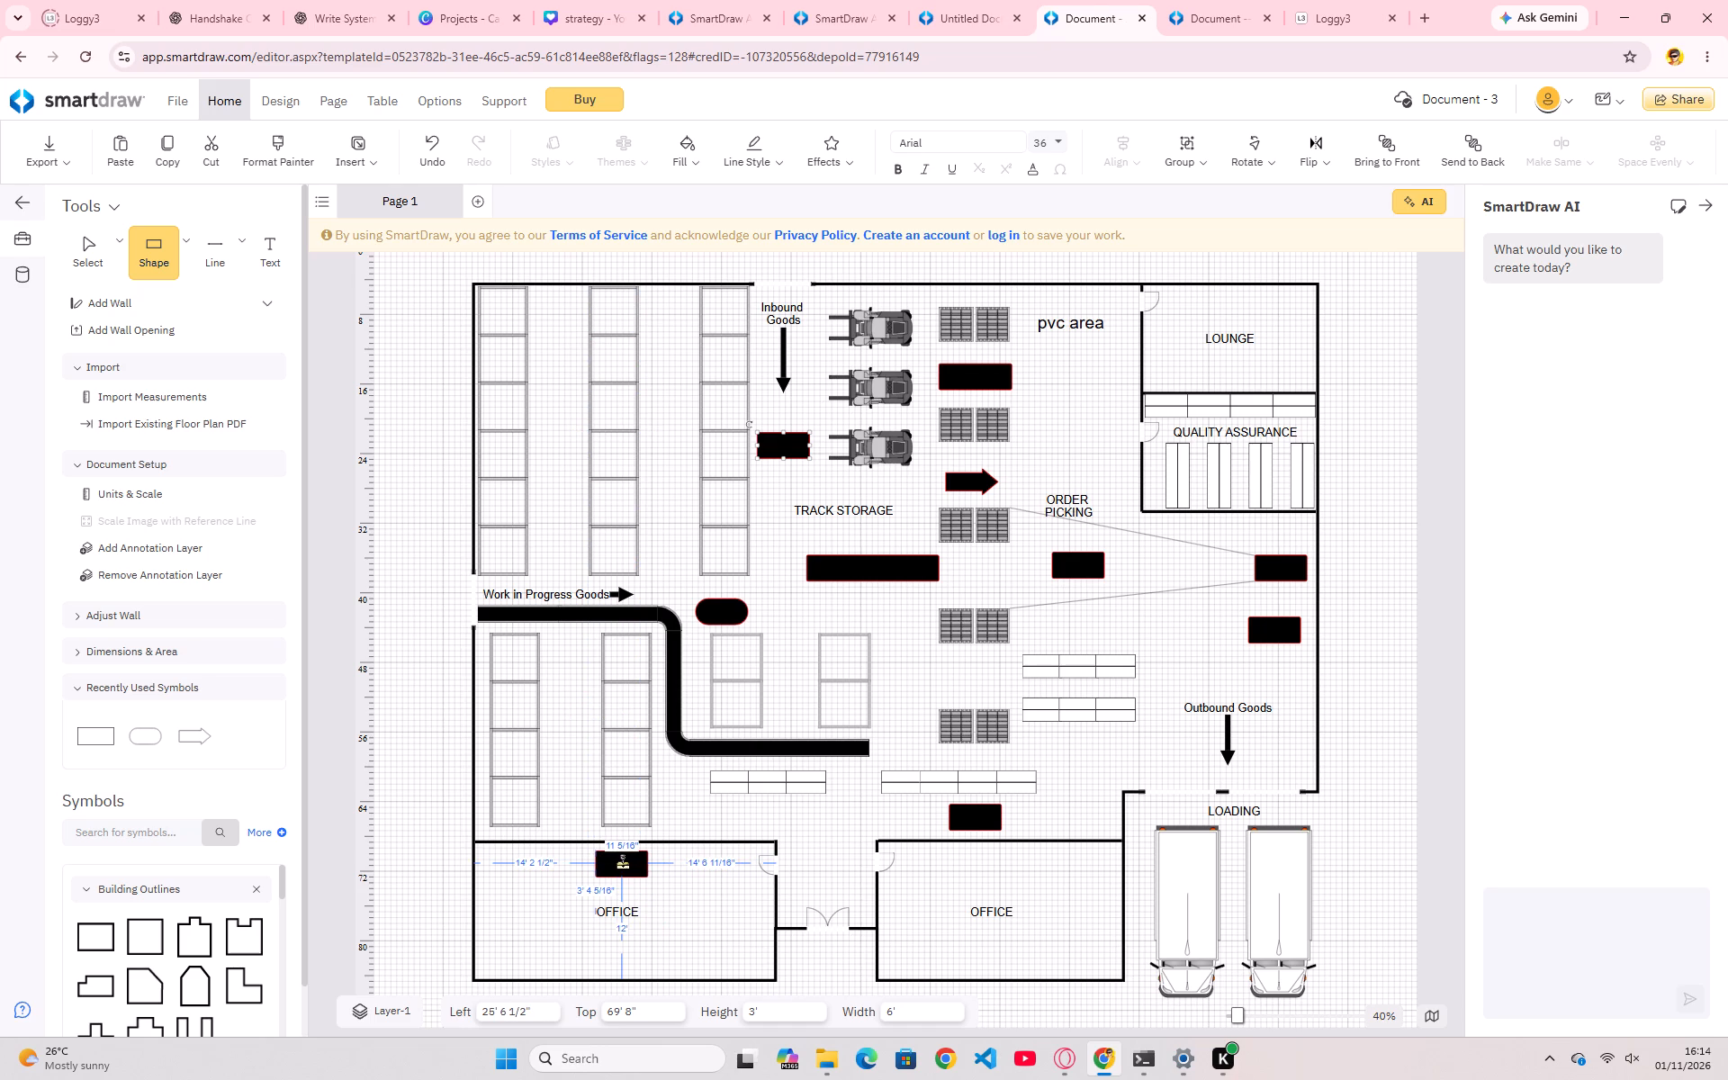
pyautogui.click(623, 863)
pyautogui.click(708, 822)
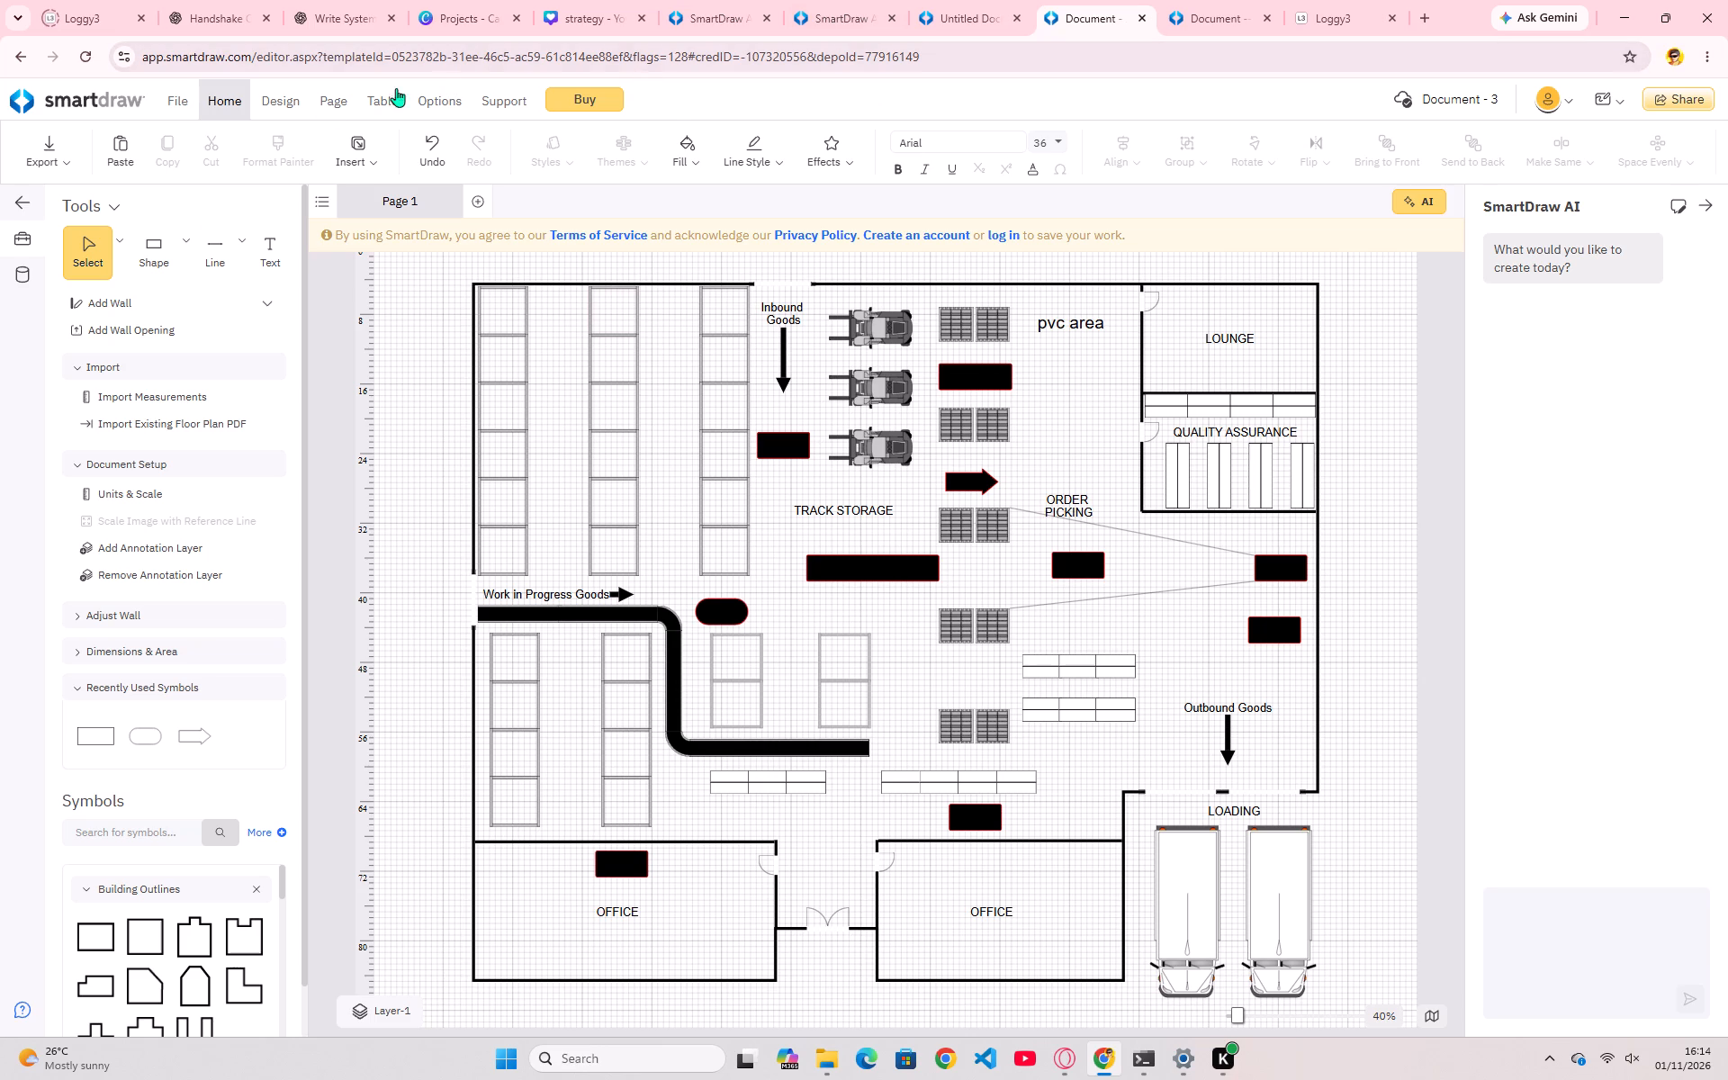
# Activate wall drawing and choose the wall type, trying Exterior Wall 6" and Exterior Wall 8" before settling on Exterior Wall 12".
pyautogui.click(177, 252)
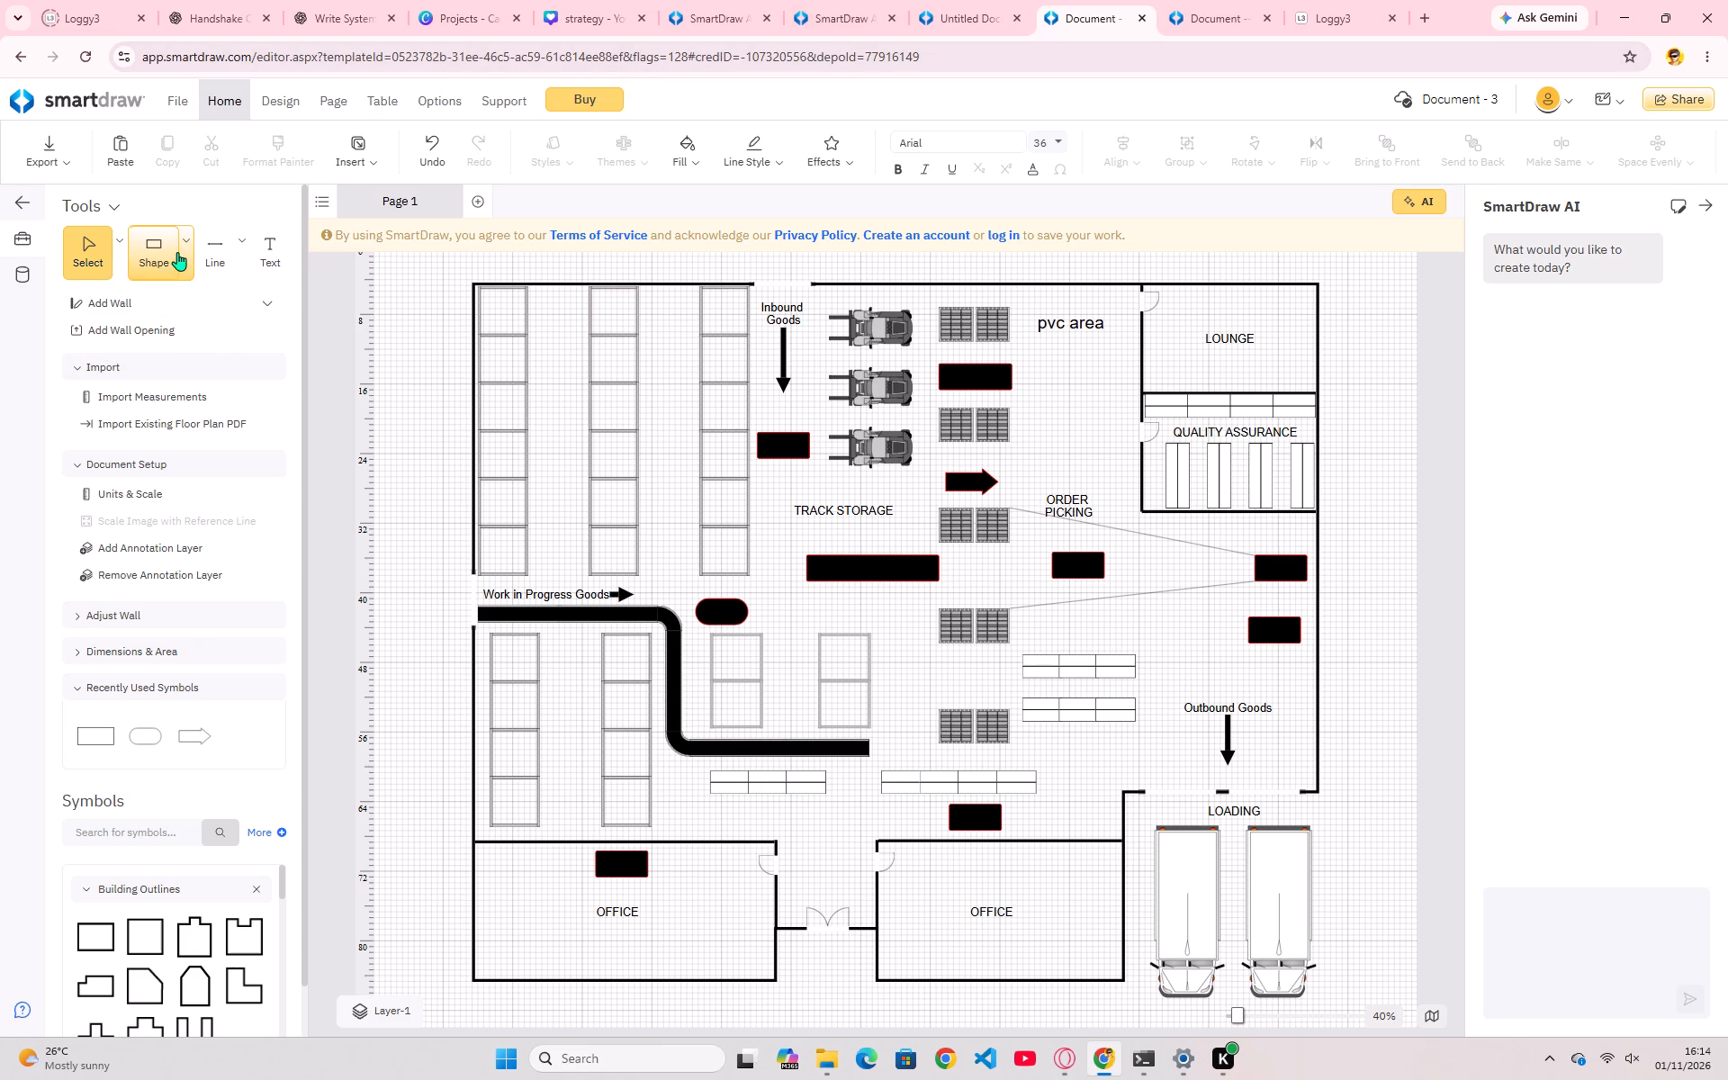
pyautogui.click(178, 330)
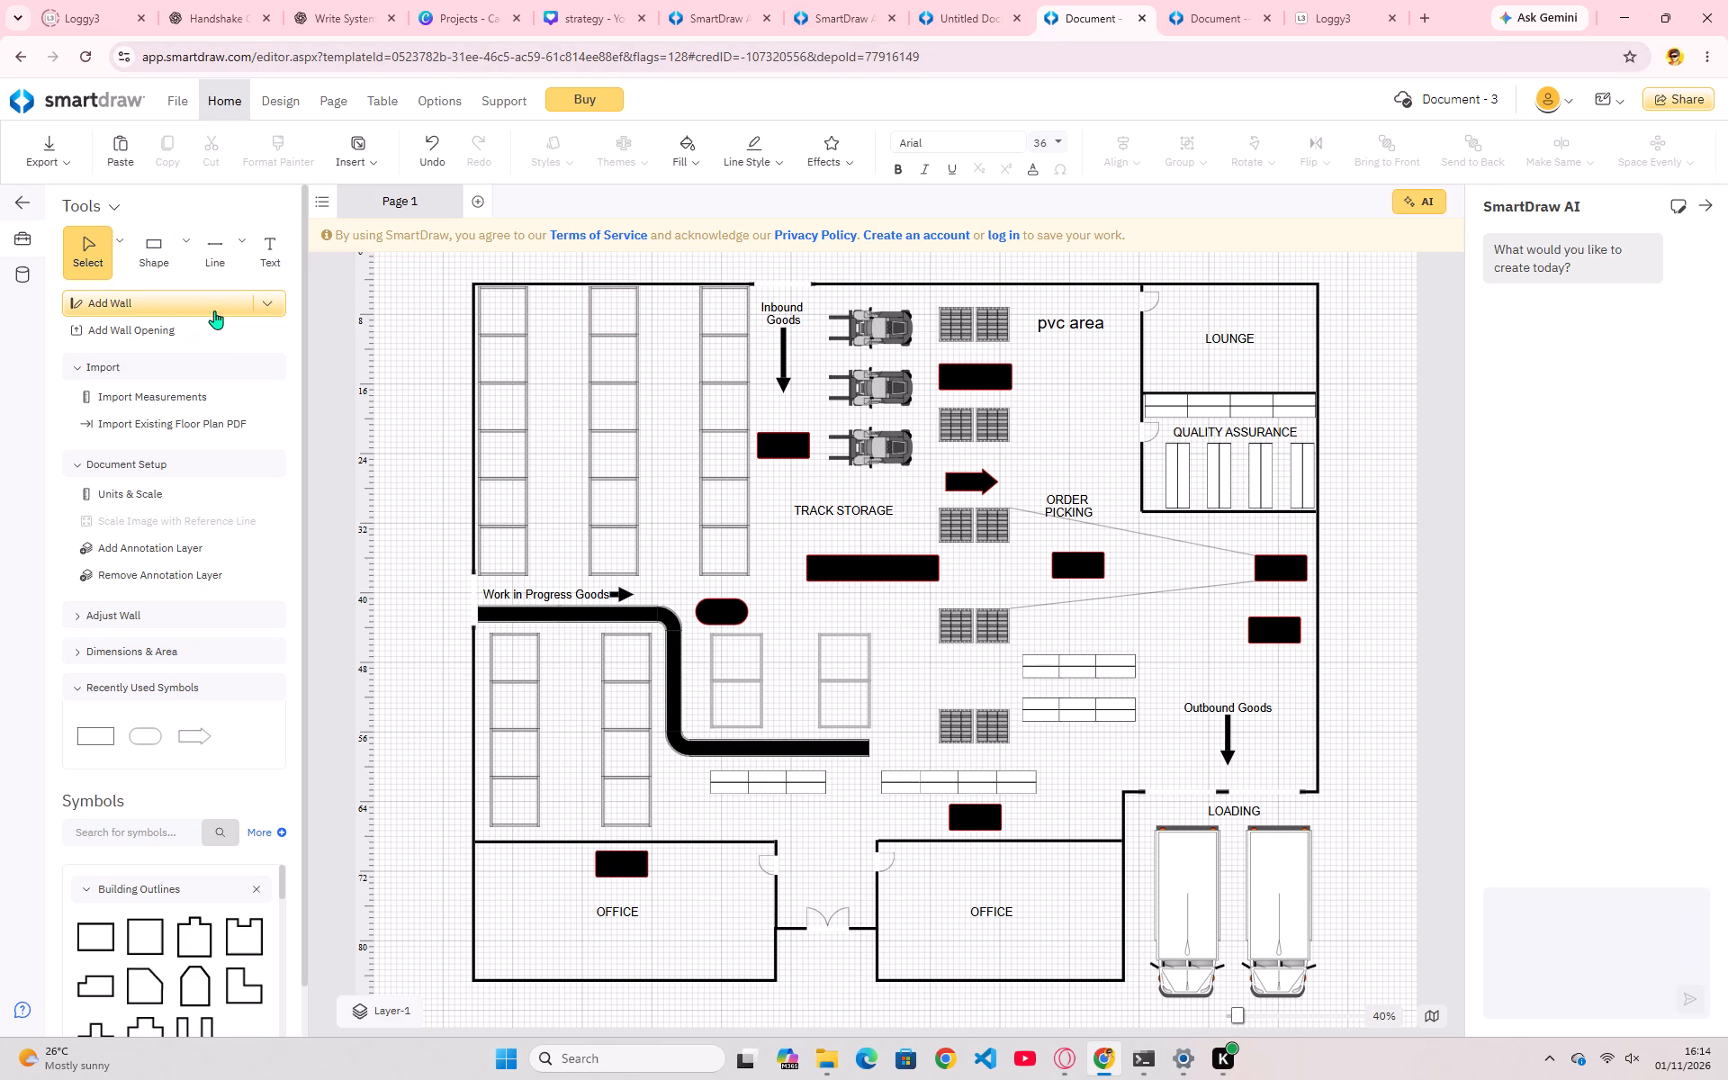
pyautogui.click(265, 301)
pyautogui.click(329, 382)
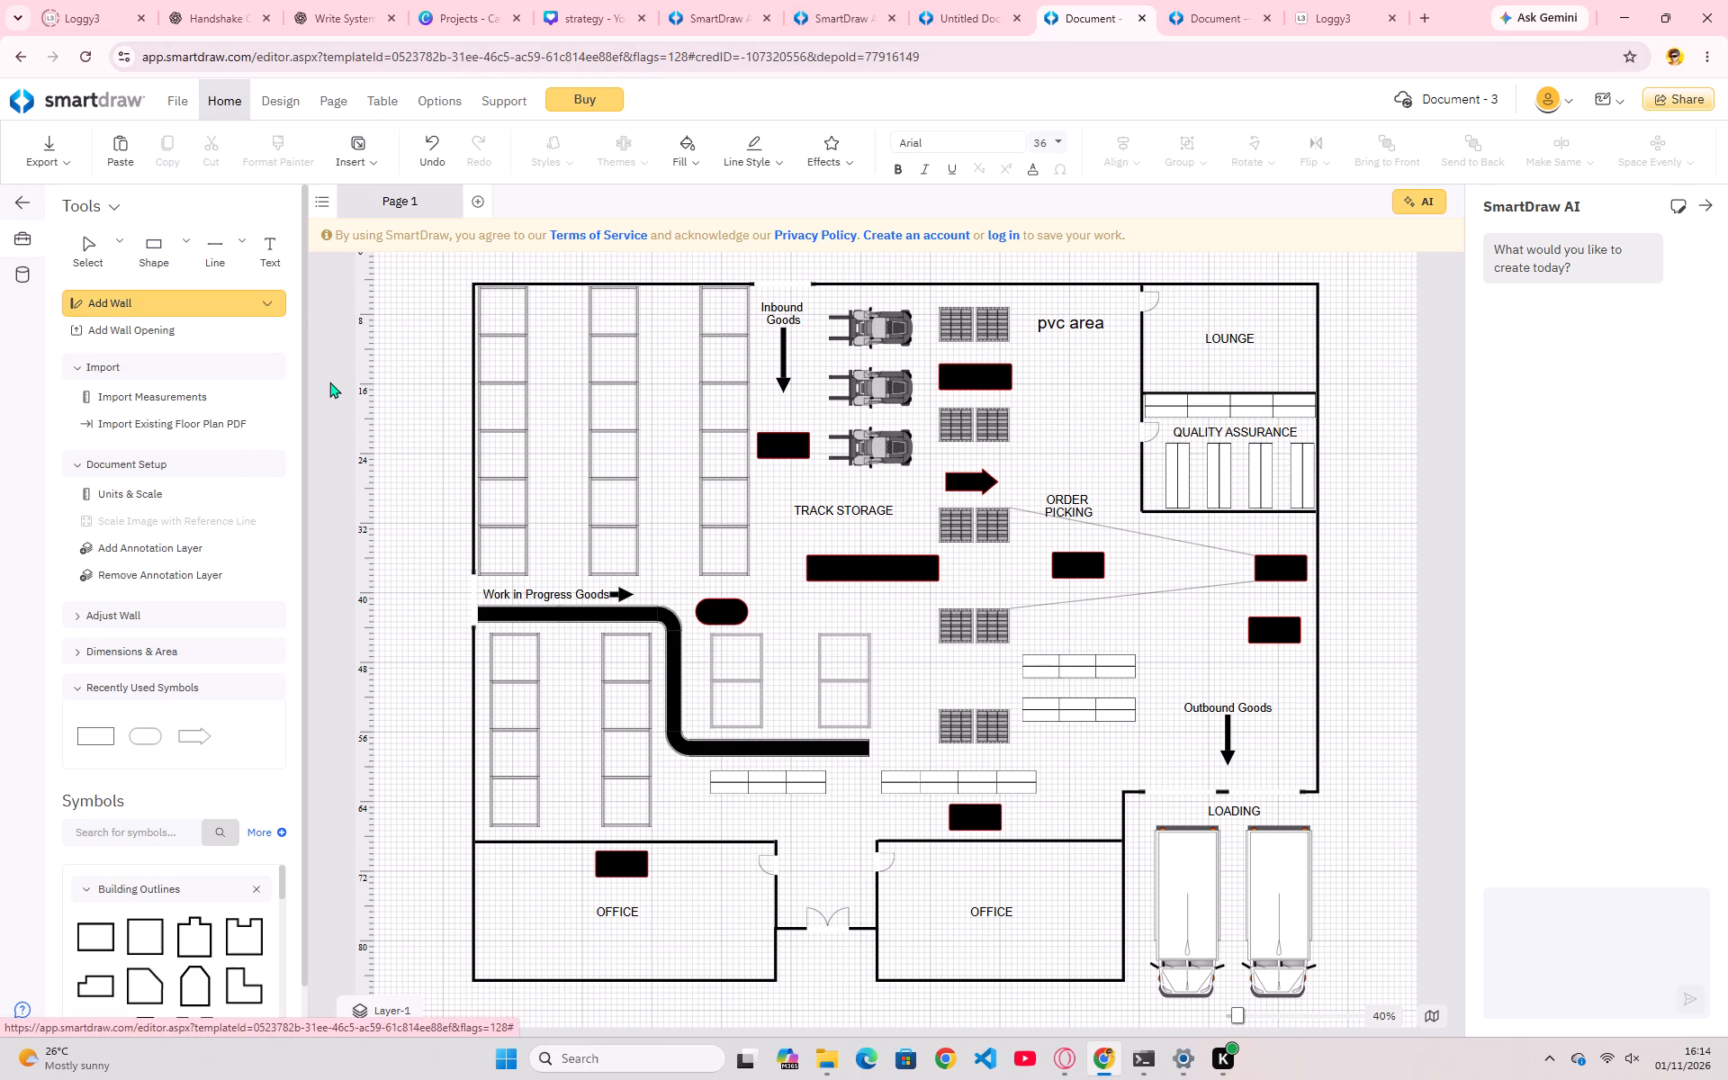
pyautogui.click(276, 298)
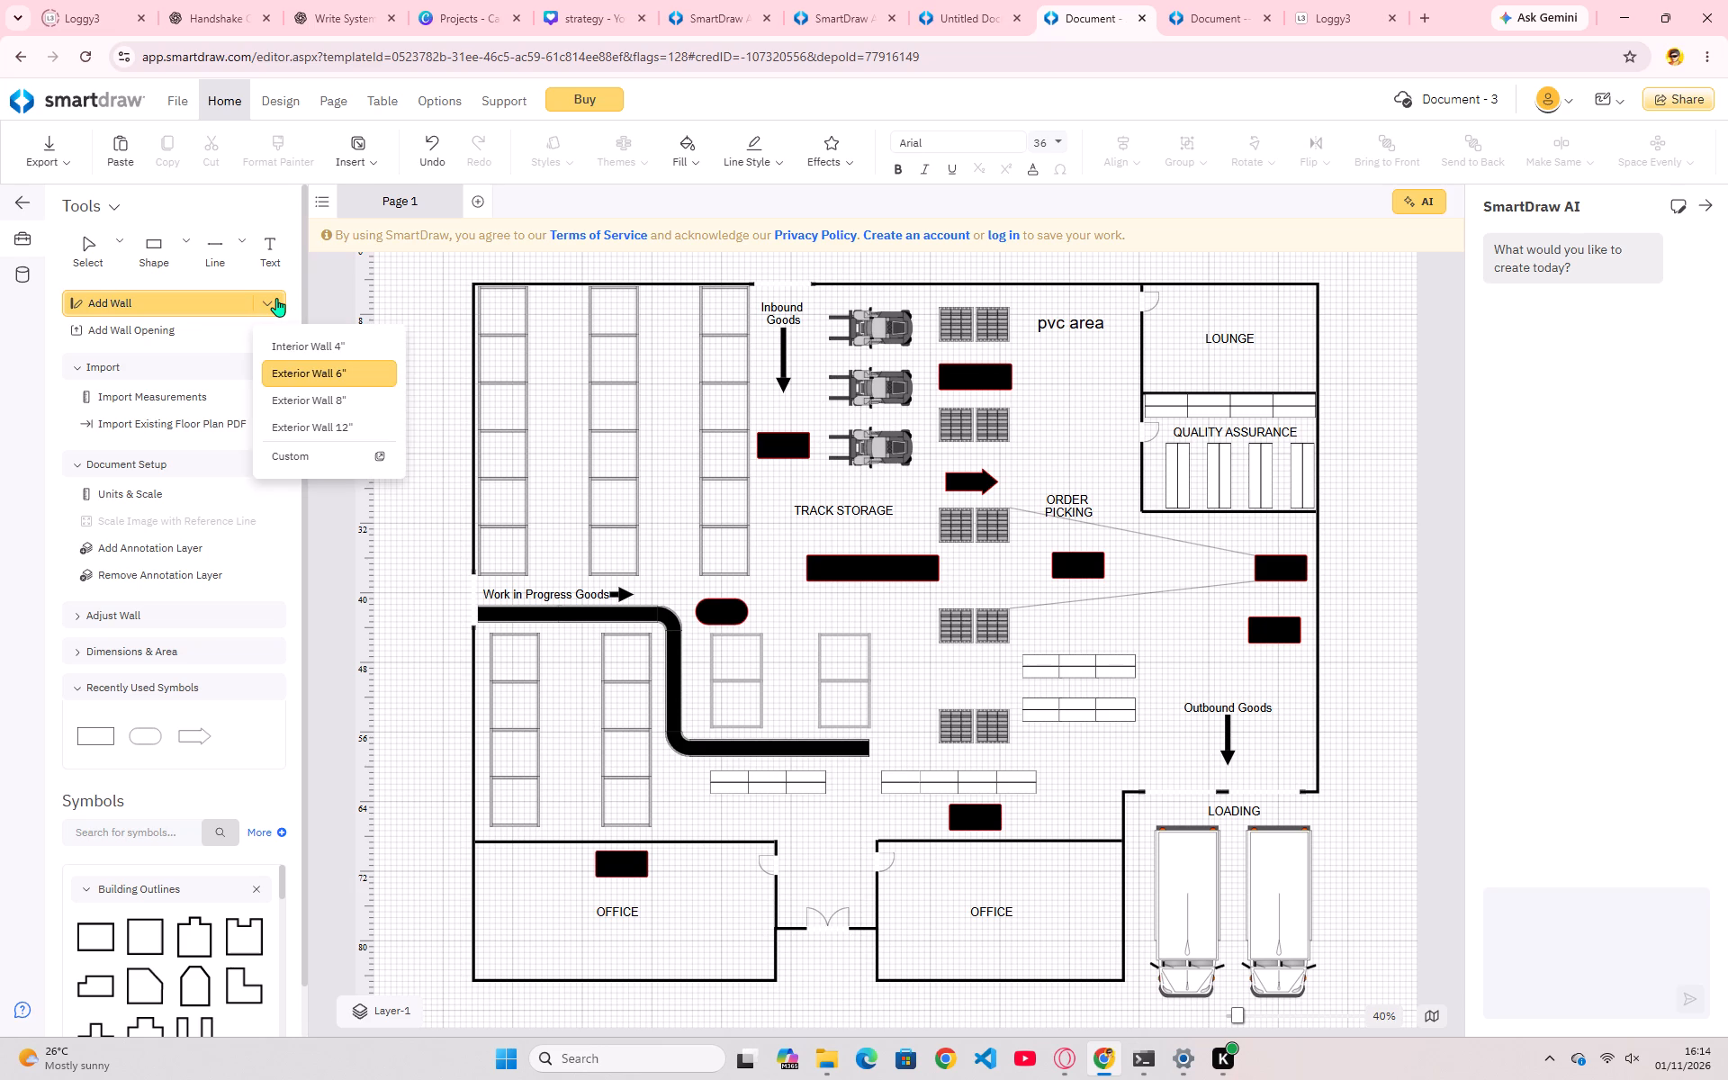
pyautogui.click(320, 409)
pyautogui.click(268, 302)
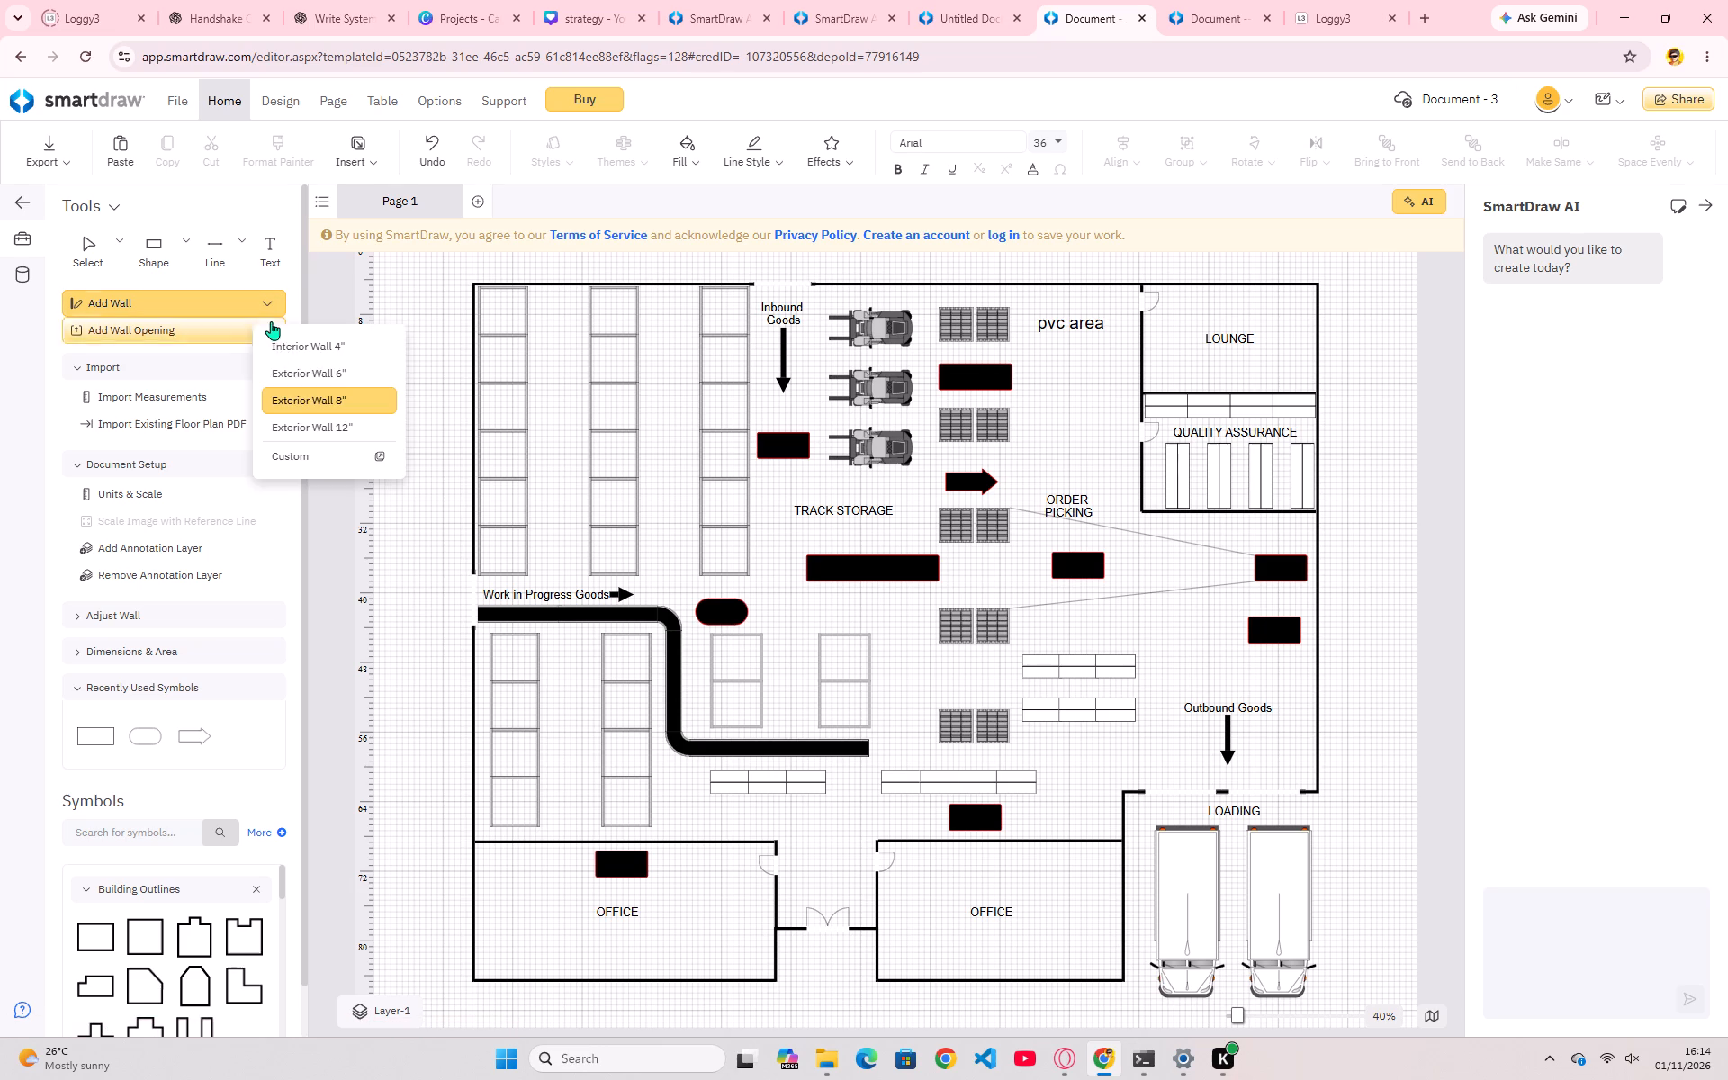
pyautogui.click(319, 429)
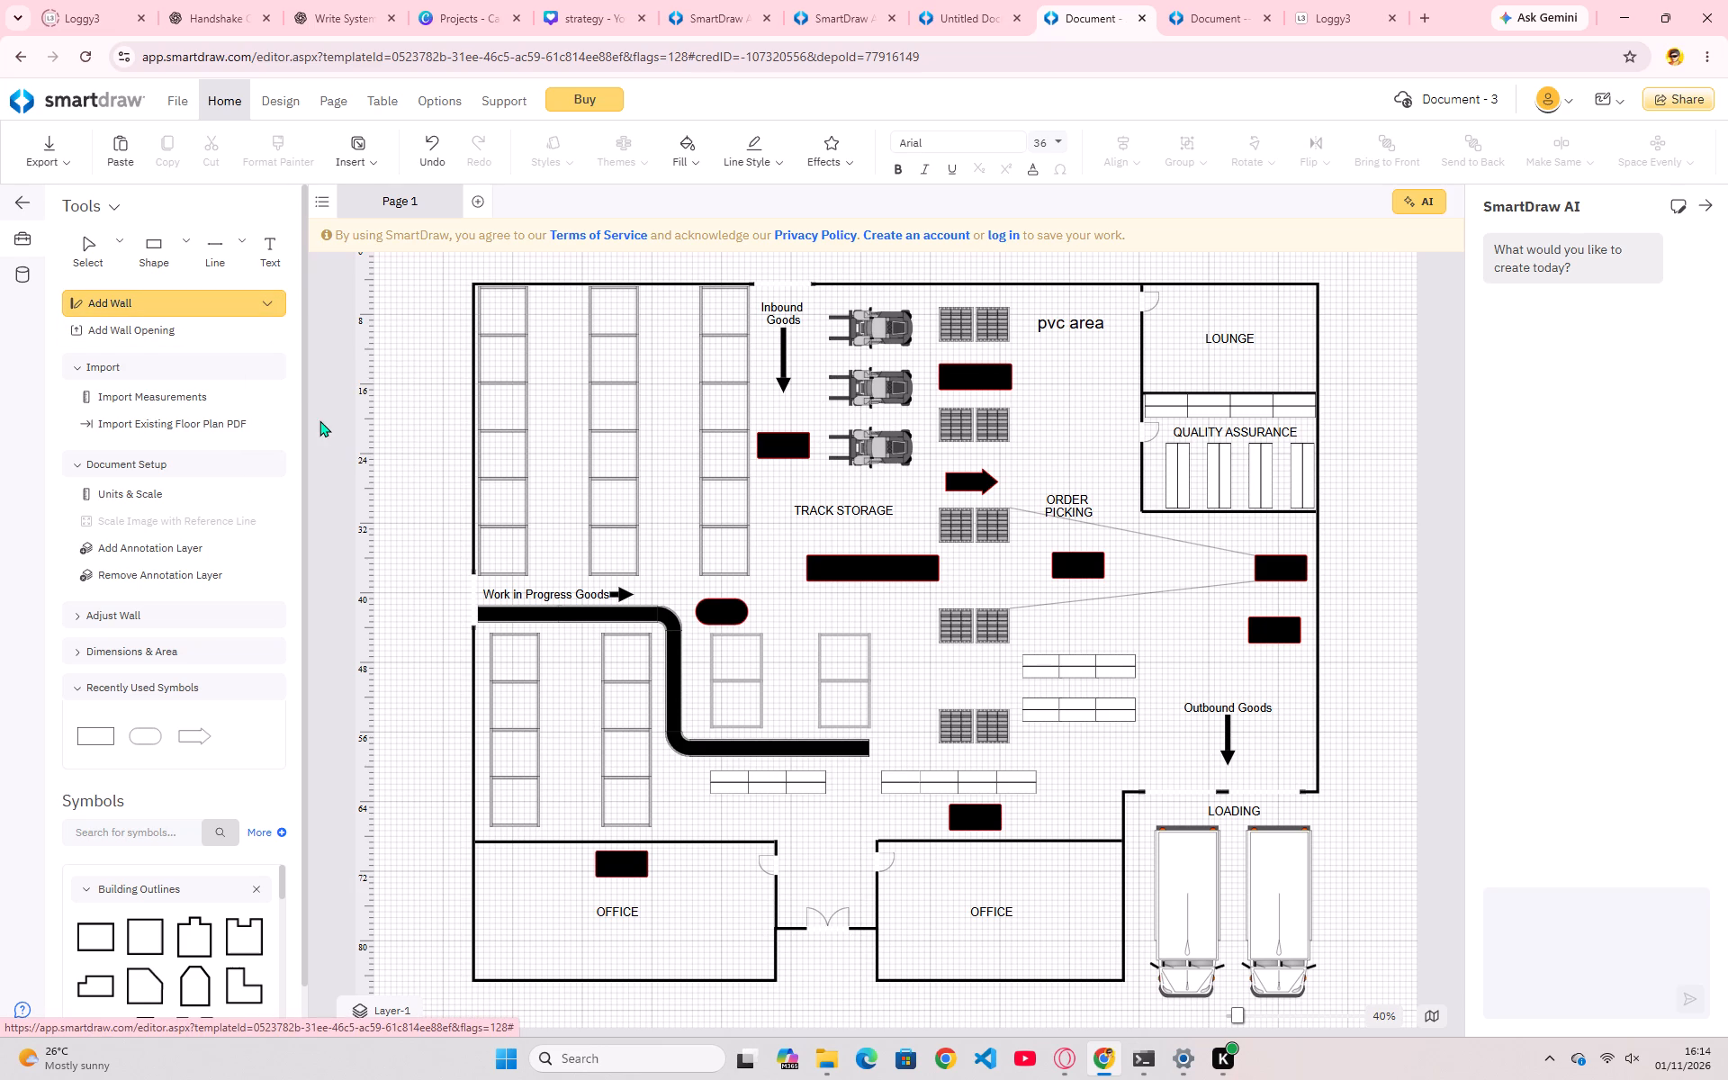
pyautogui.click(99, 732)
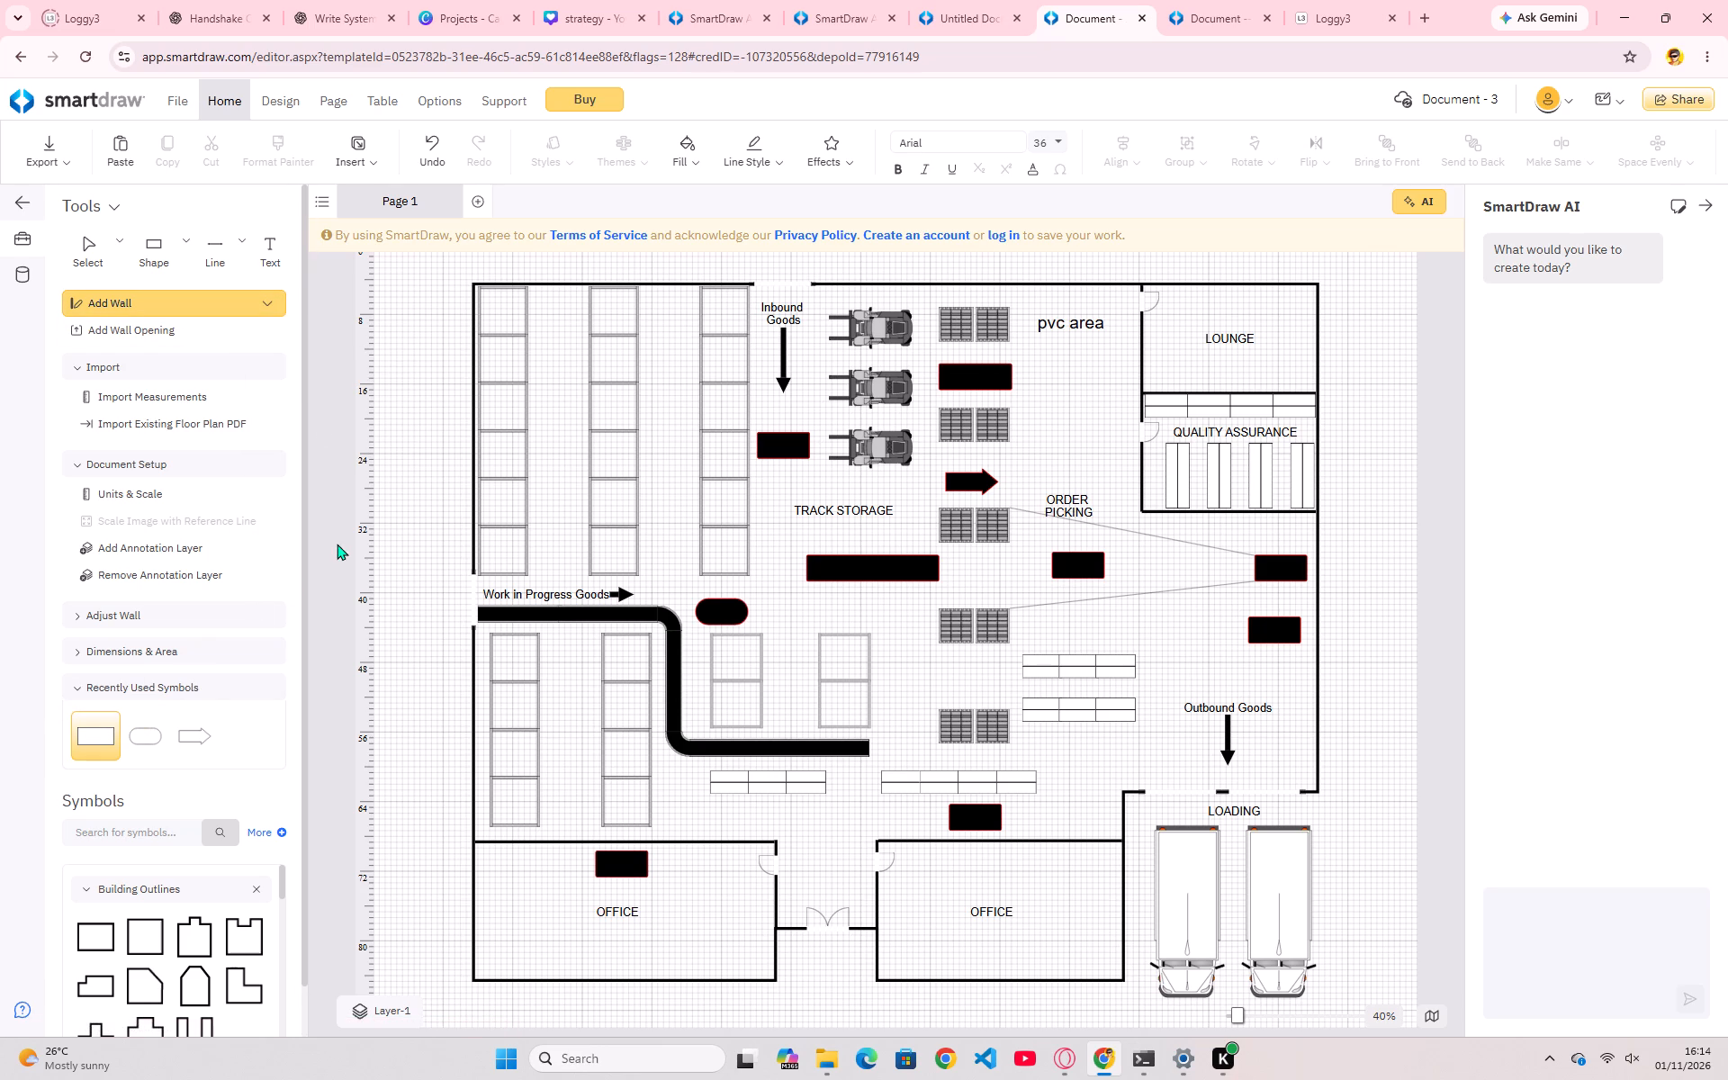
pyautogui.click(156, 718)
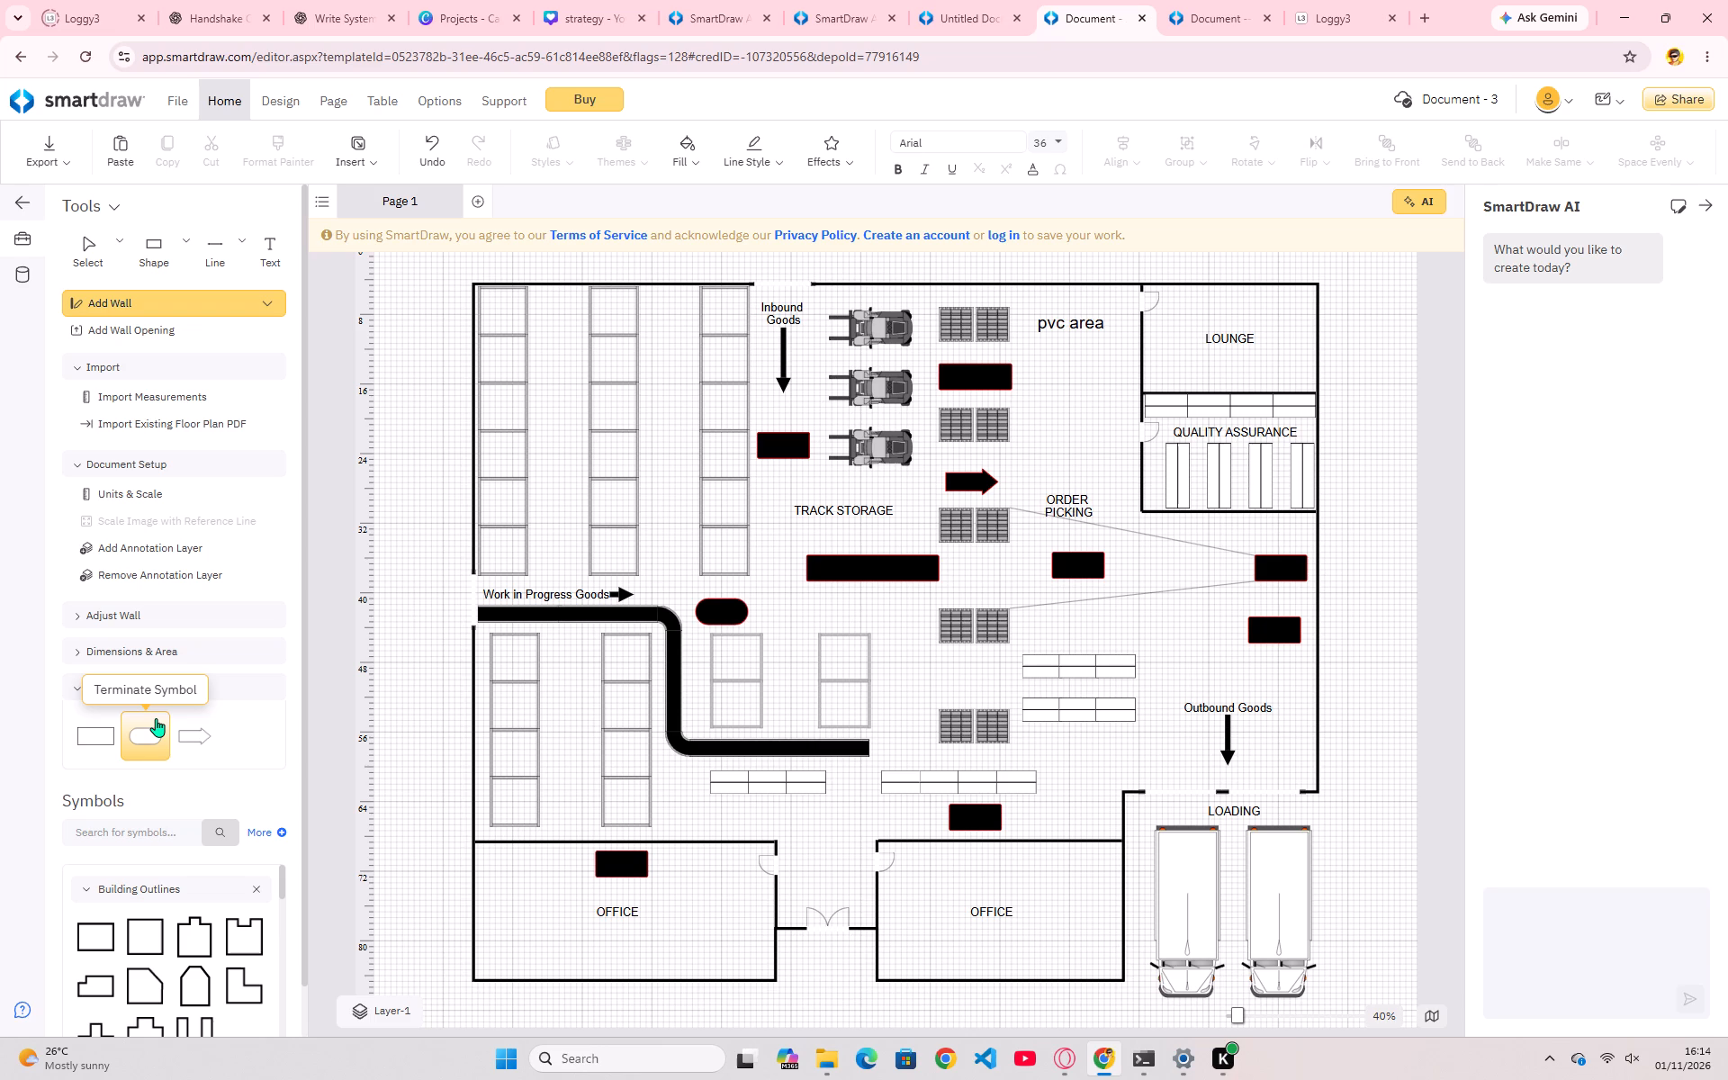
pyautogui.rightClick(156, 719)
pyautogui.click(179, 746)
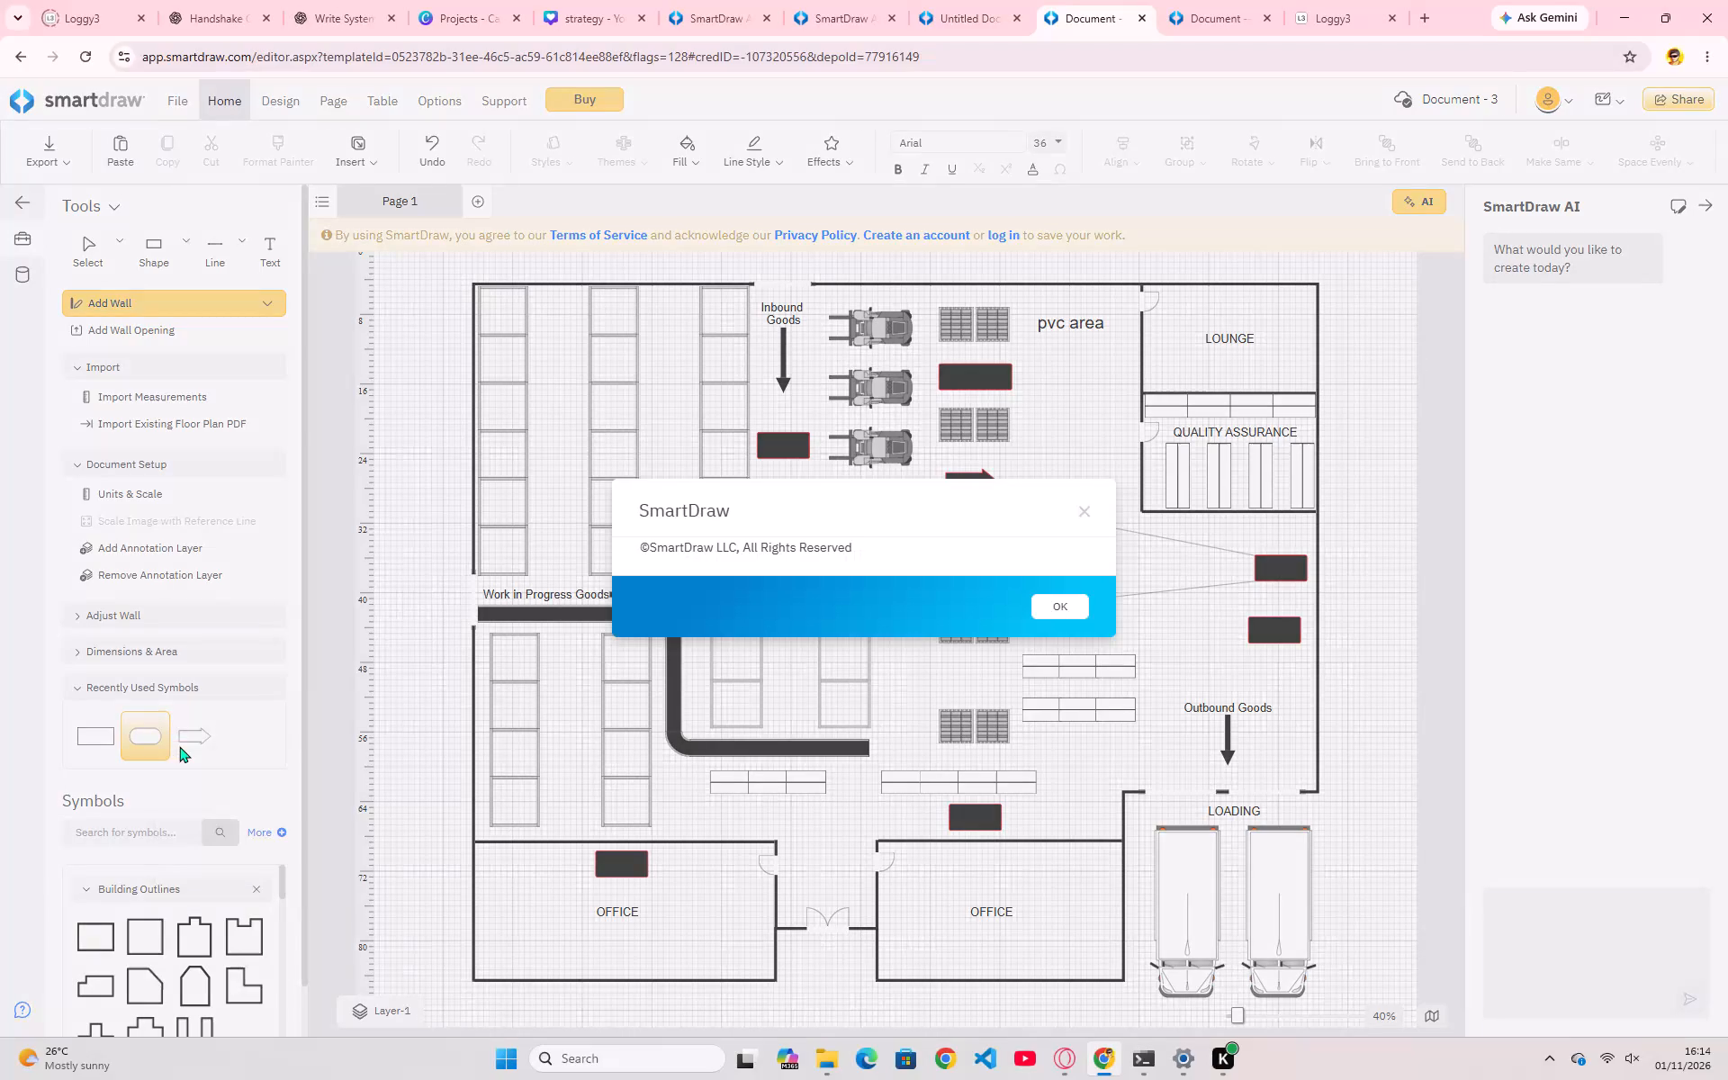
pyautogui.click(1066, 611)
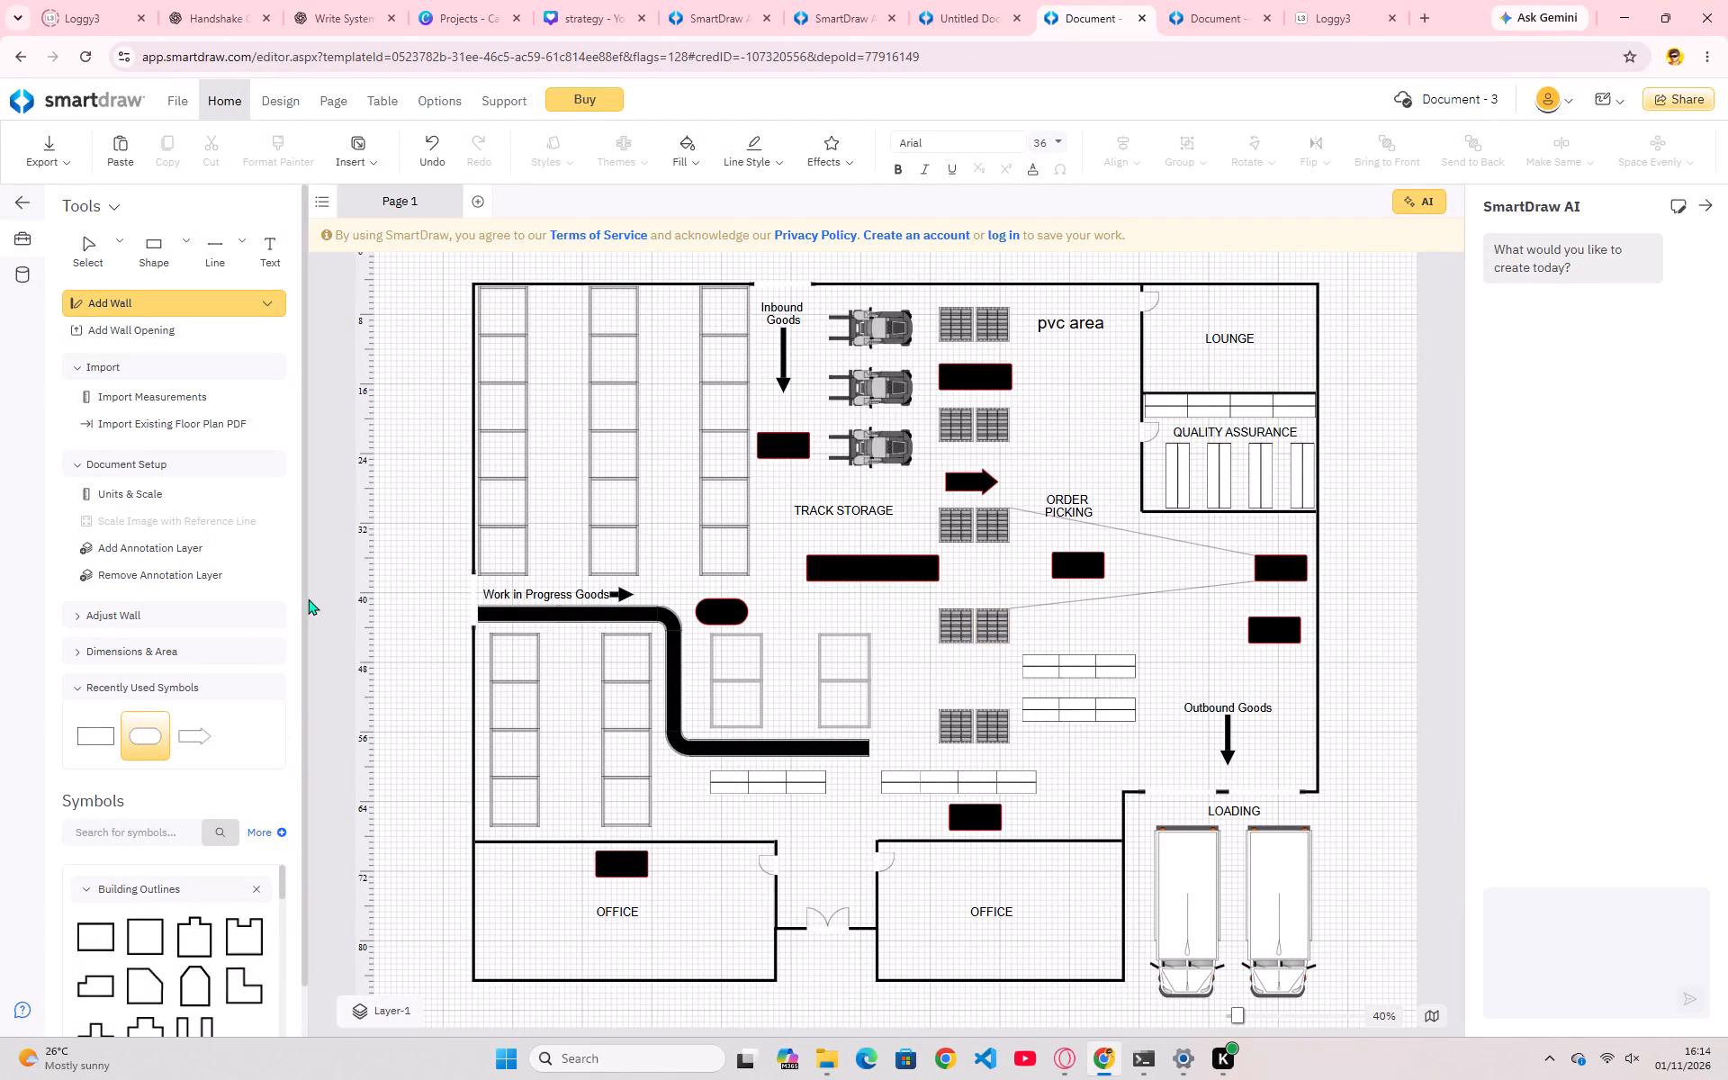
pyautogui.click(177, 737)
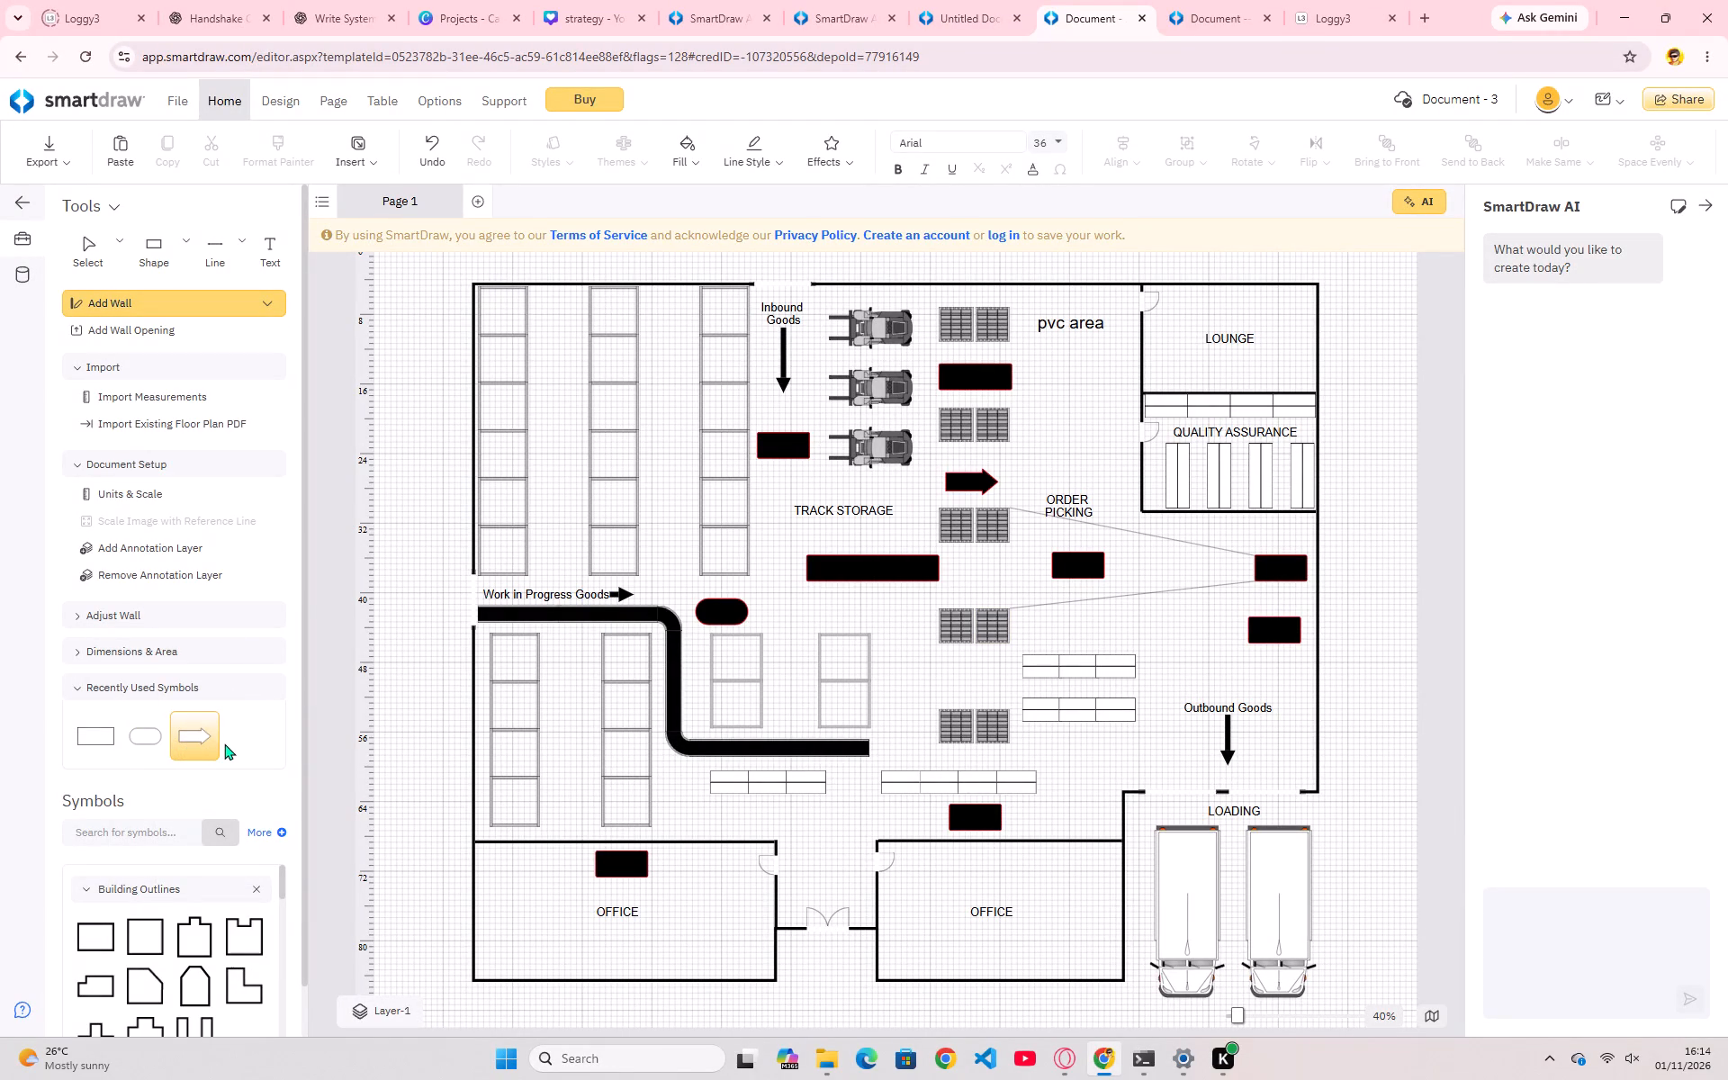
# Add a Multi-Sided Building outline to the plan, at the warehouse's northwest corner.
pyautogui.scroll(-4, 195, 941)
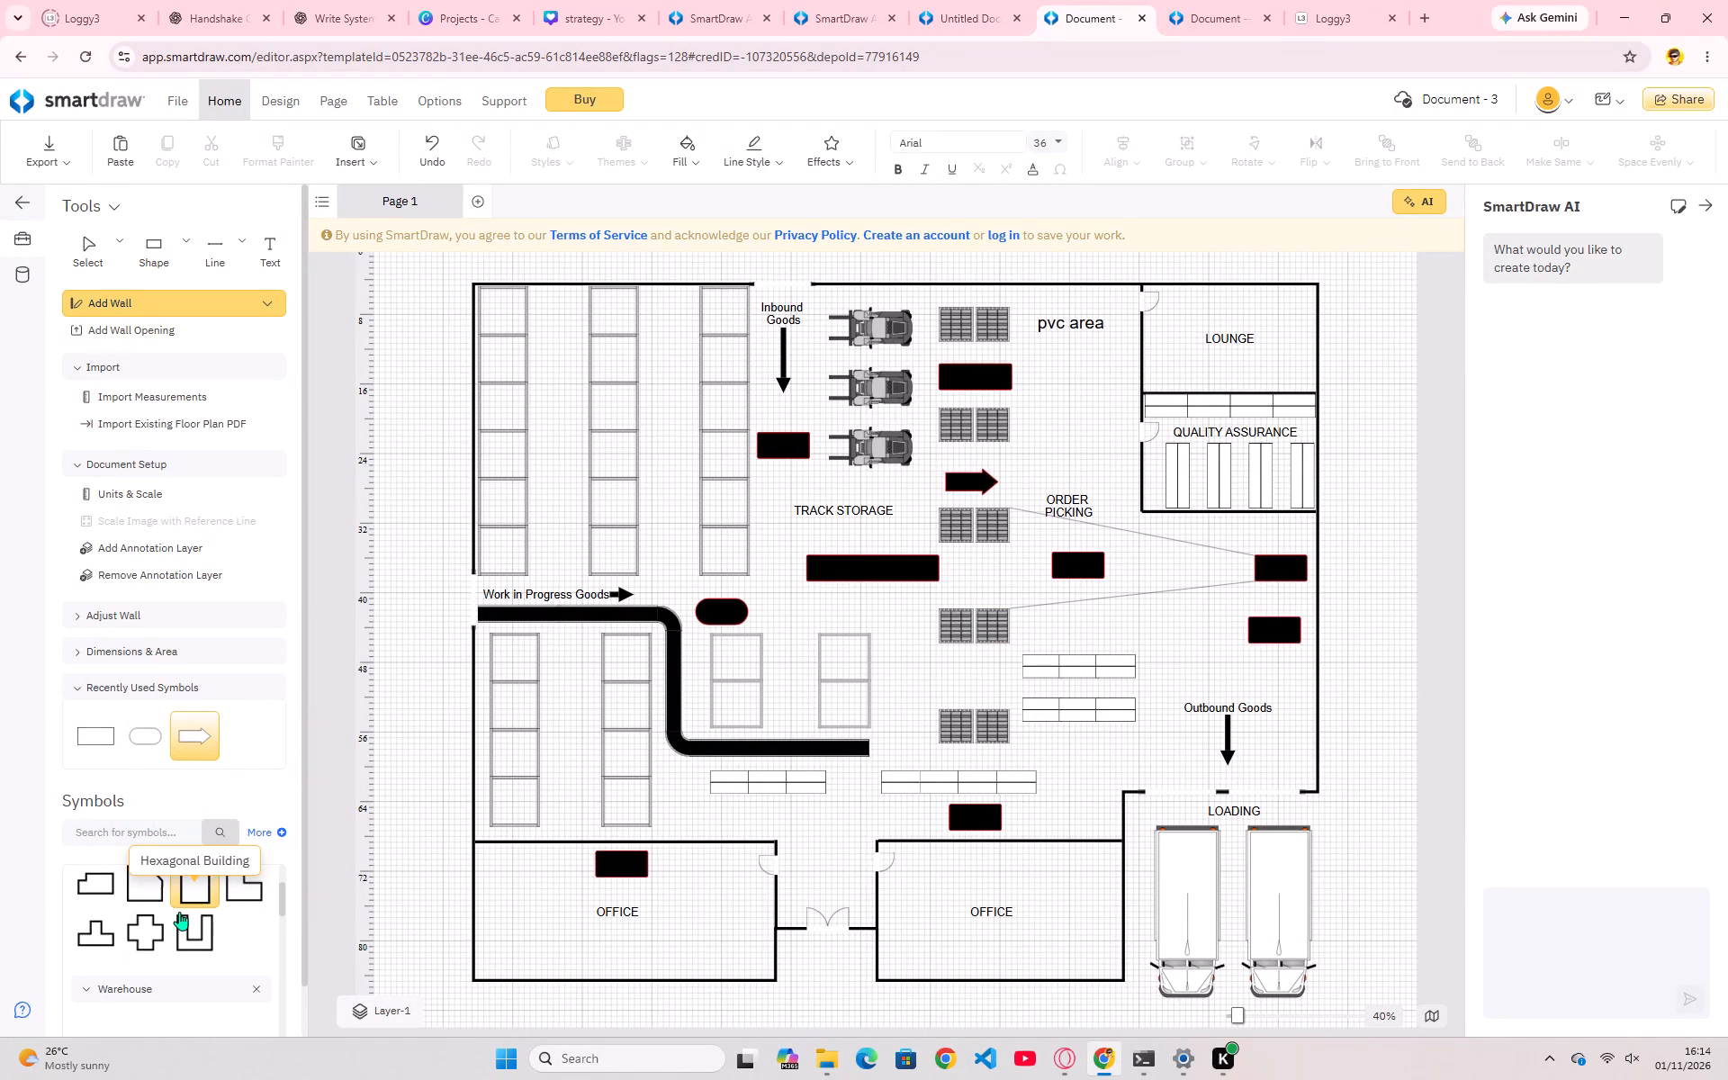
pyautogui.moveTo(147, 922); pyautogui.dragTo(249, 956)
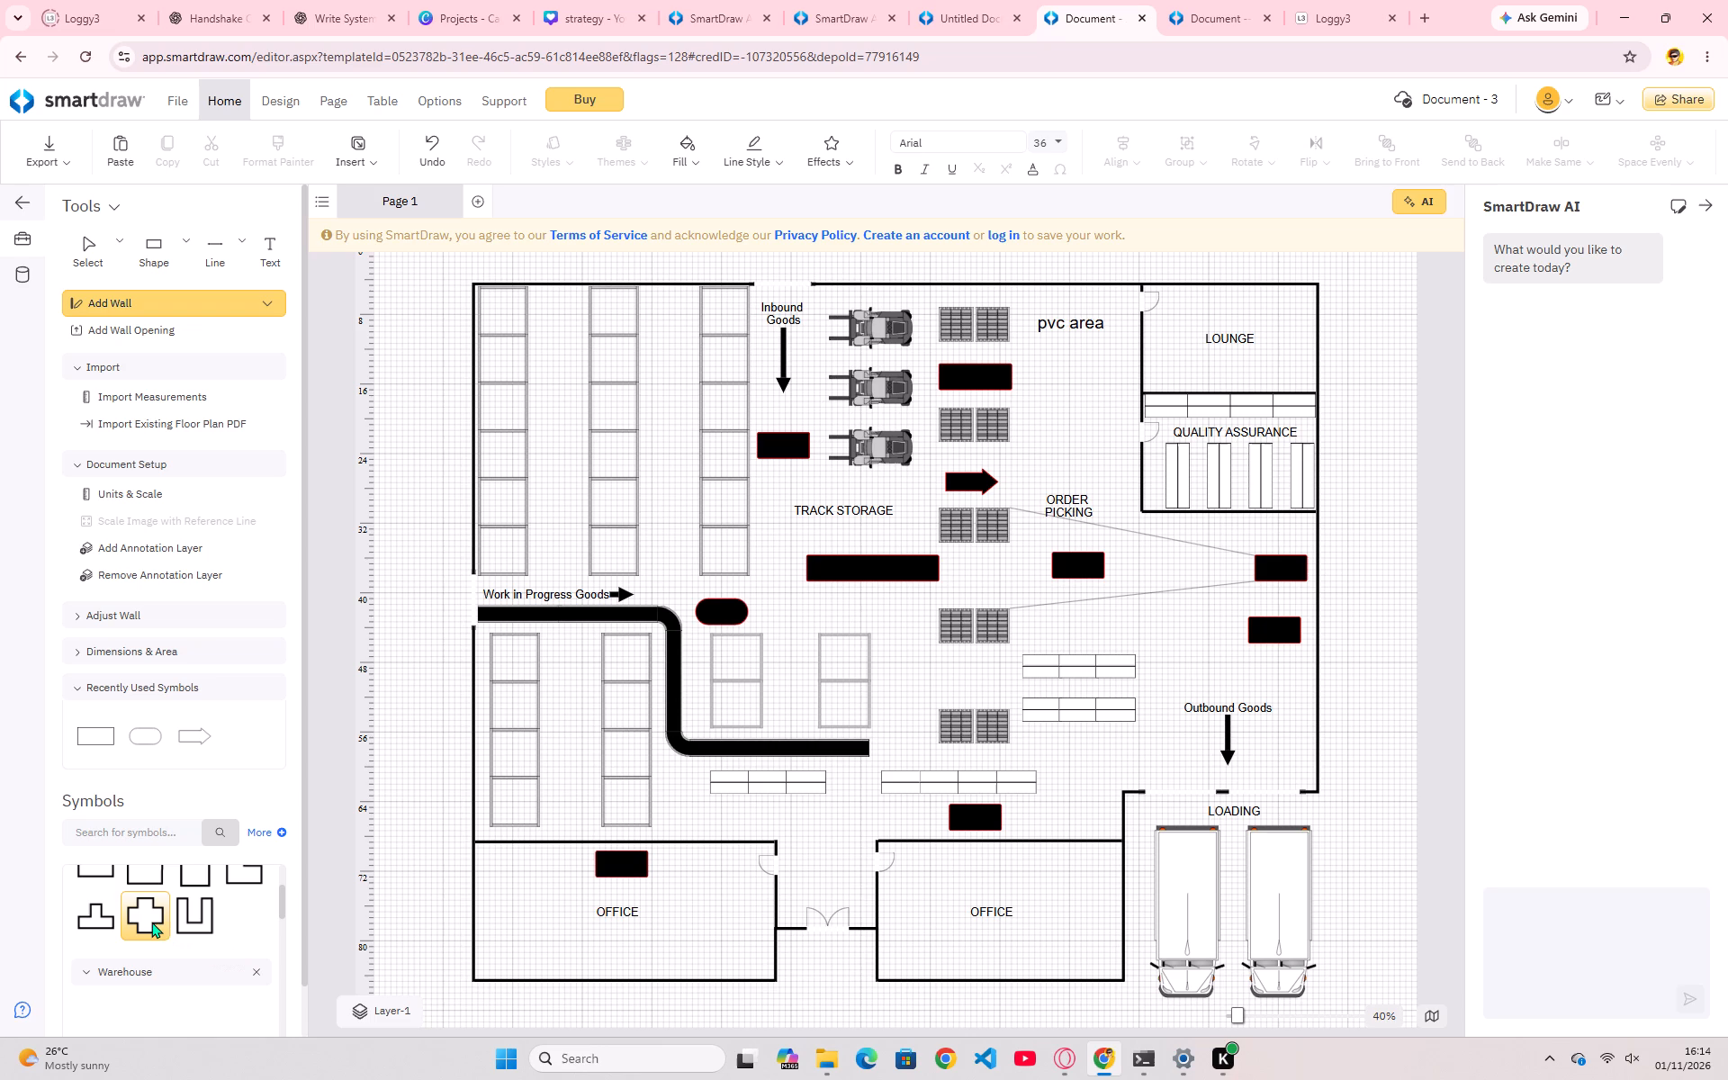
pyautogui.doubleClick(131, 904)
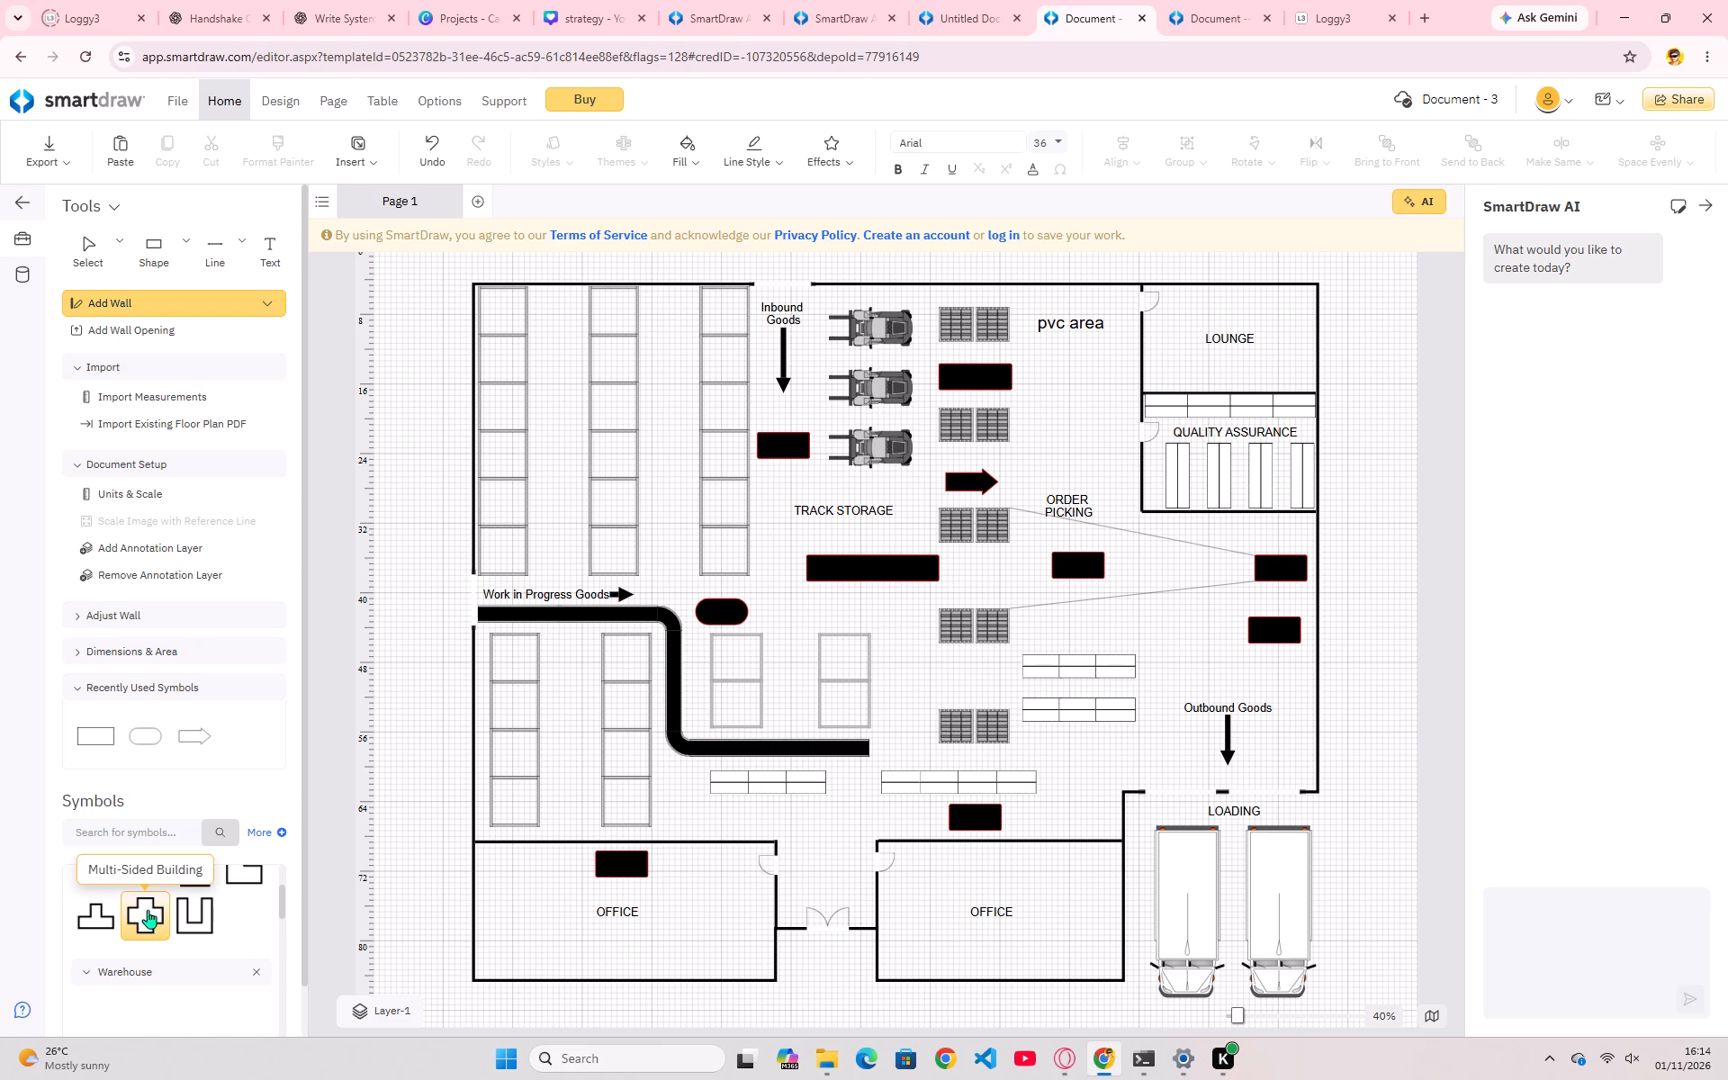
pyautogui.click(515, 915)
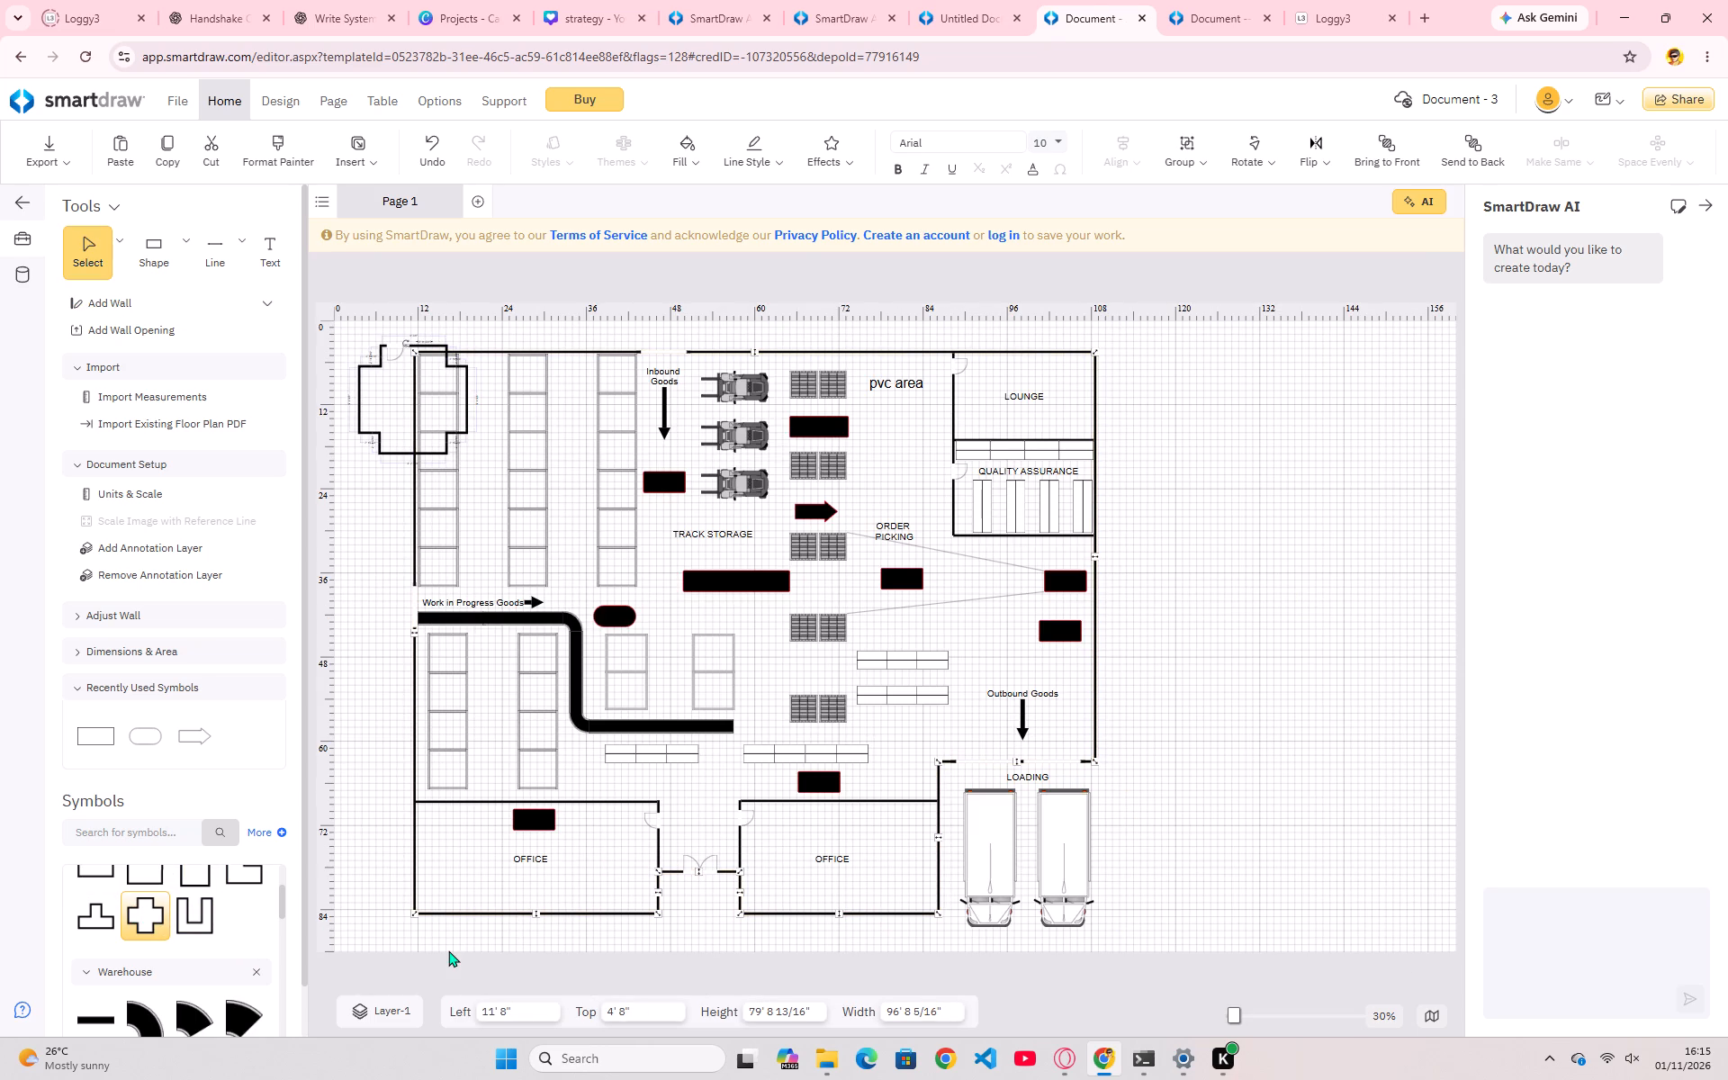
# Move the Multi-Sided Building outline, with its enclosed rack section, to the empty area east of the lounge.
pyautogui.moveTo(396, 384); pyautogui.dragTo(418, 554)
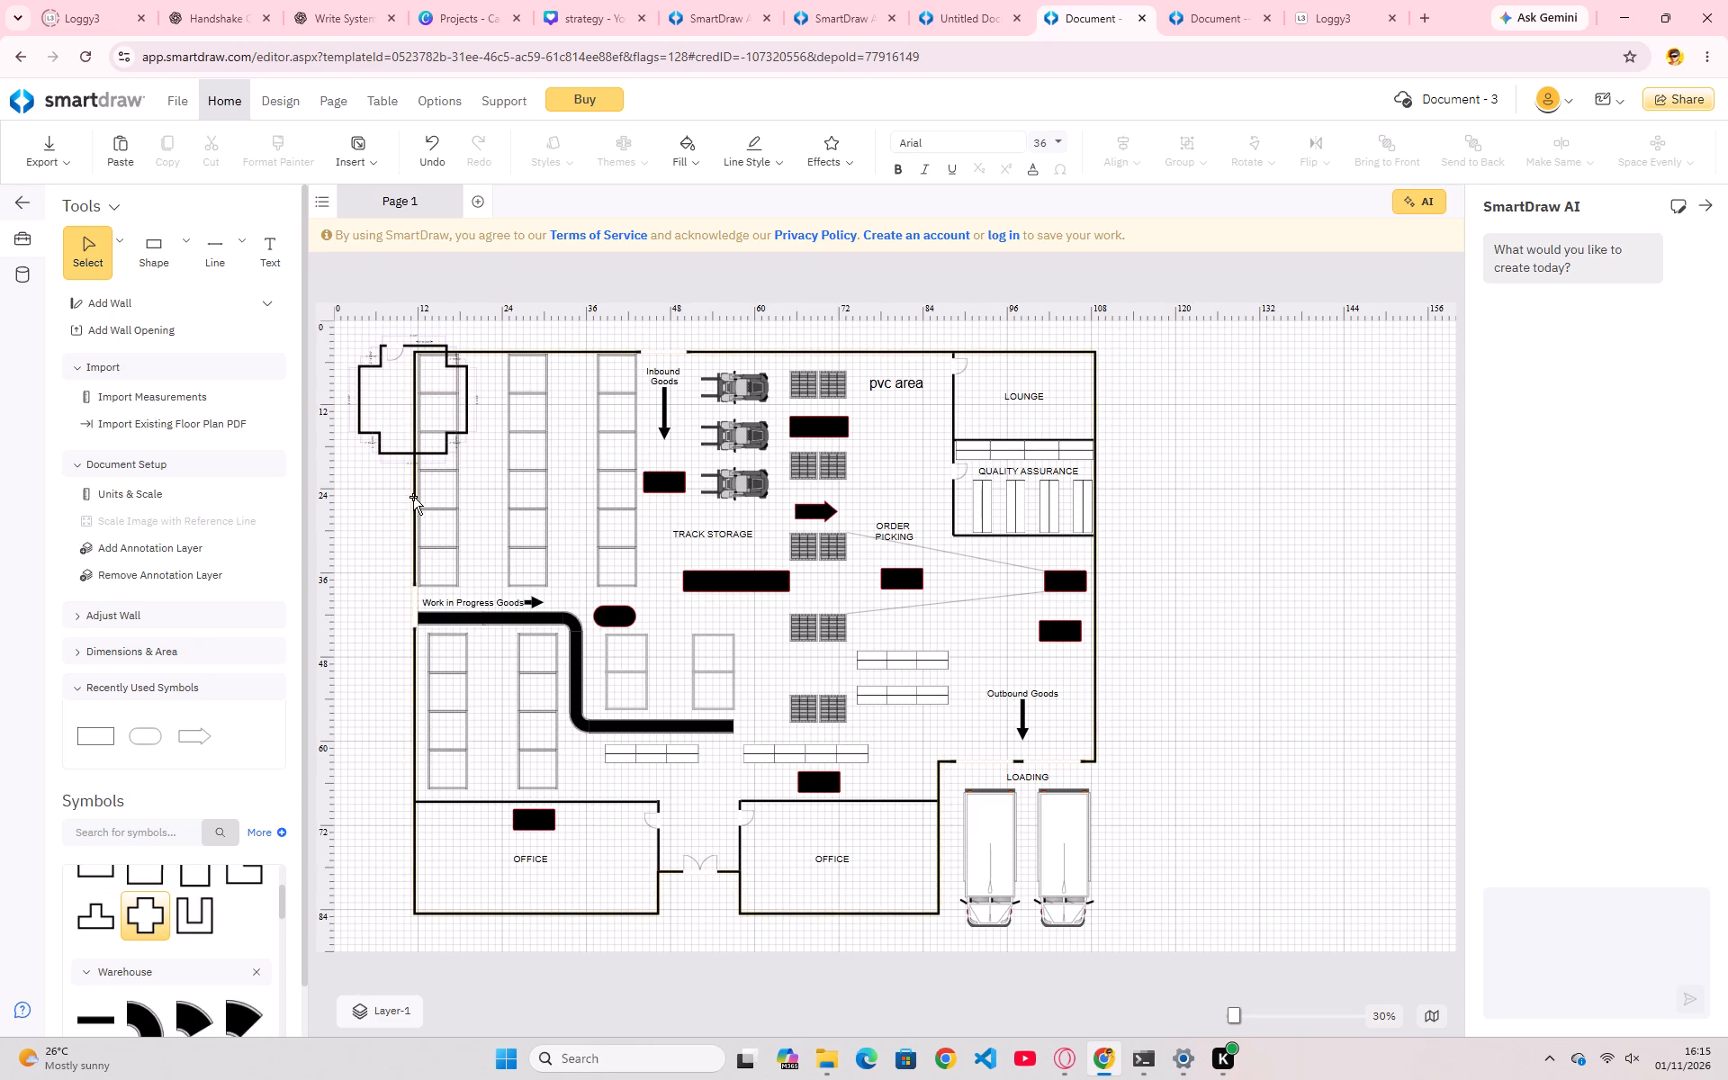
pyautogui.moveTo(409, 337); pyautogui.dragTo(423, 379)
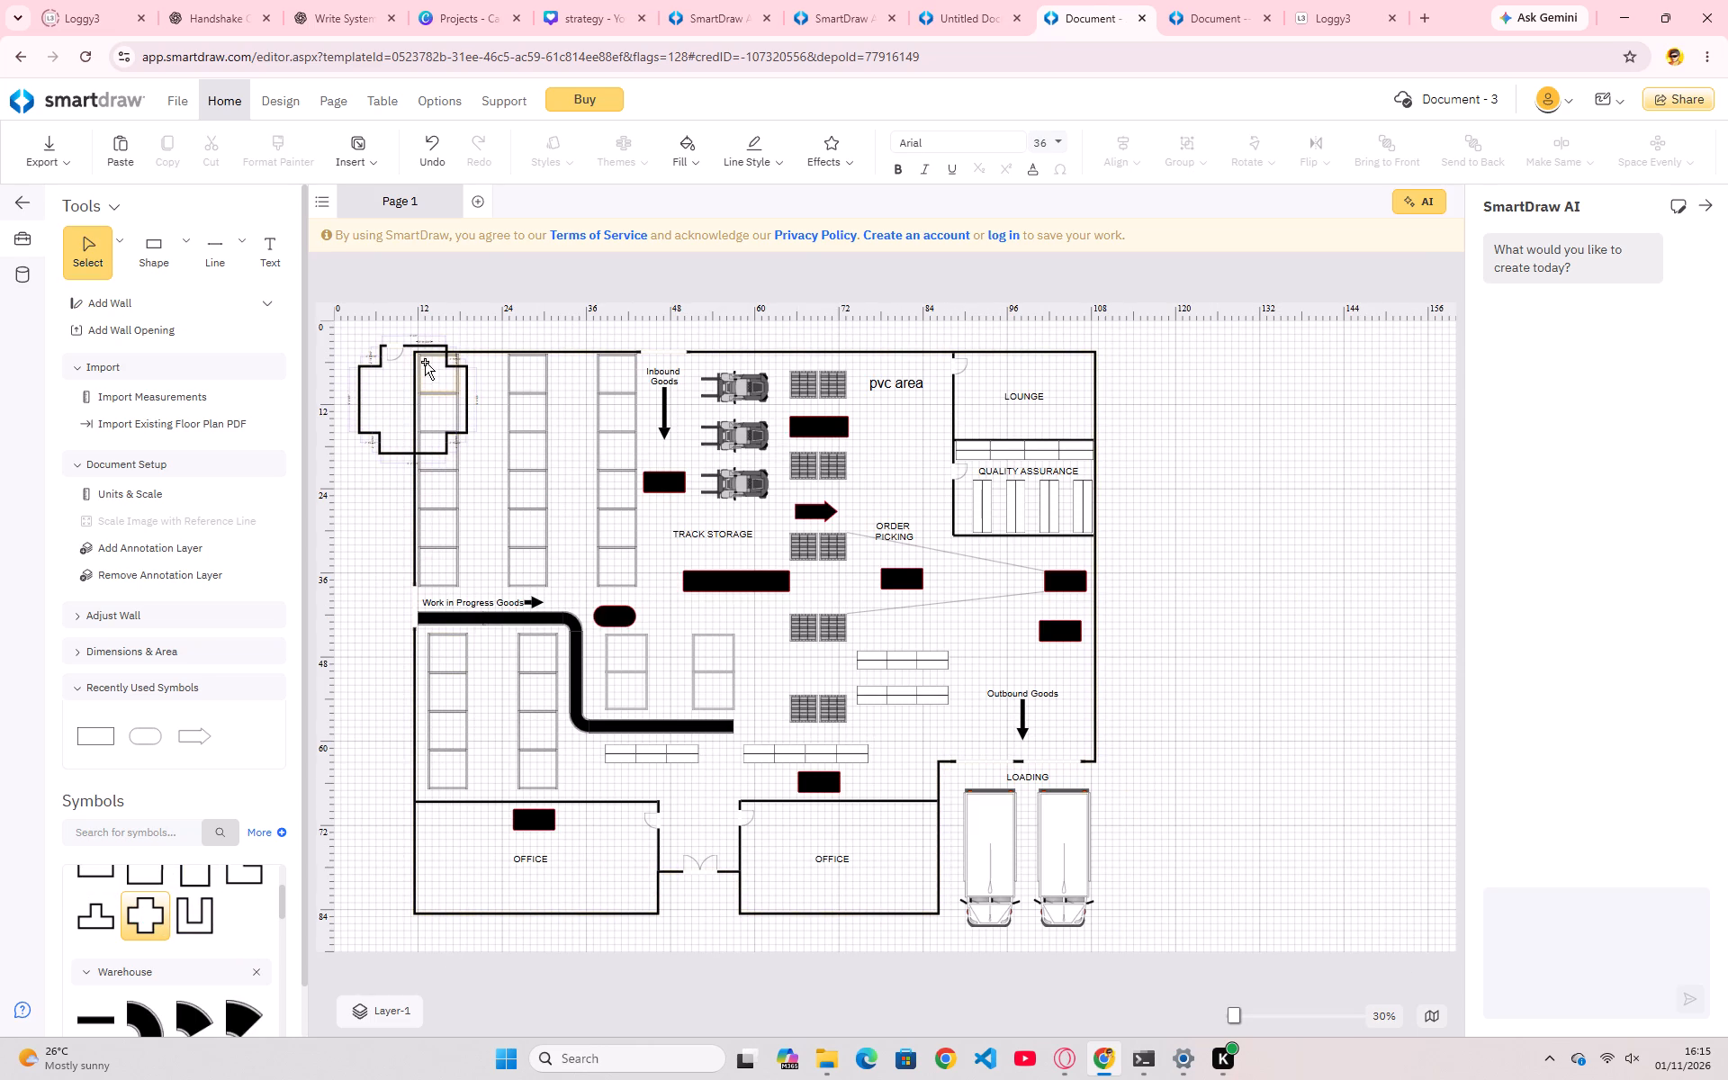
pyautogui.moveTo(425, 346); pyautogui.dragTo(486, 729)
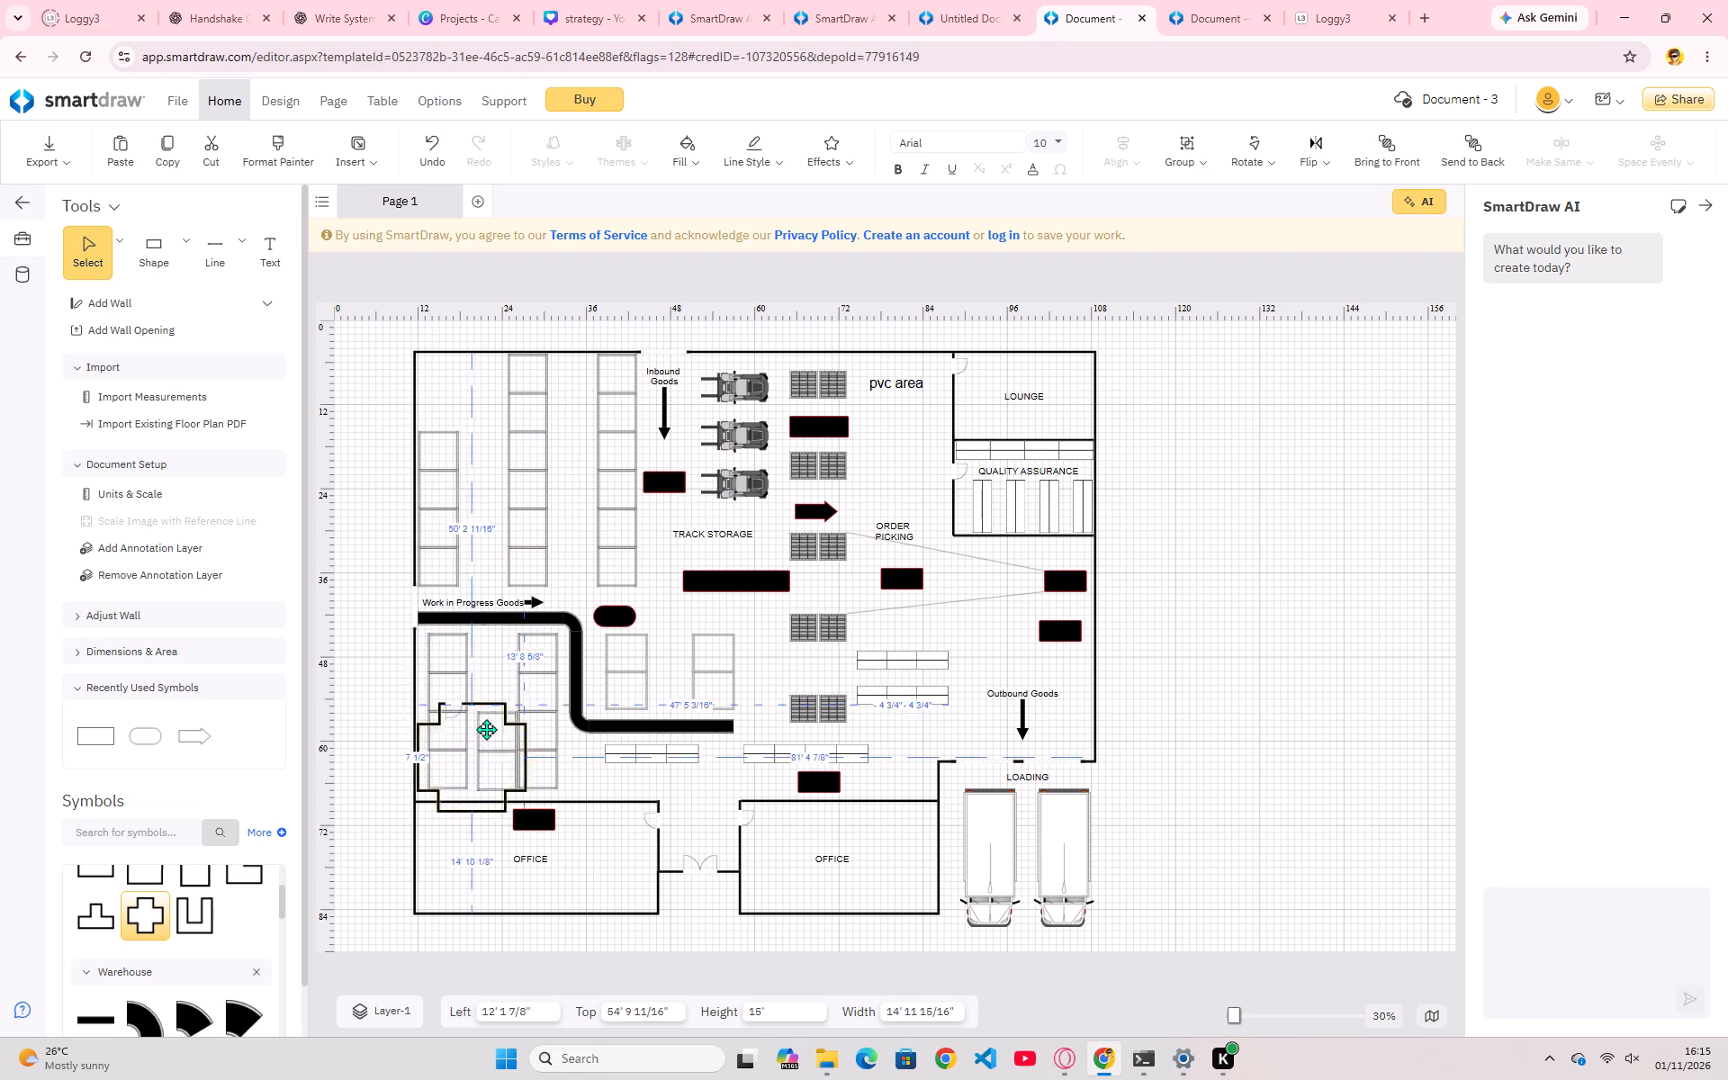
pyautogui.moveTo(486, 729); pyautogui.dragTo(1307, 400)
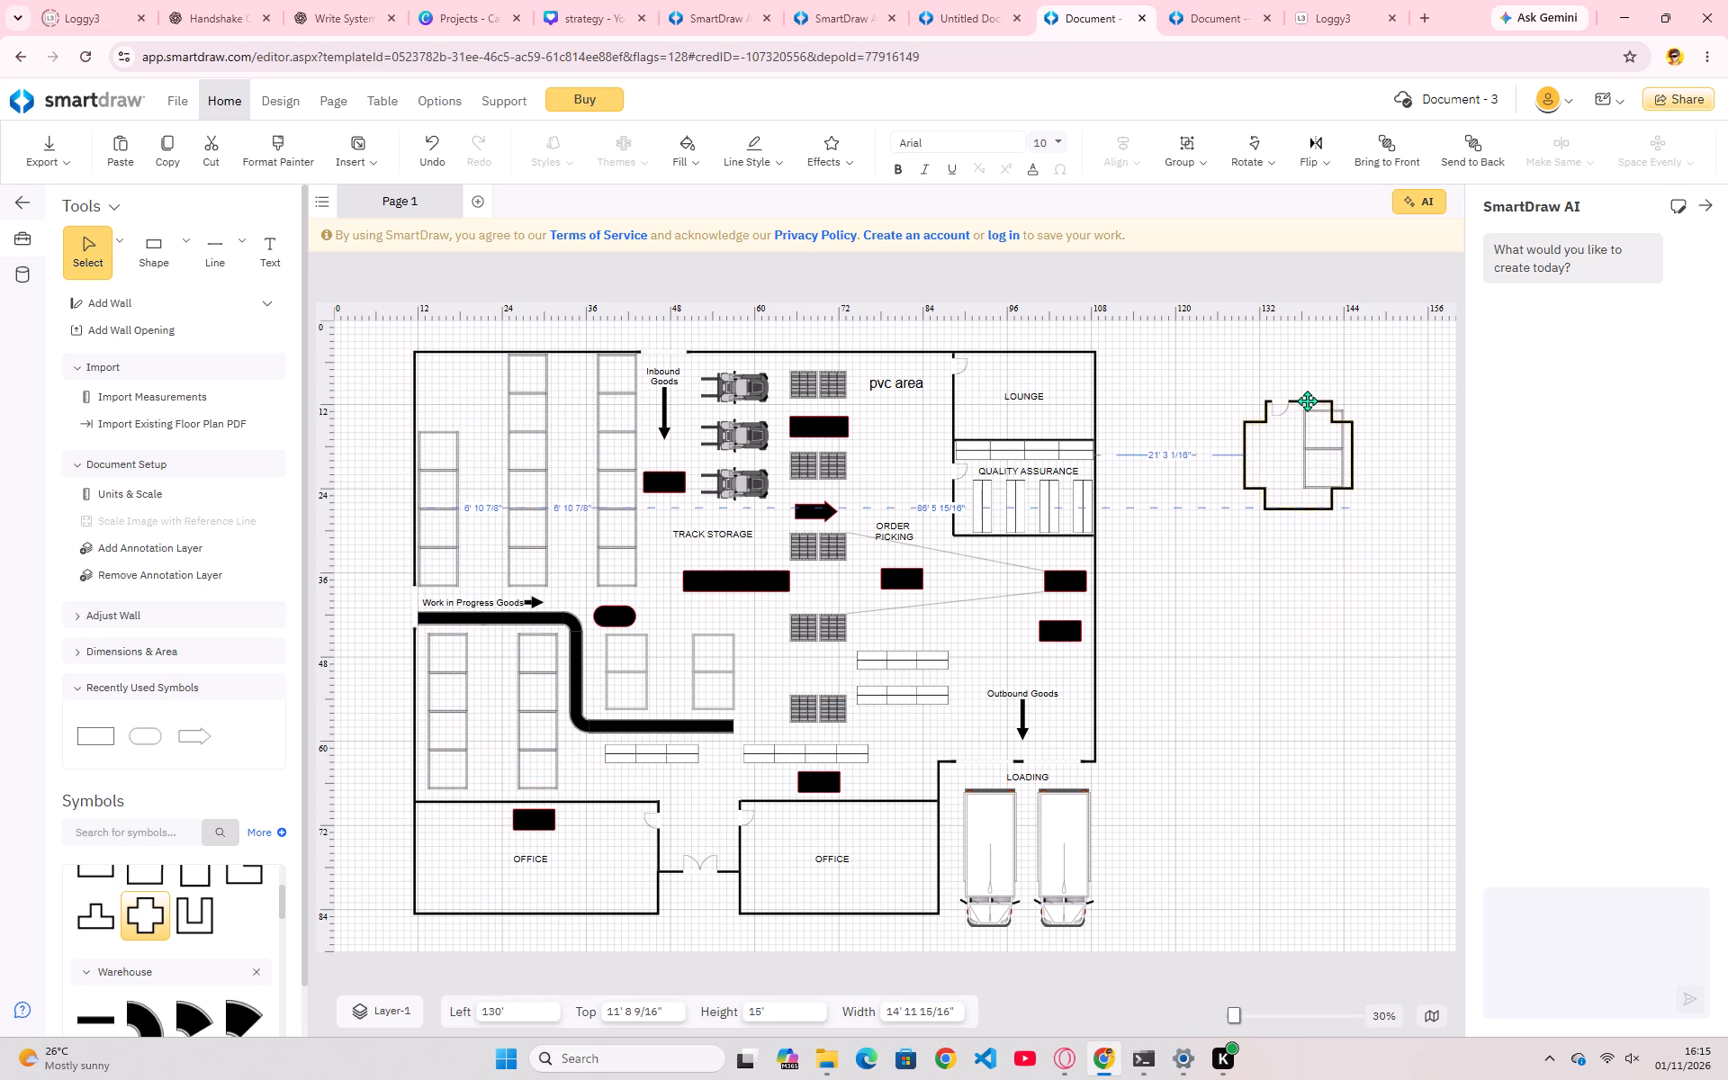
pyautogui.moveTo(1307, 400); pyautogui.dragTo(1257, 367)
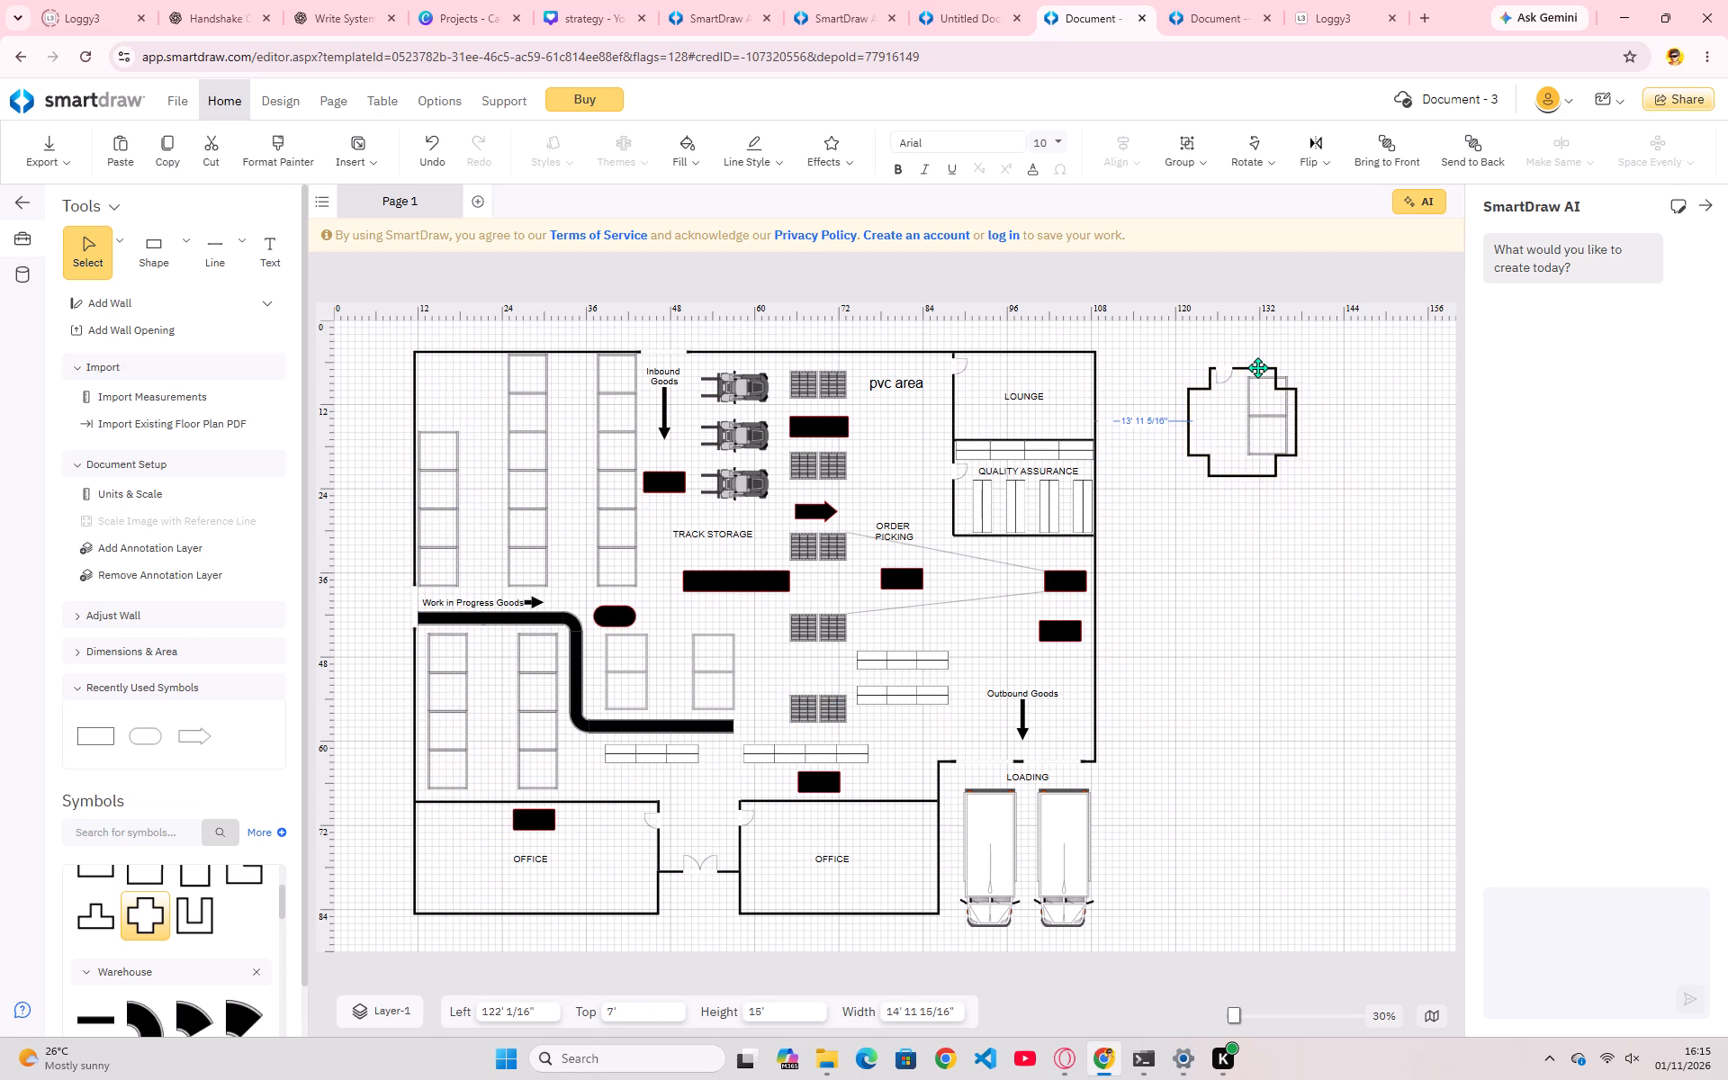
pyautogui.moveTo(1257, 367); pyautogui.dragTo(1221, 346)
pyautogui.click(1219, 491)
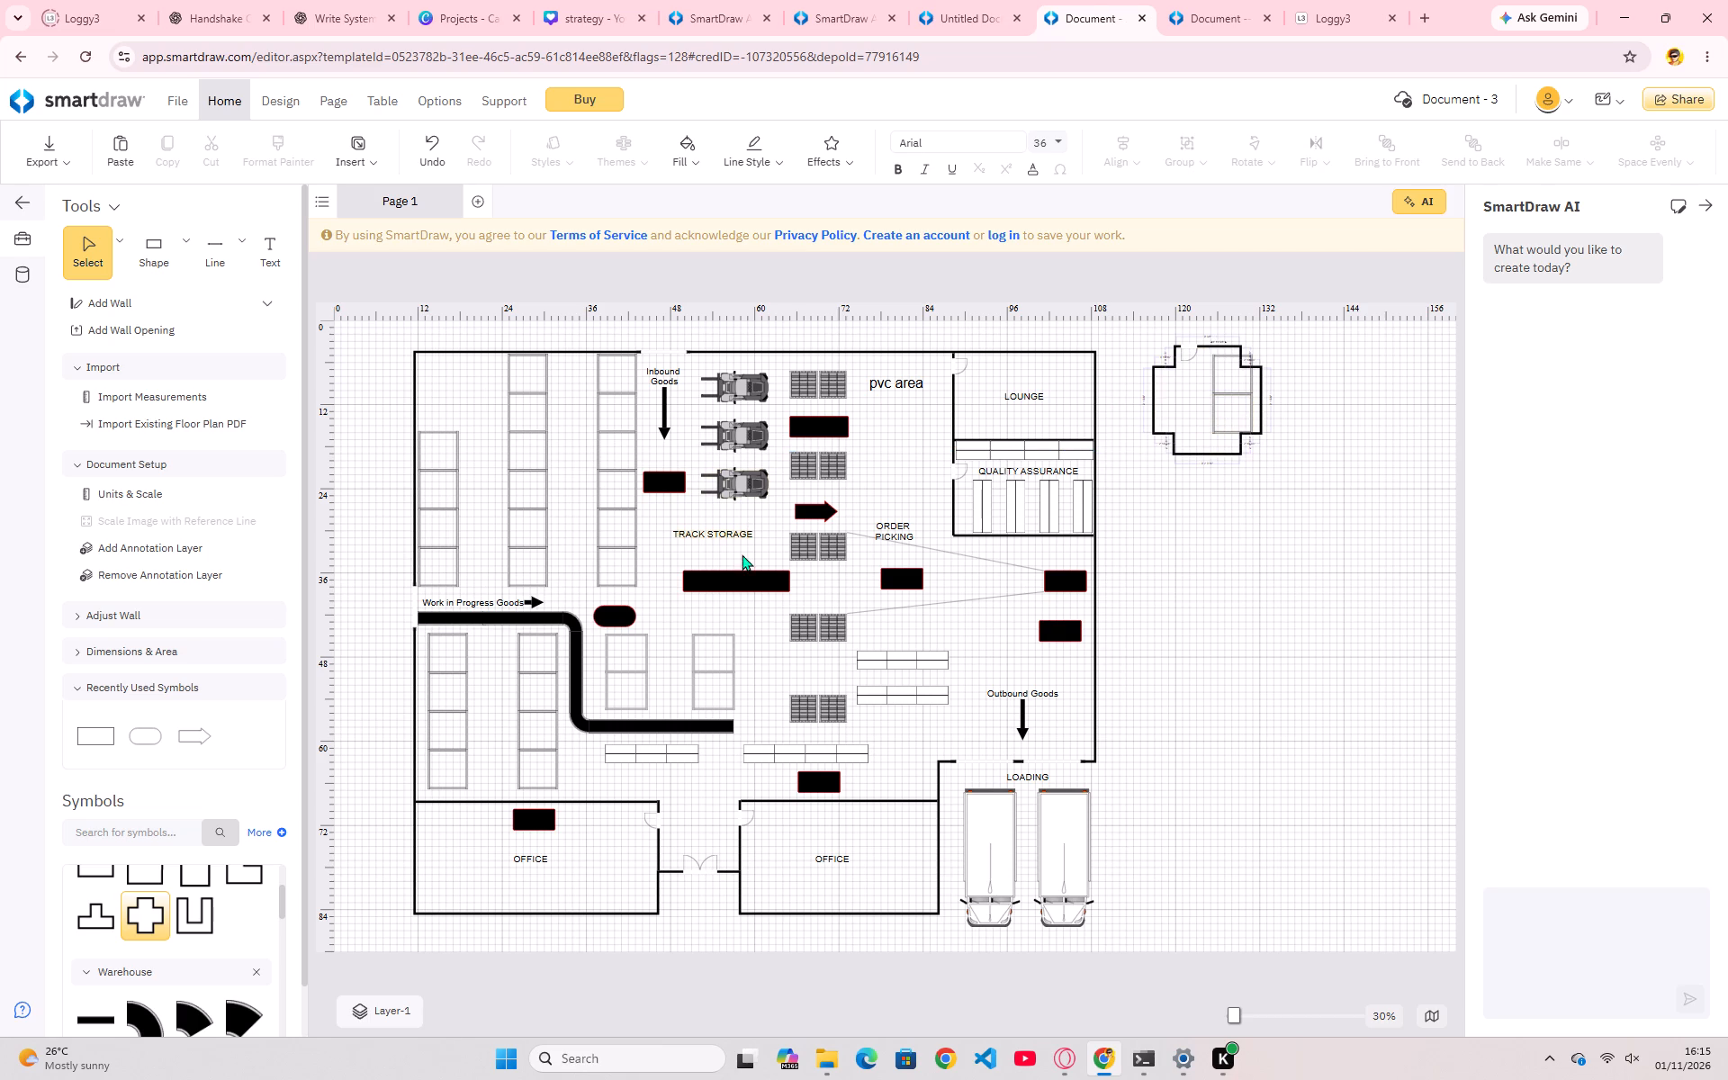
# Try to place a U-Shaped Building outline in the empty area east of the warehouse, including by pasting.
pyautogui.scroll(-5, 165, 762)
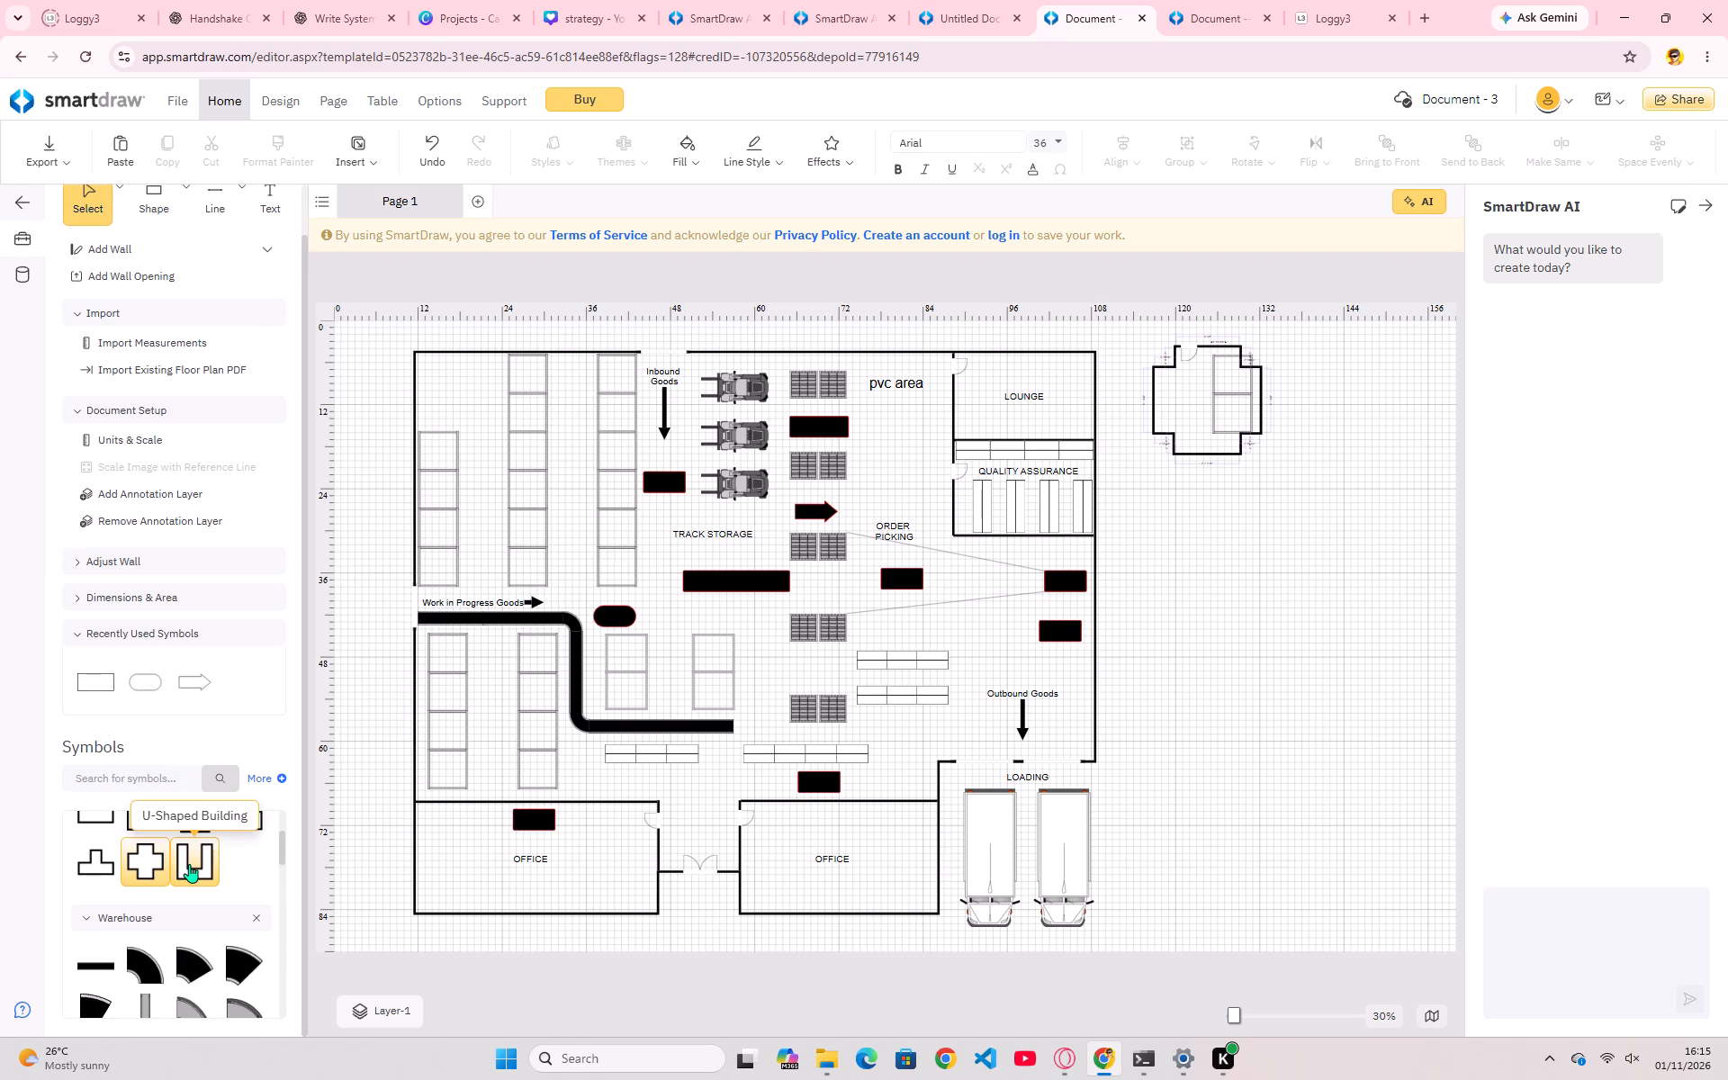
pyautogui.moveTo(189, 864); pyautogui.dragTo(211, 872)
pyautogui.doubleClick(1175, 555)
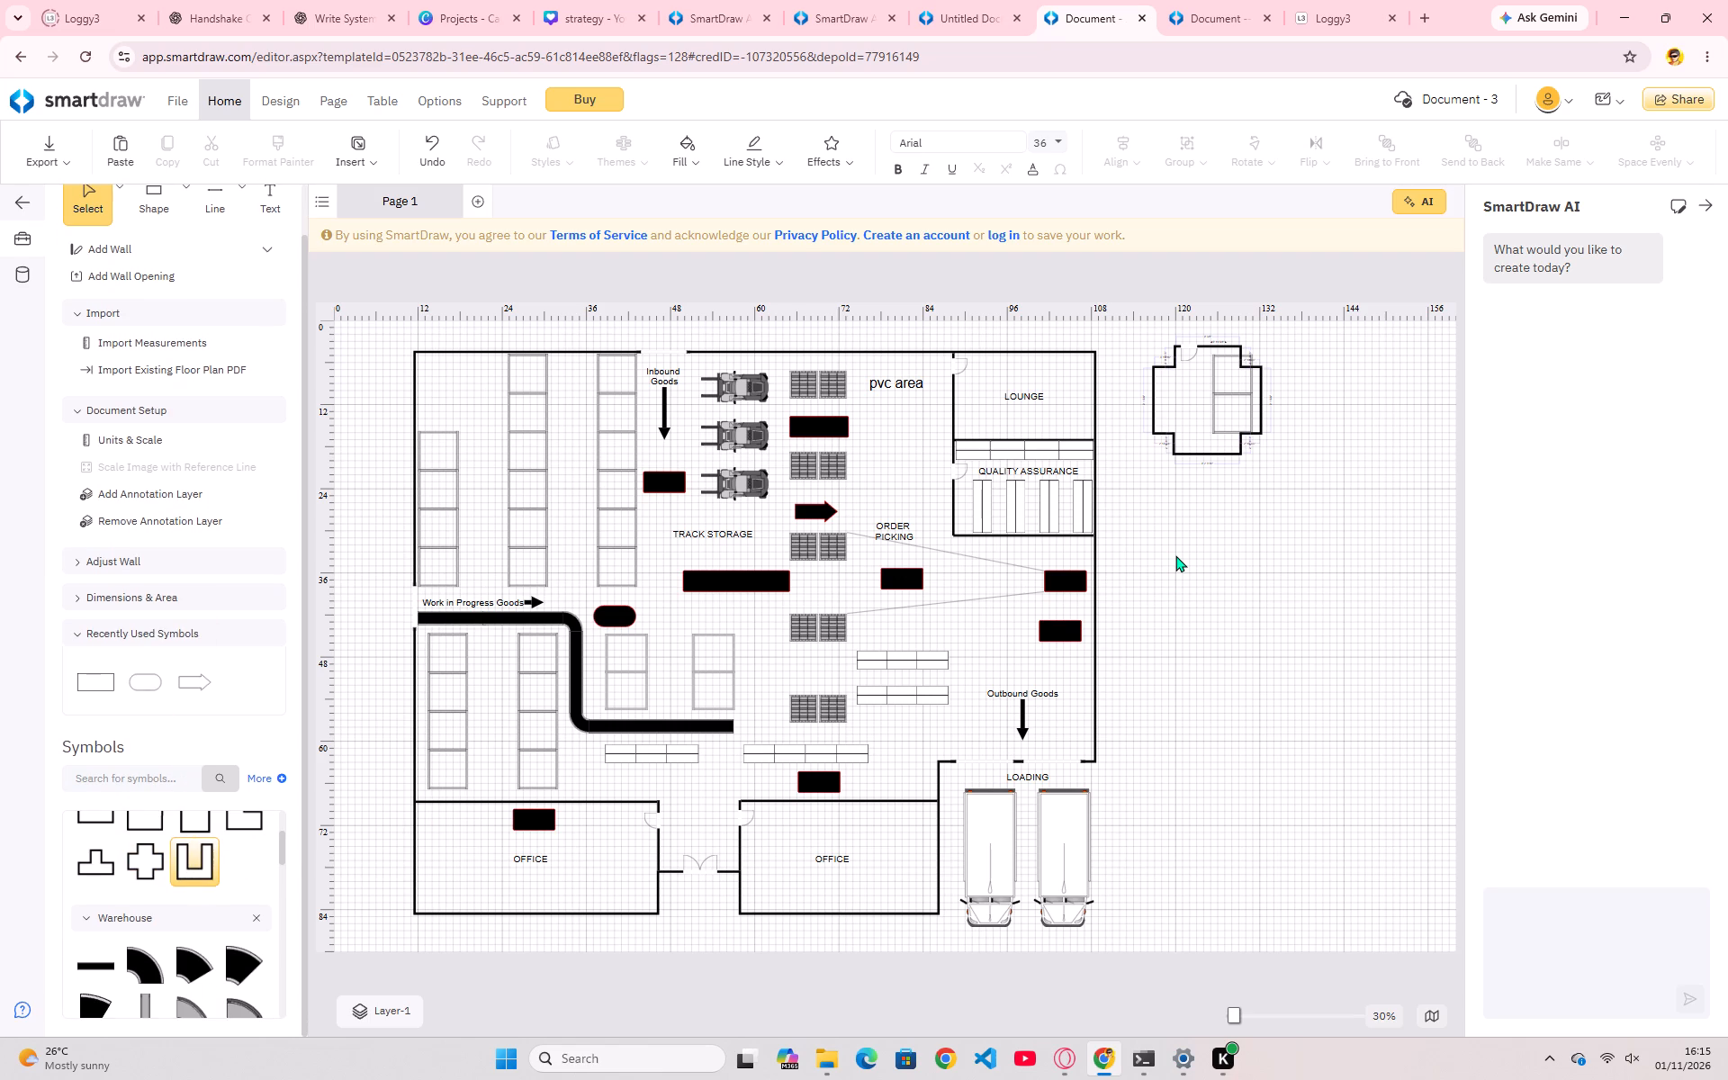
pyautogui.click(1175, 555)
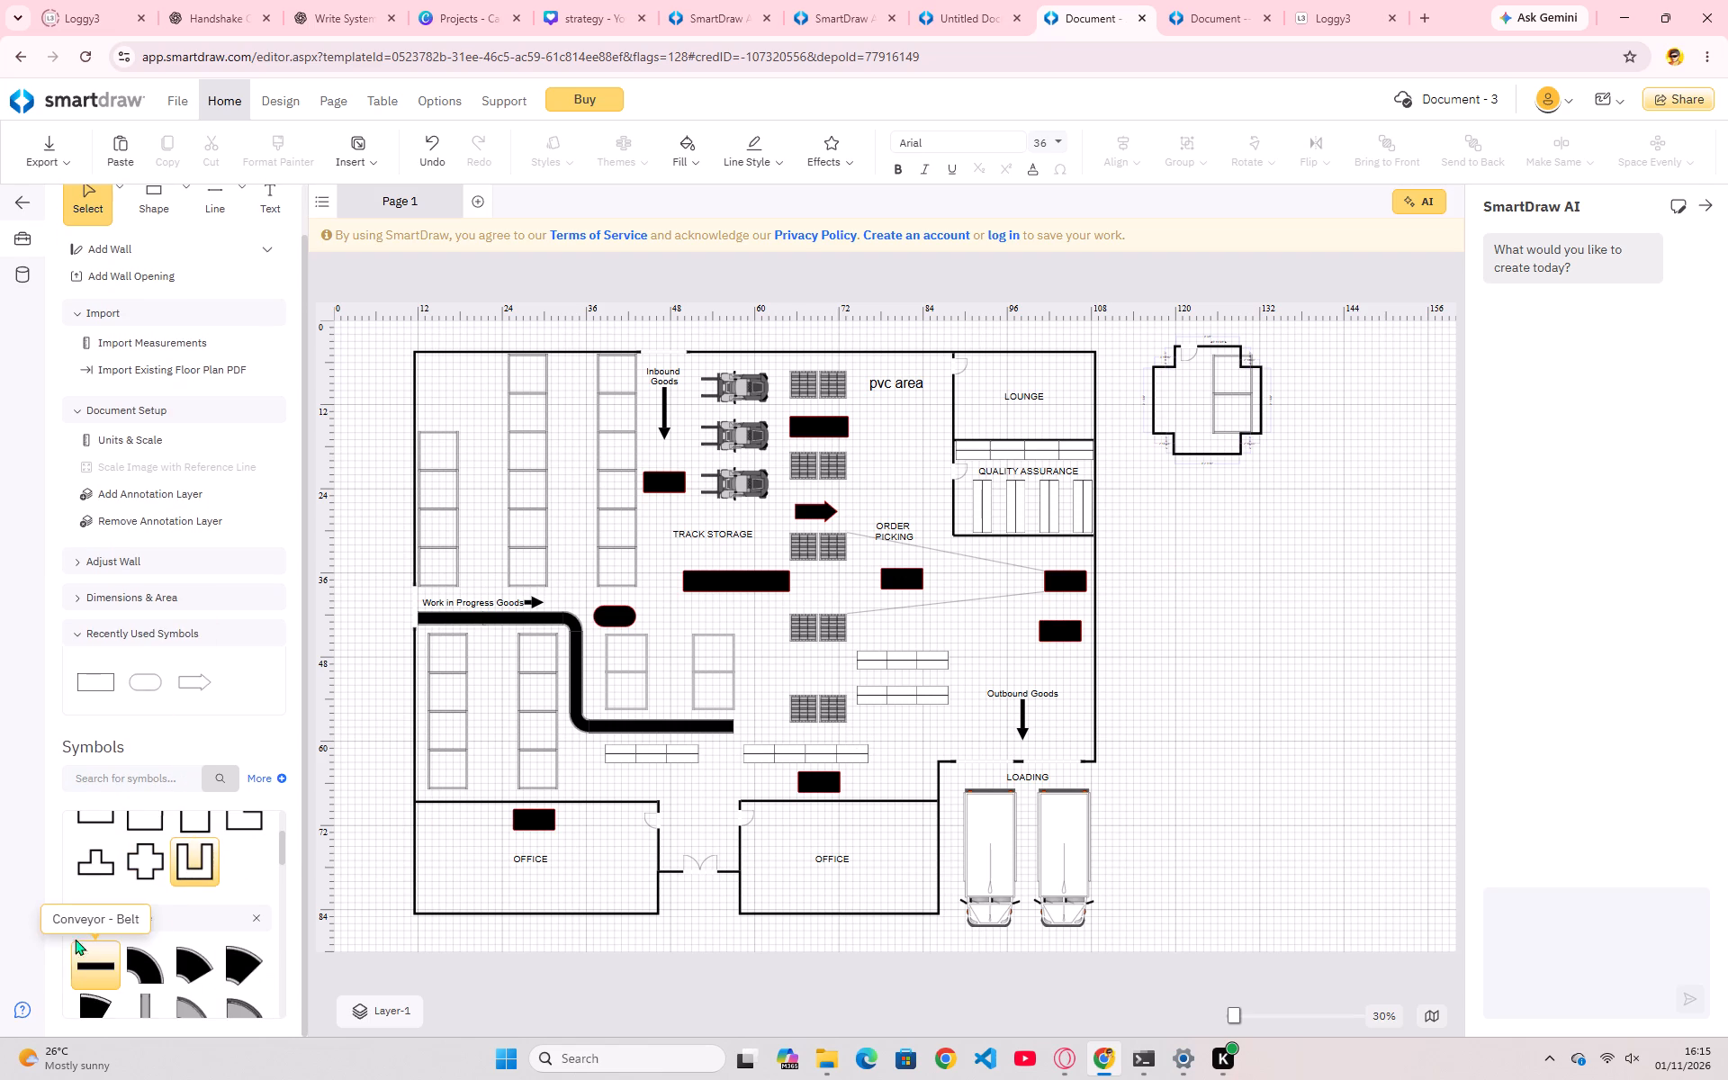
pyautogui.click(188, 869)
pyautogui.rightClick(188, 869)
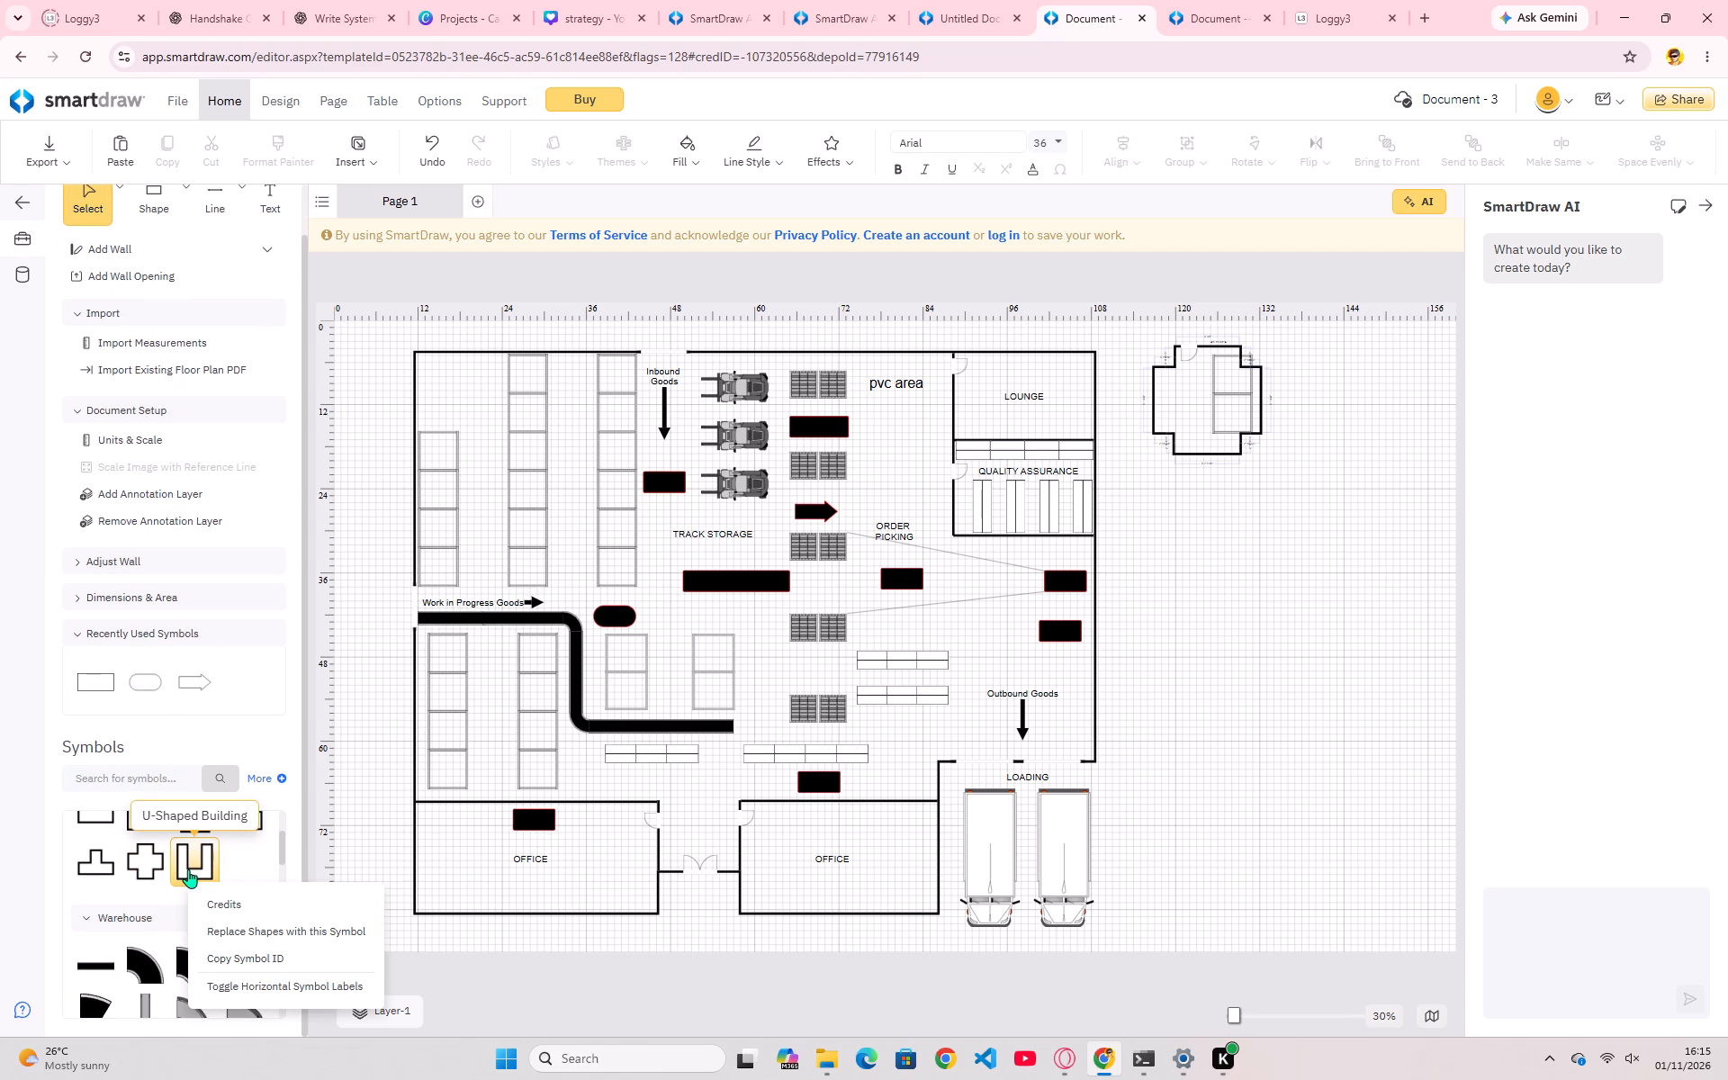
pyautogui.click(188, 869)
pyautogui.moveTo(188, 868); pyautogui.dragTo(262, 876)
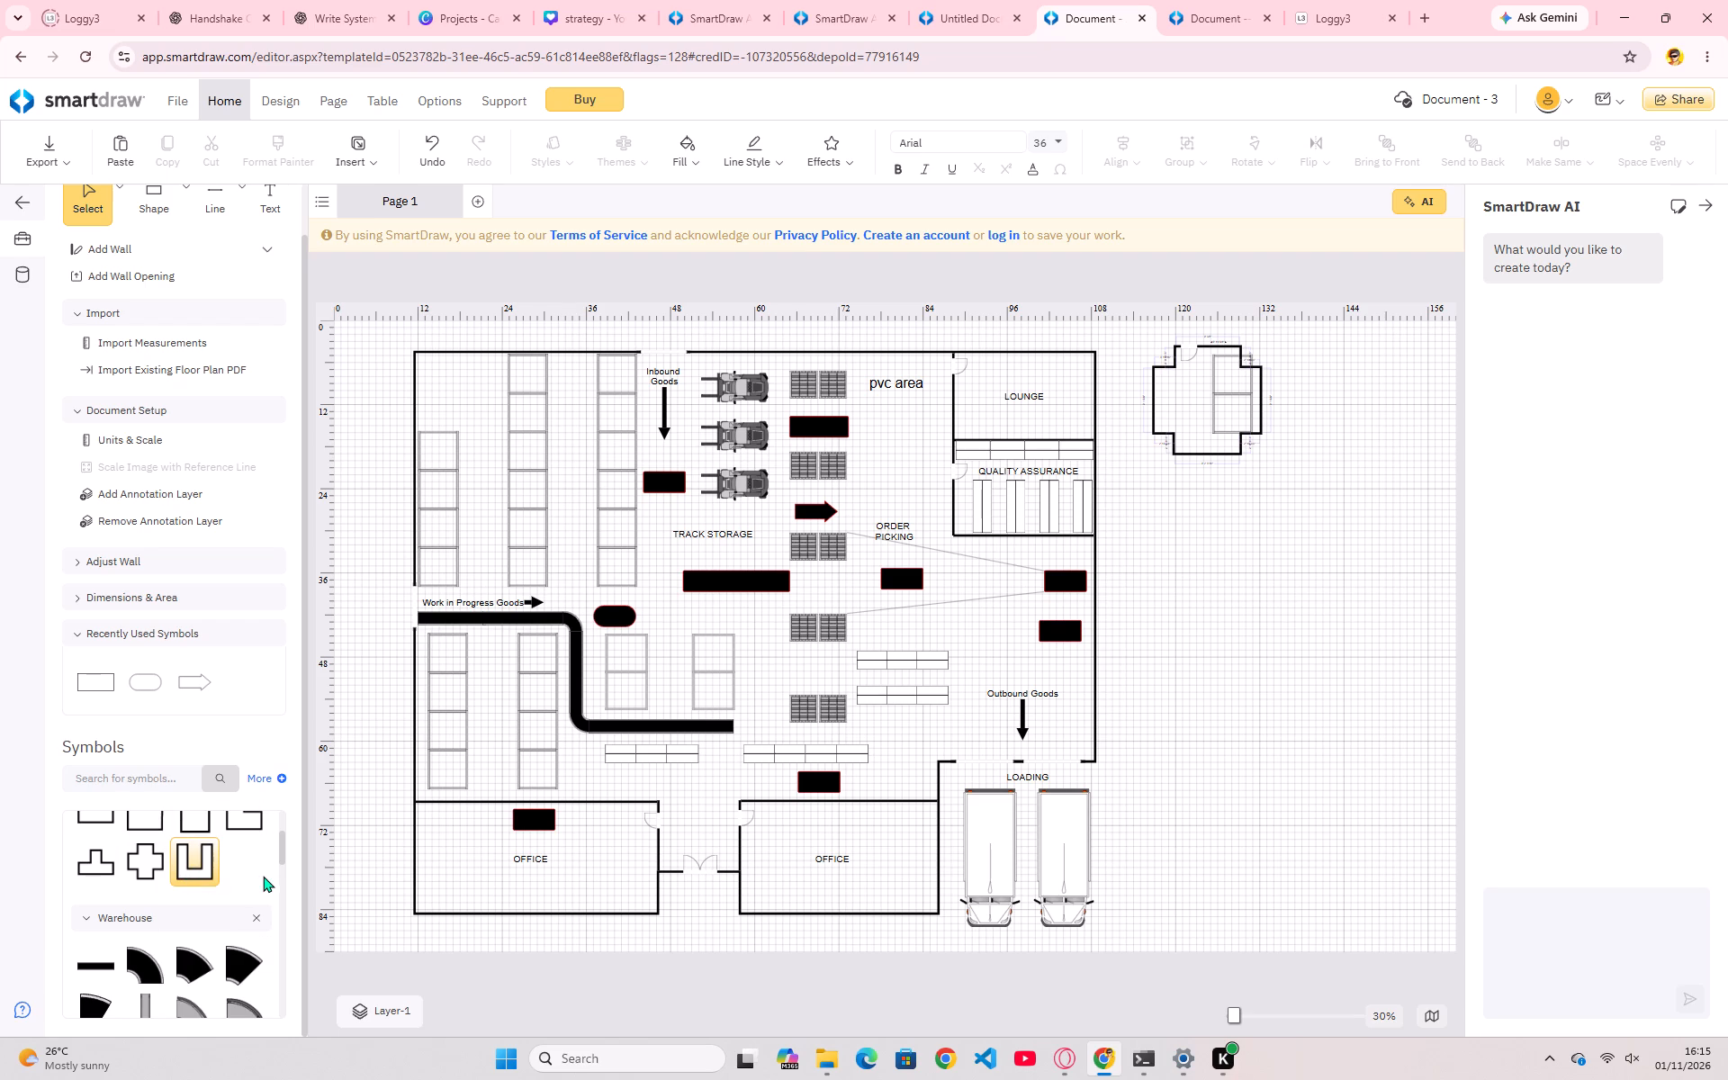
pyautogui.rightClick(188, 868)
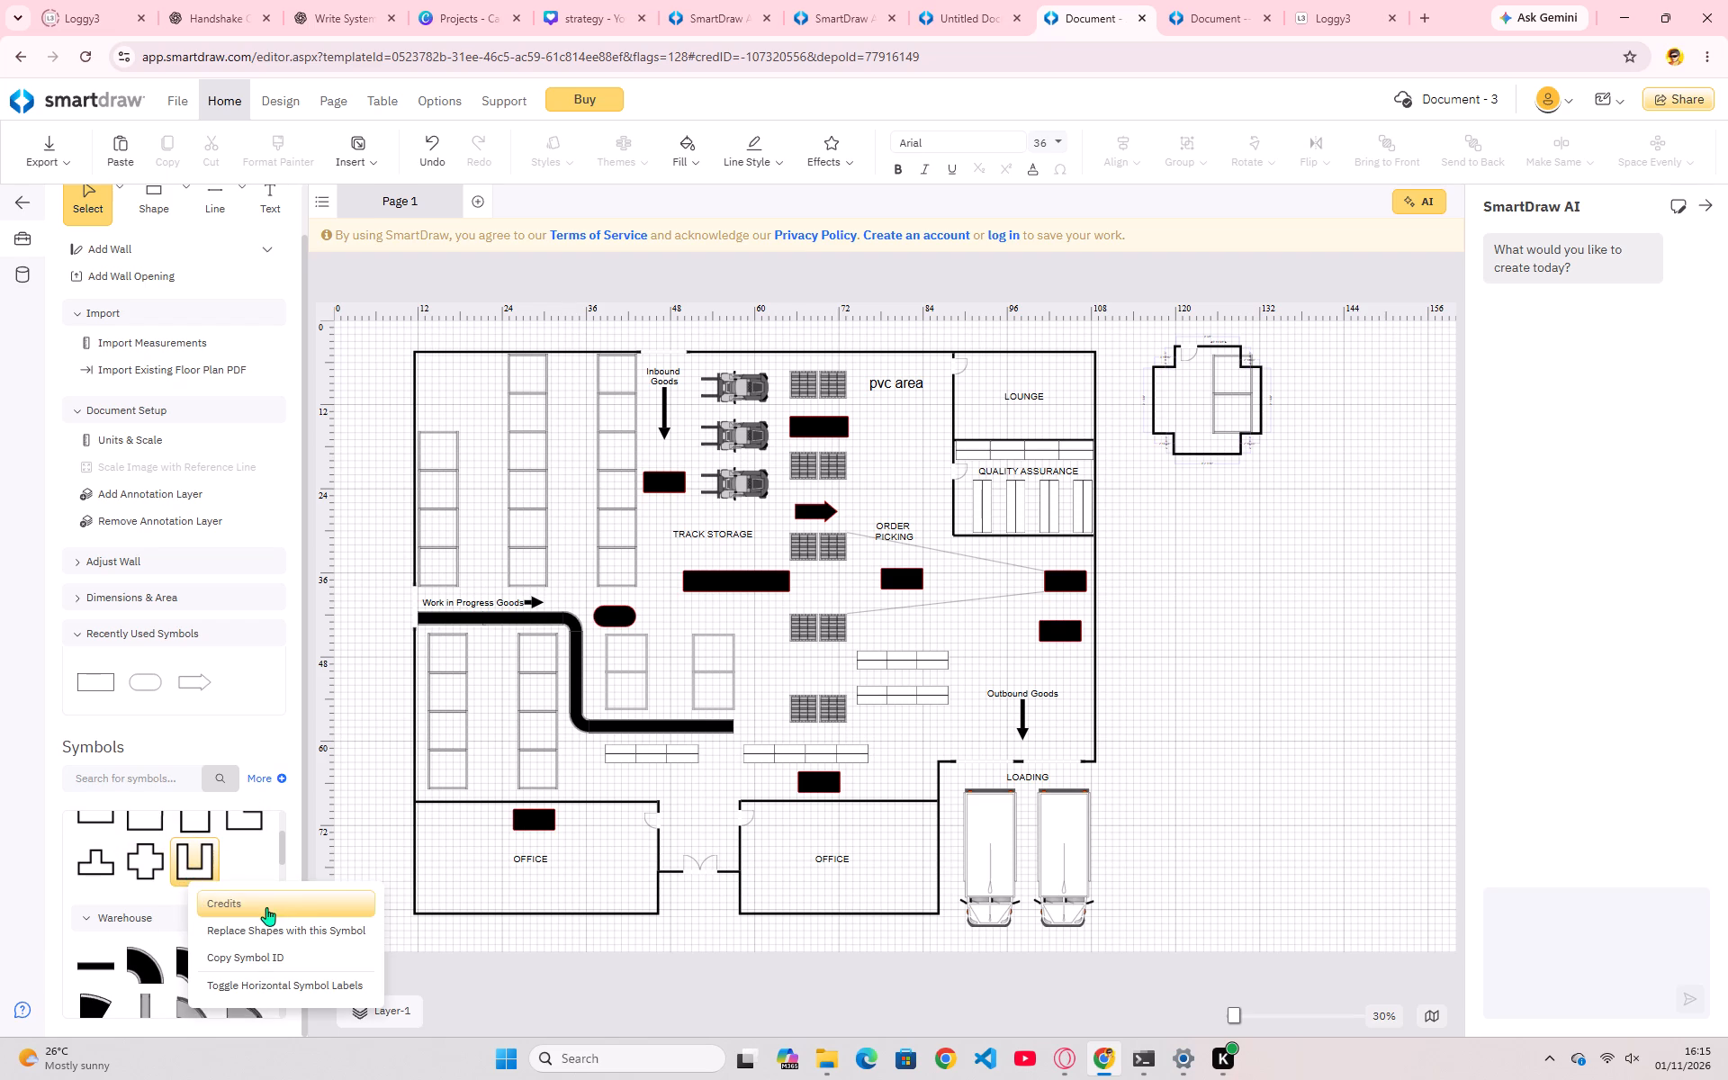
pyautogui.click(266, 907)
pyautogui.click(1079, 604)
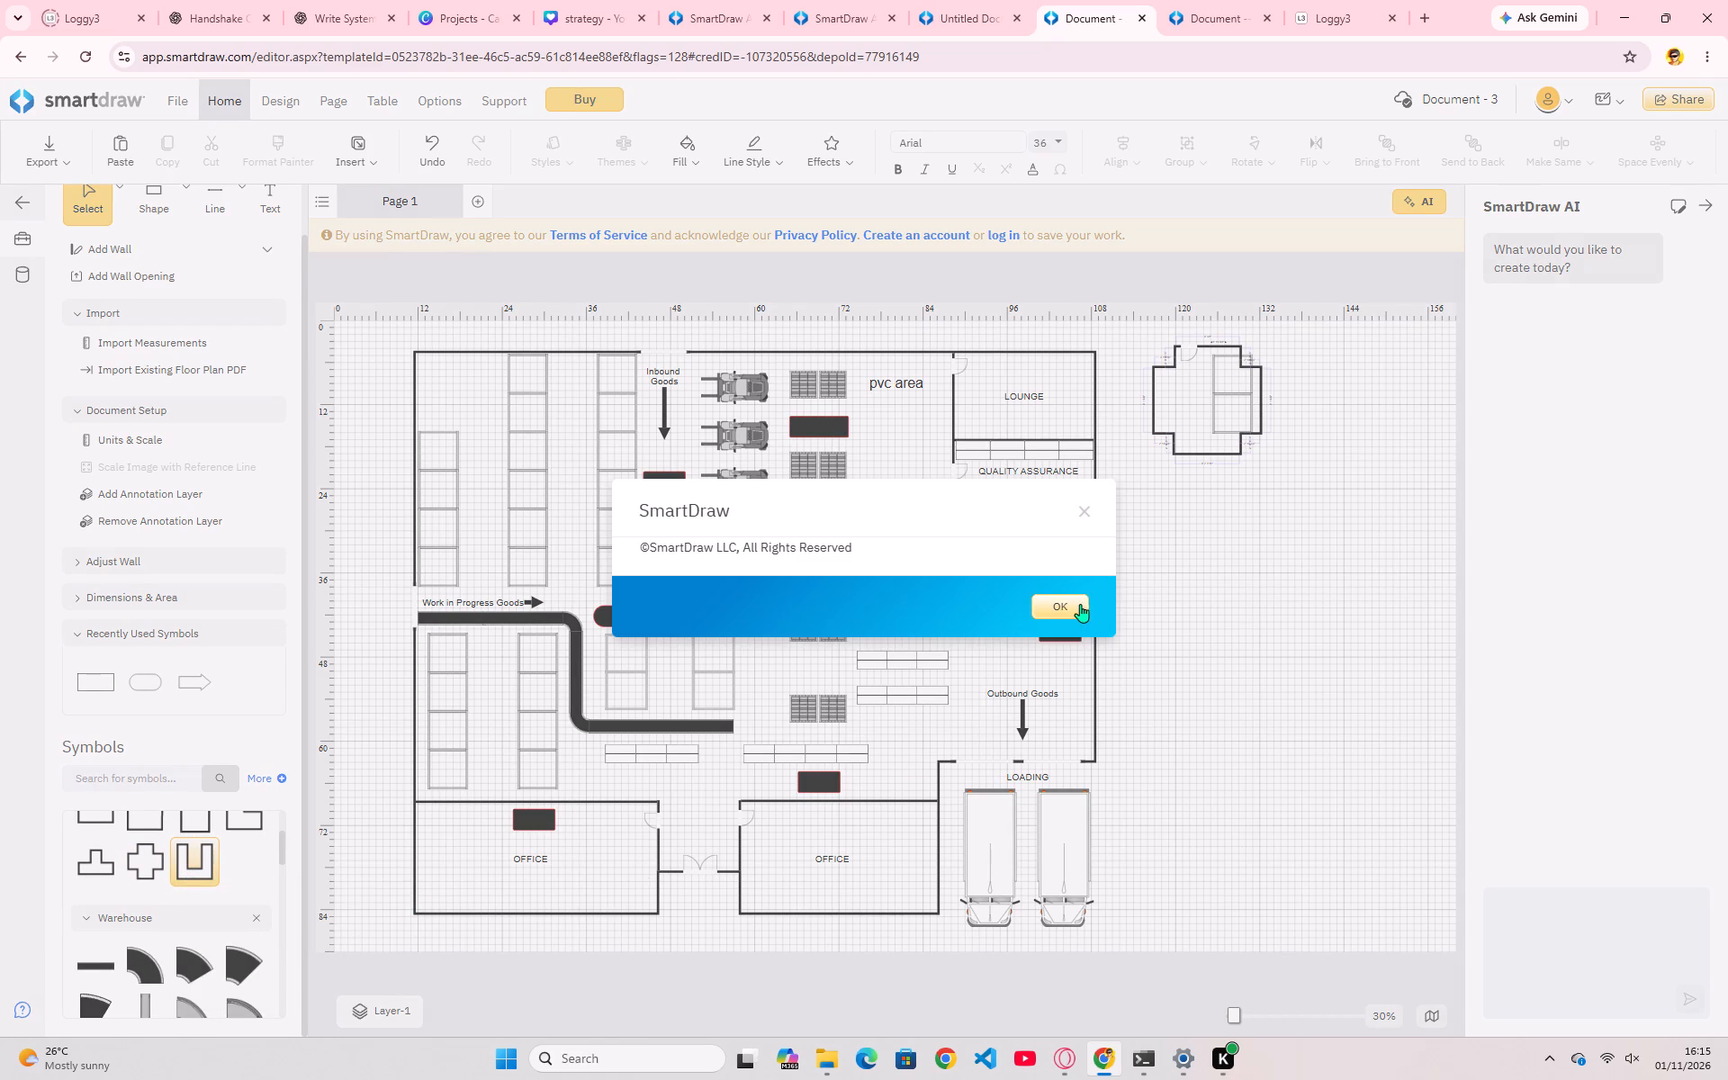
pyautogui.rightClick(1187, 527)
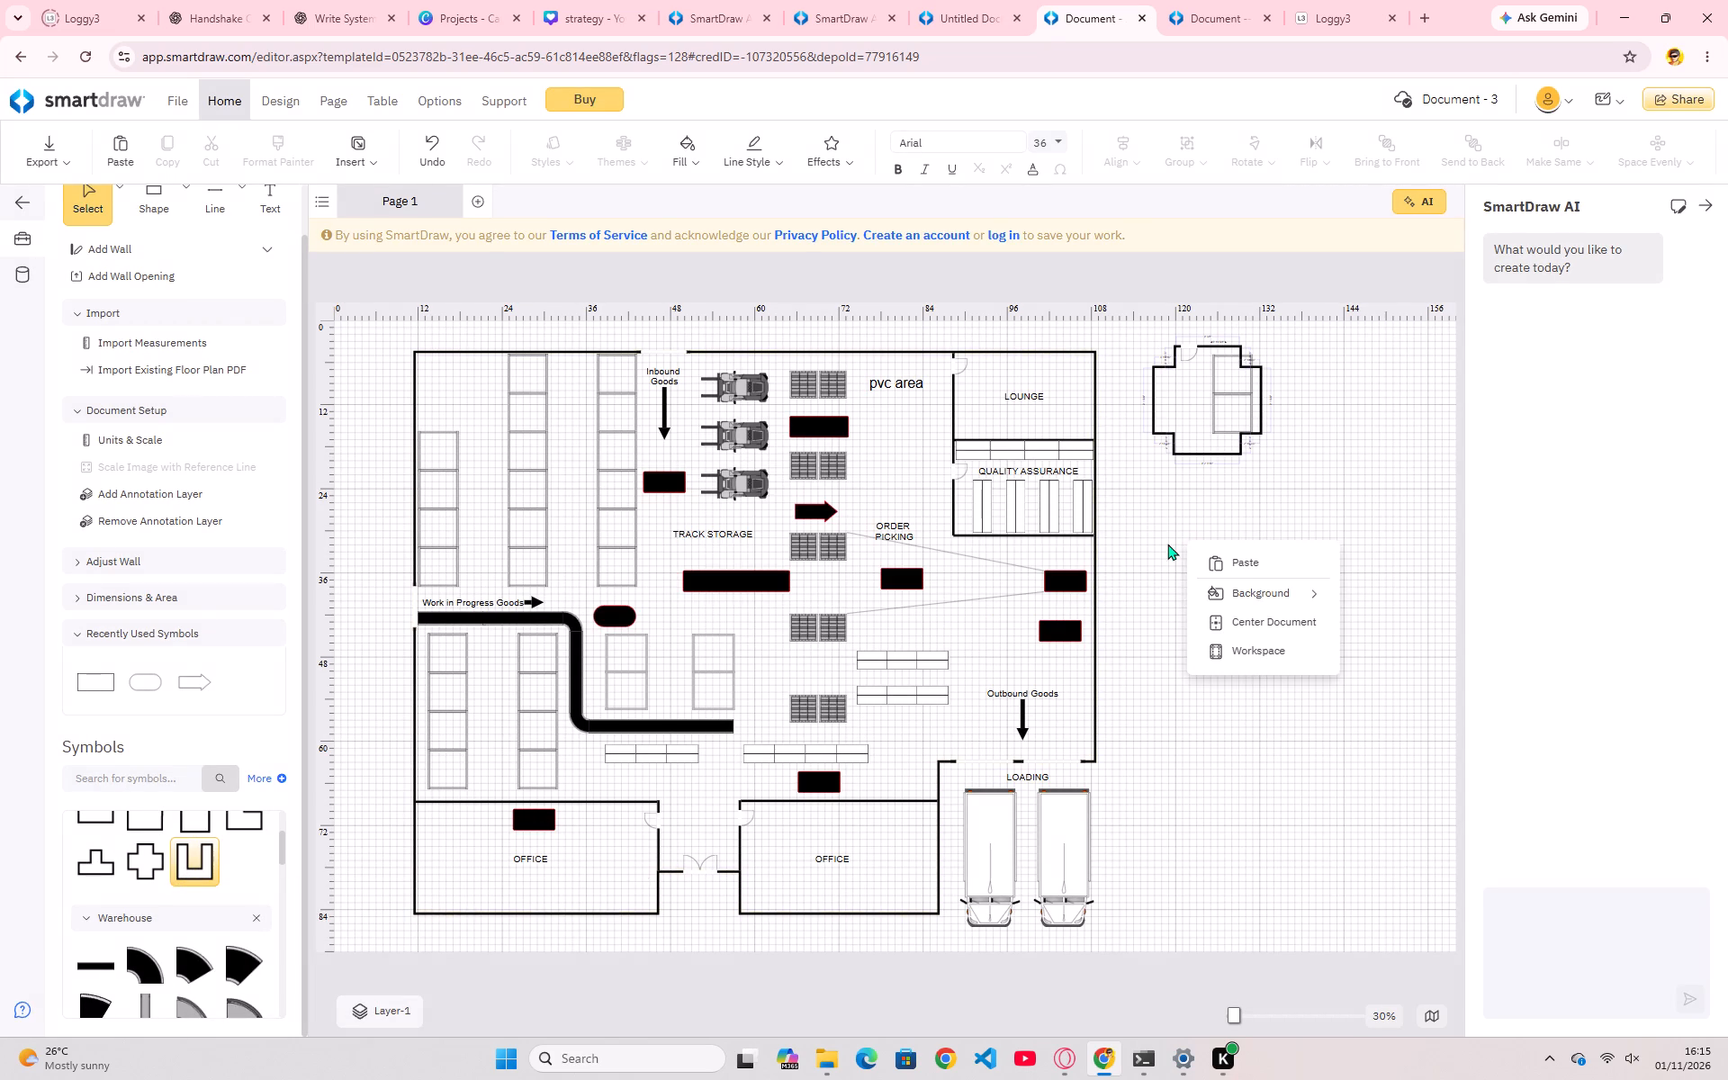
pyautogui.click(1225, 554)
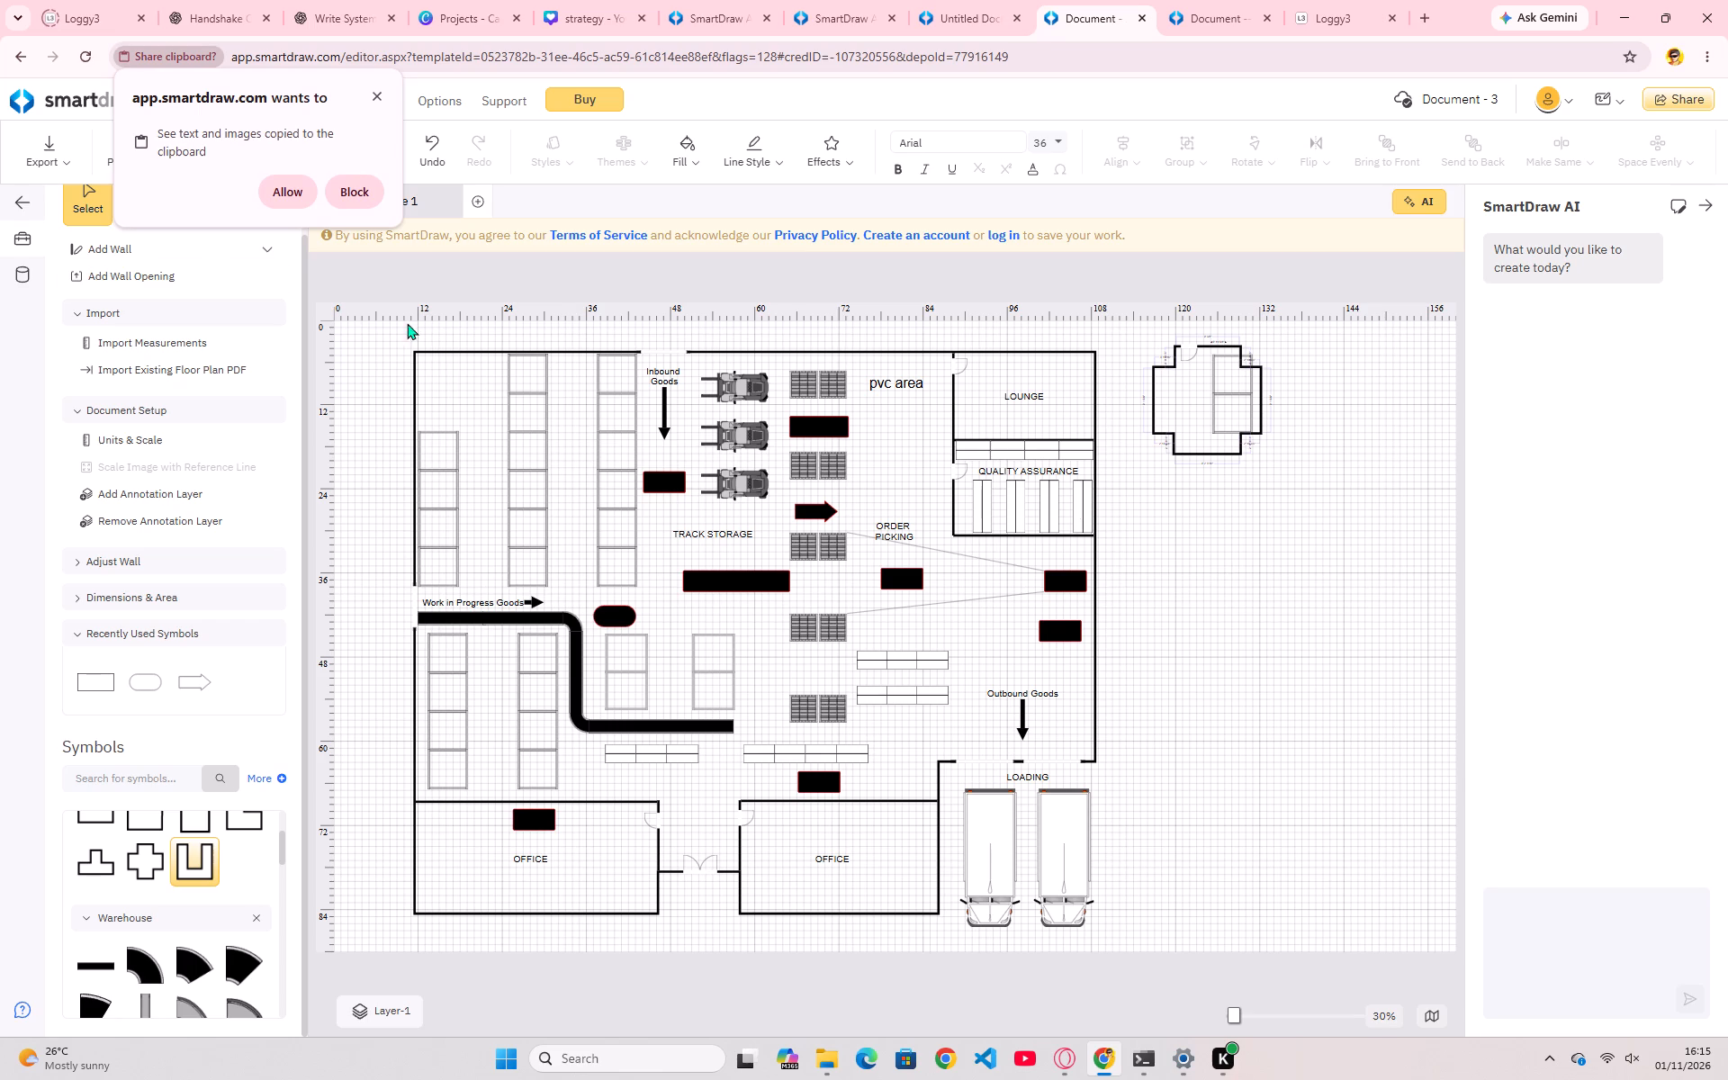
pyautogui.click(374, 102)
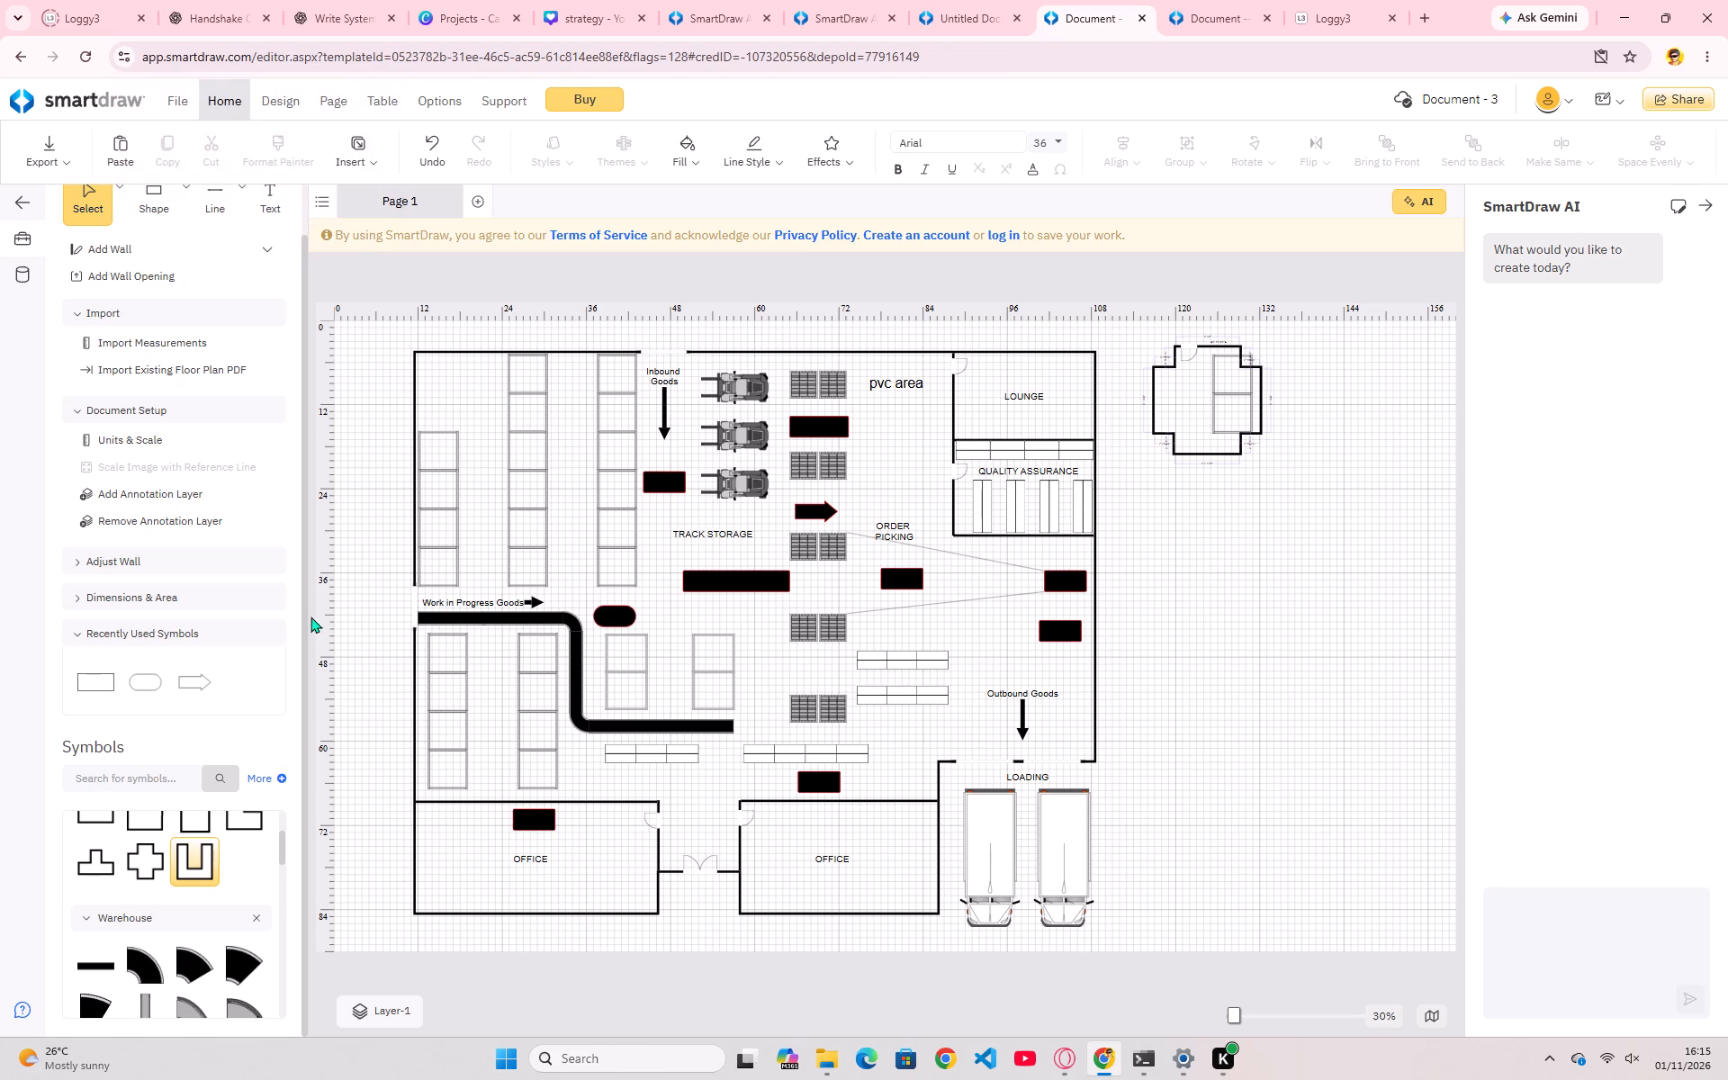
# Add the yellow Employee Walking floor marking from the Warehouse symbols at 4' left and 4' top.
pyautogui.scroll(-4, 197, 963)
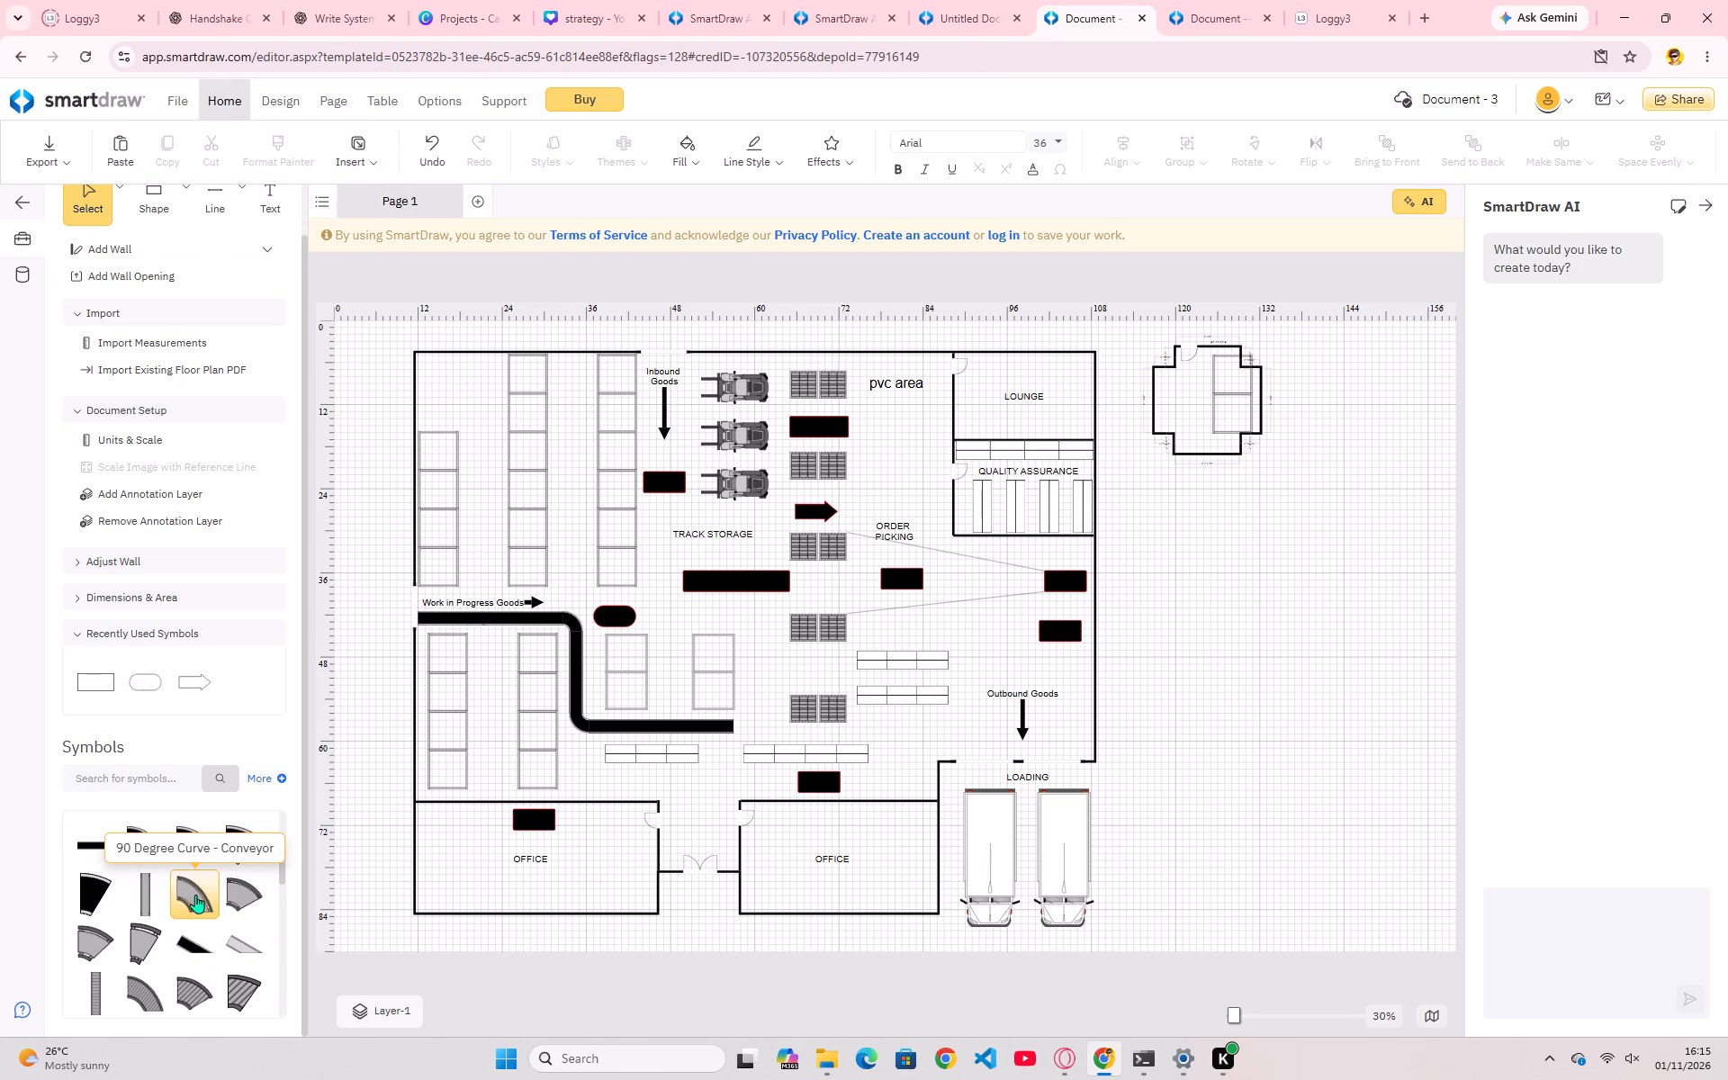
pyautogui.scroll(-14, 189, 905)
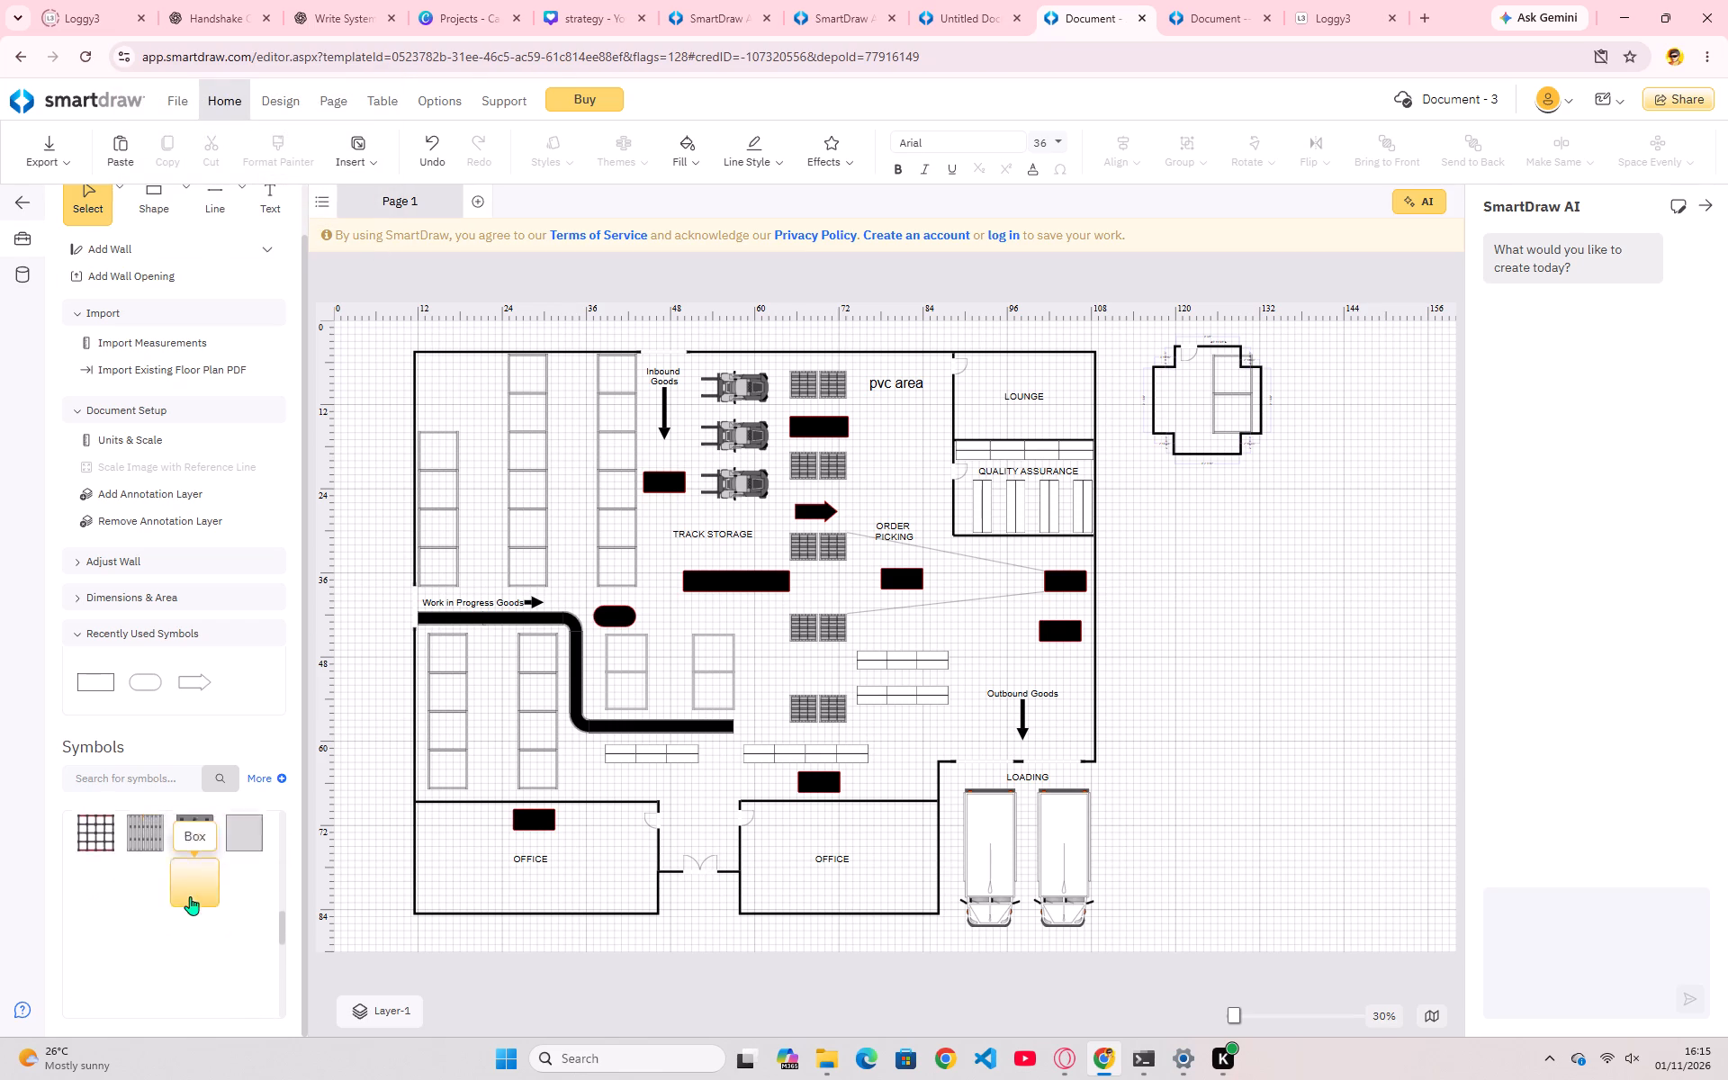
pyautogui.scroll(-7, 190, 896)
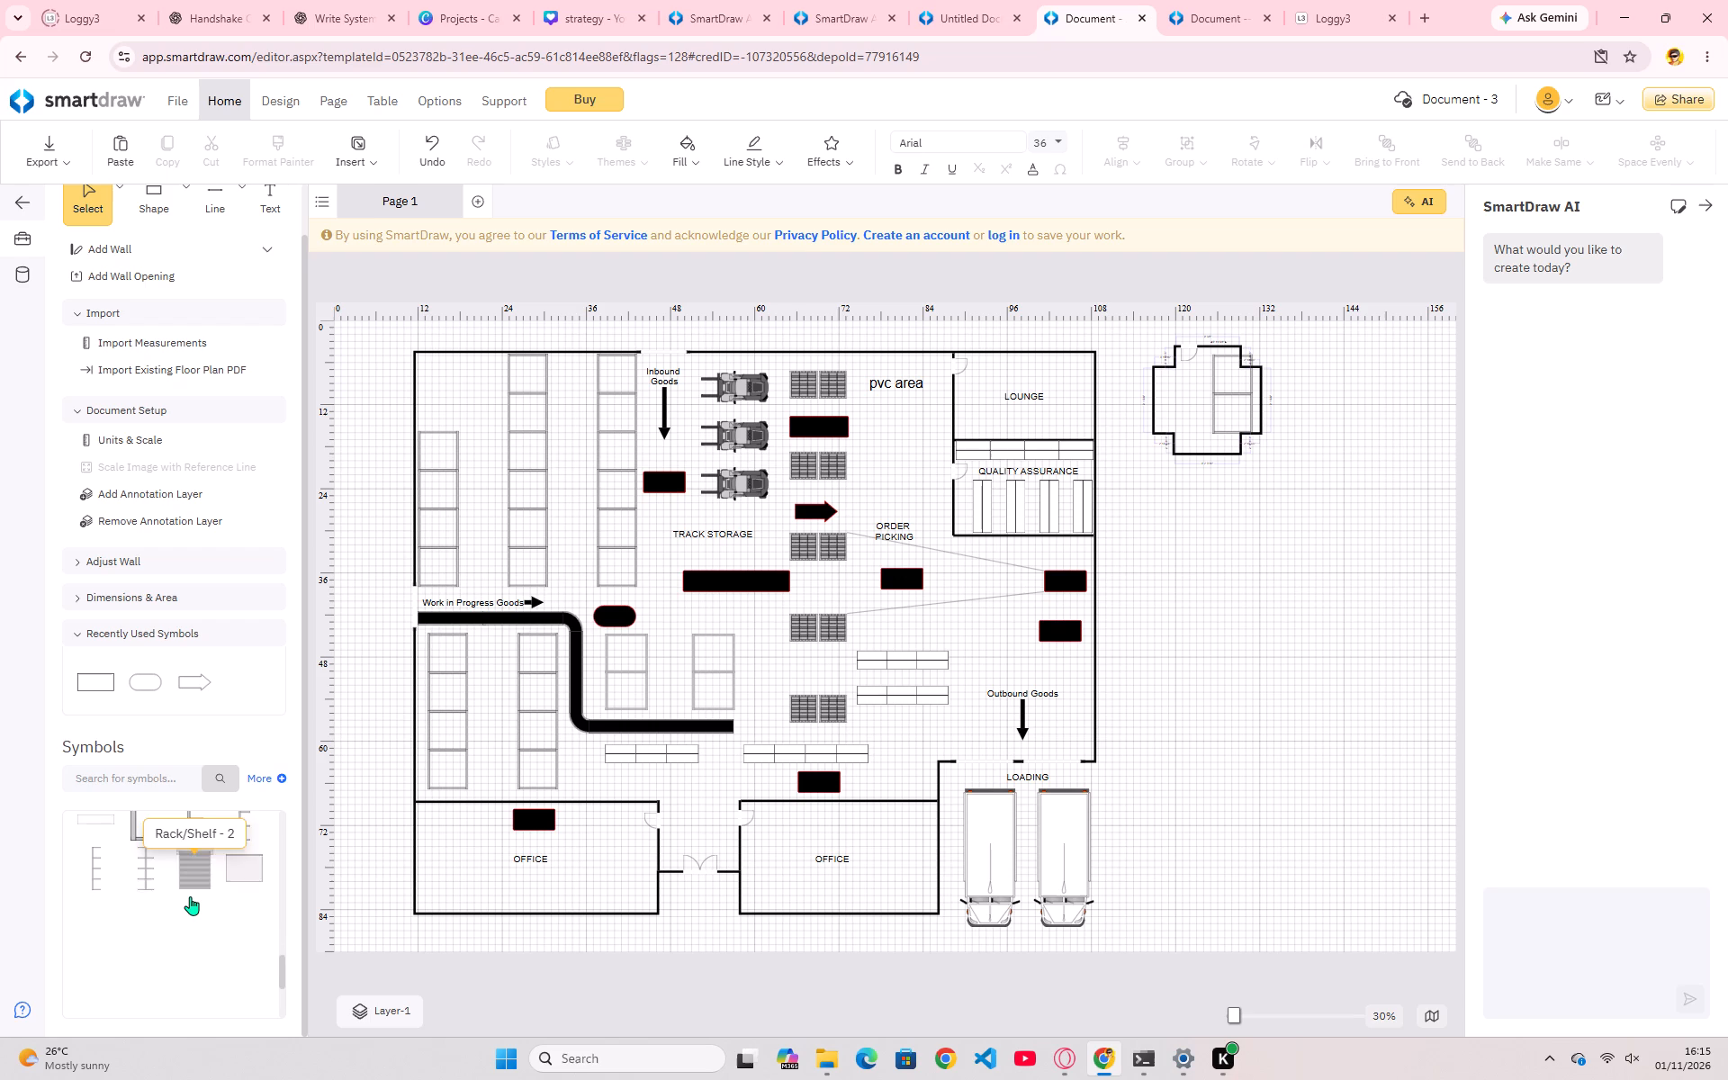
pyautogui.scroll(-8, 190, 896)
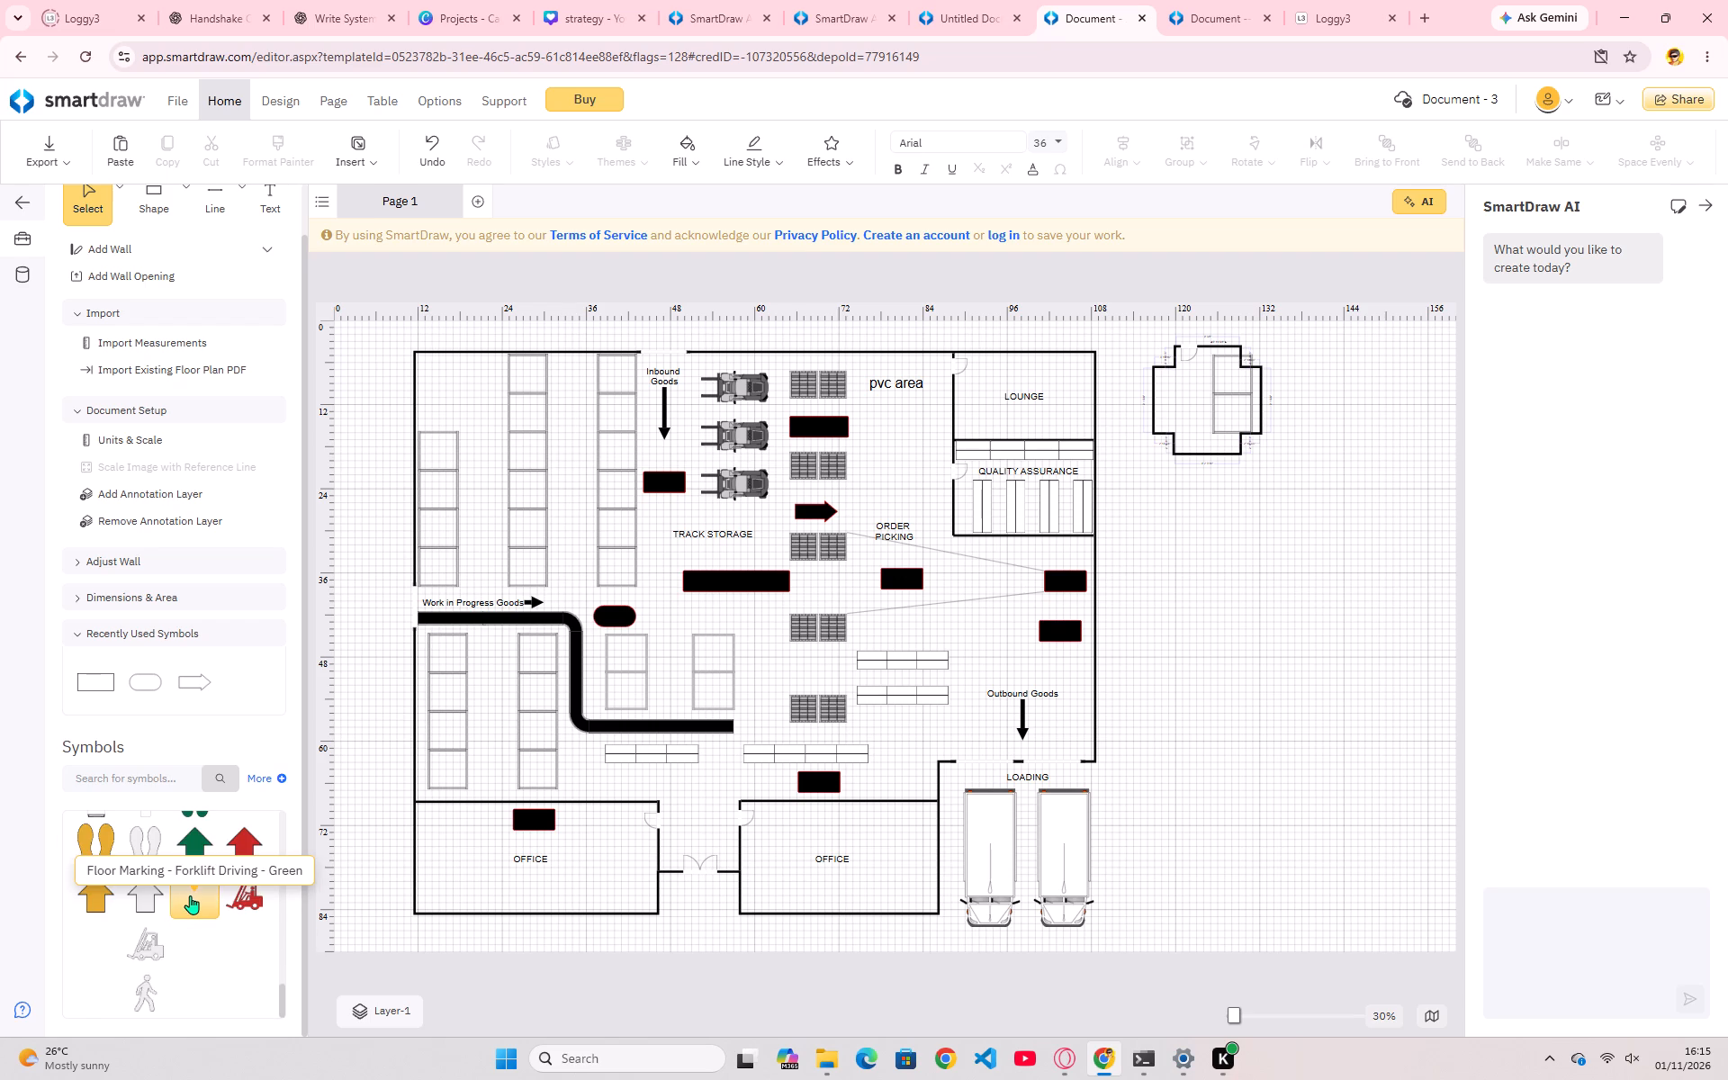
pyautogui.scroll(-2, 190, 895)
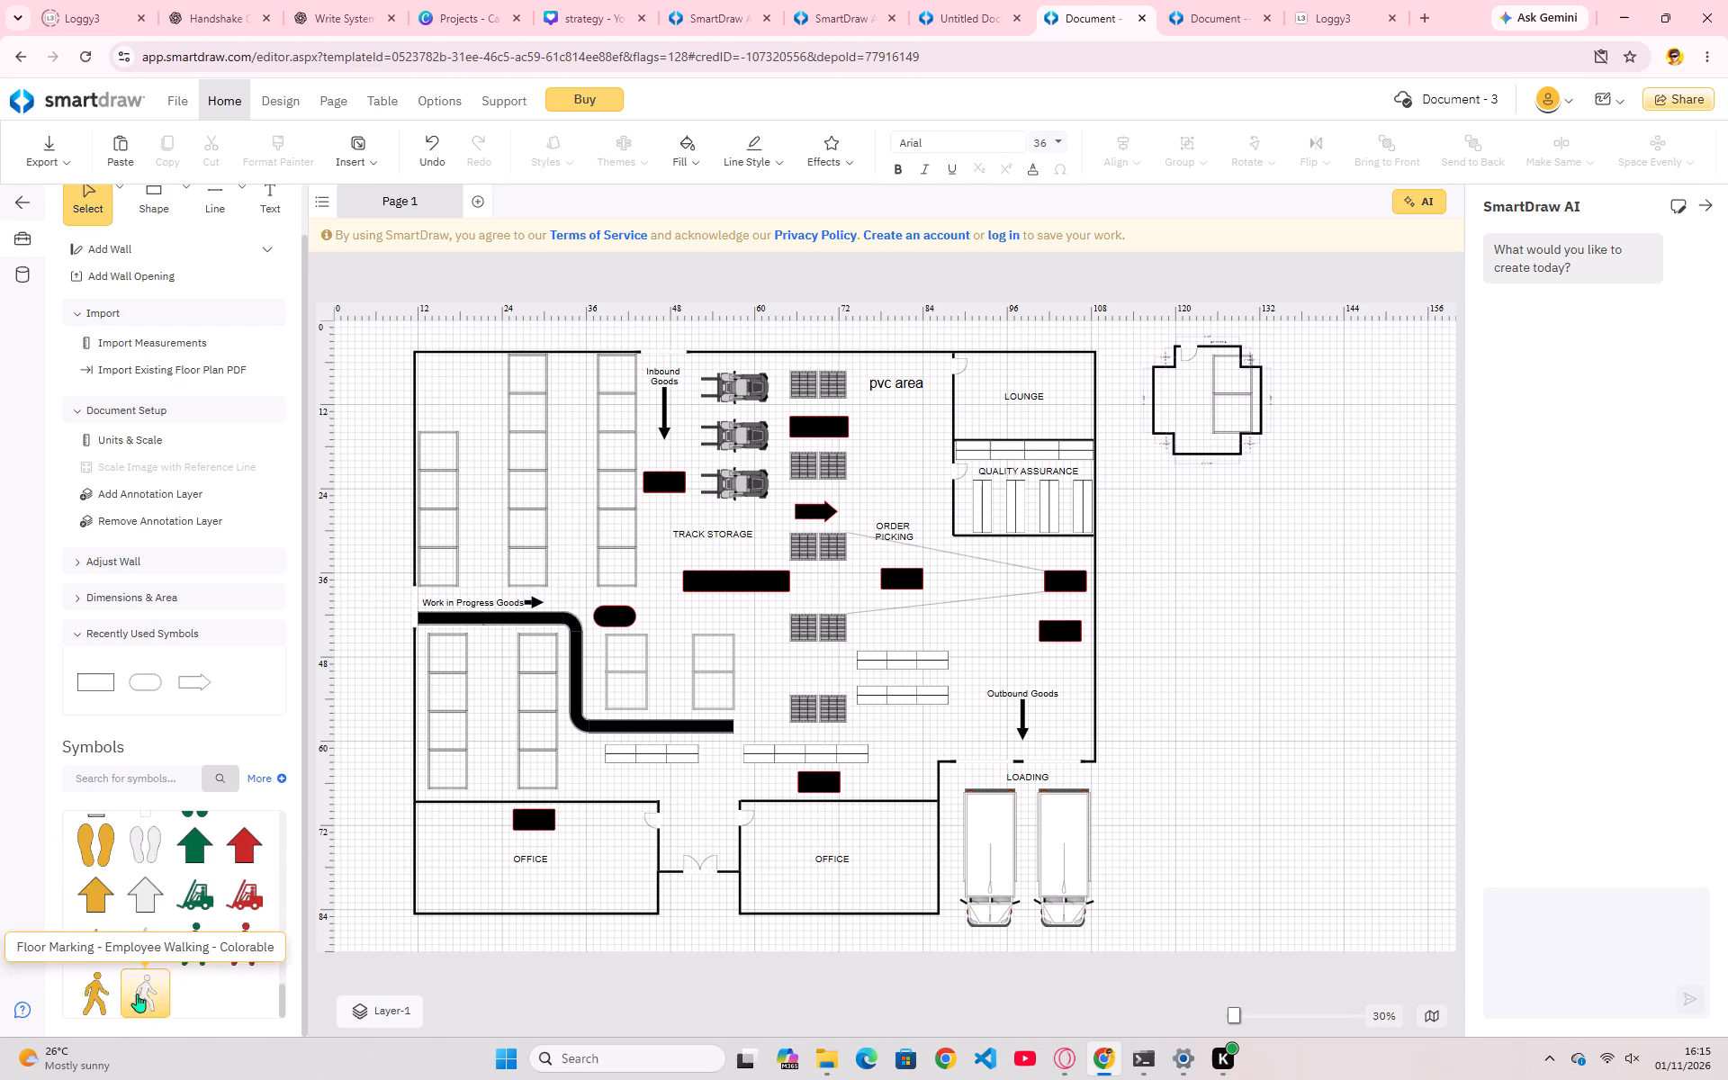
pyautogui.moveTo(104, 990); pyautogui.dragTo(125, 990)
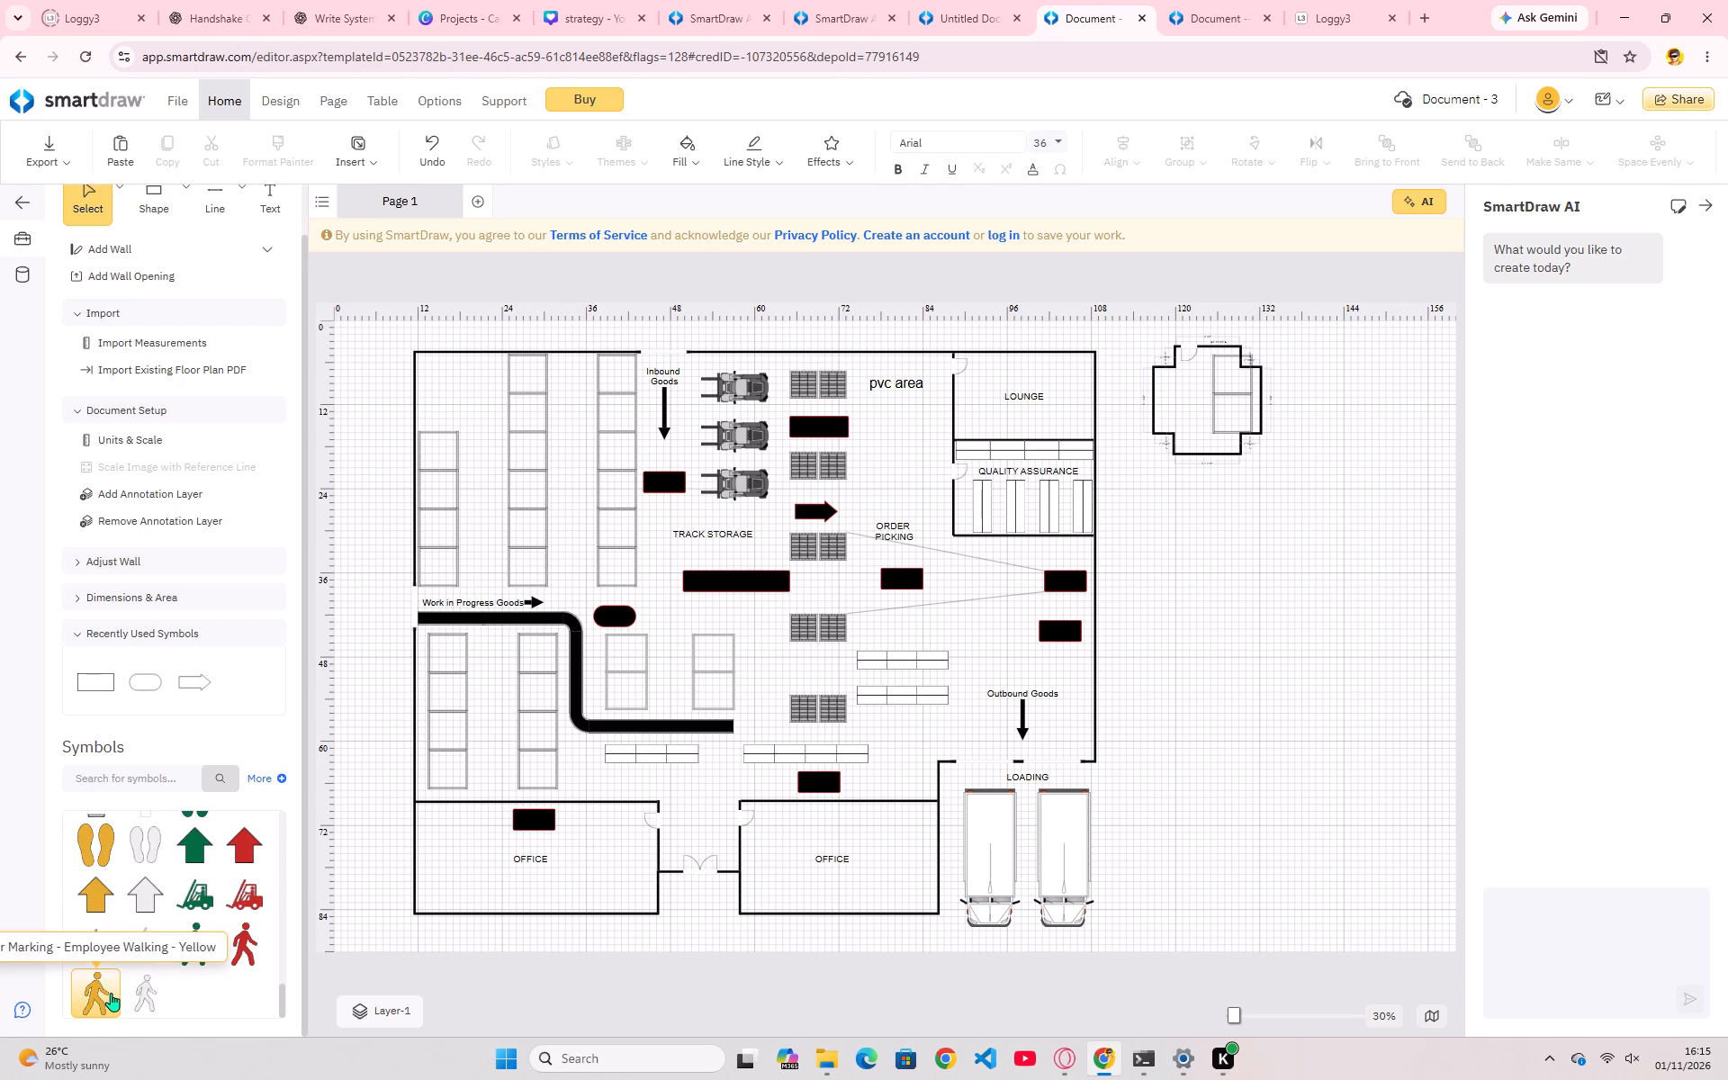
pyautogui.doubleClick(111, 993)
pyautogui.moveTo(103, 994); pyautogui.dragTo(257, 967)
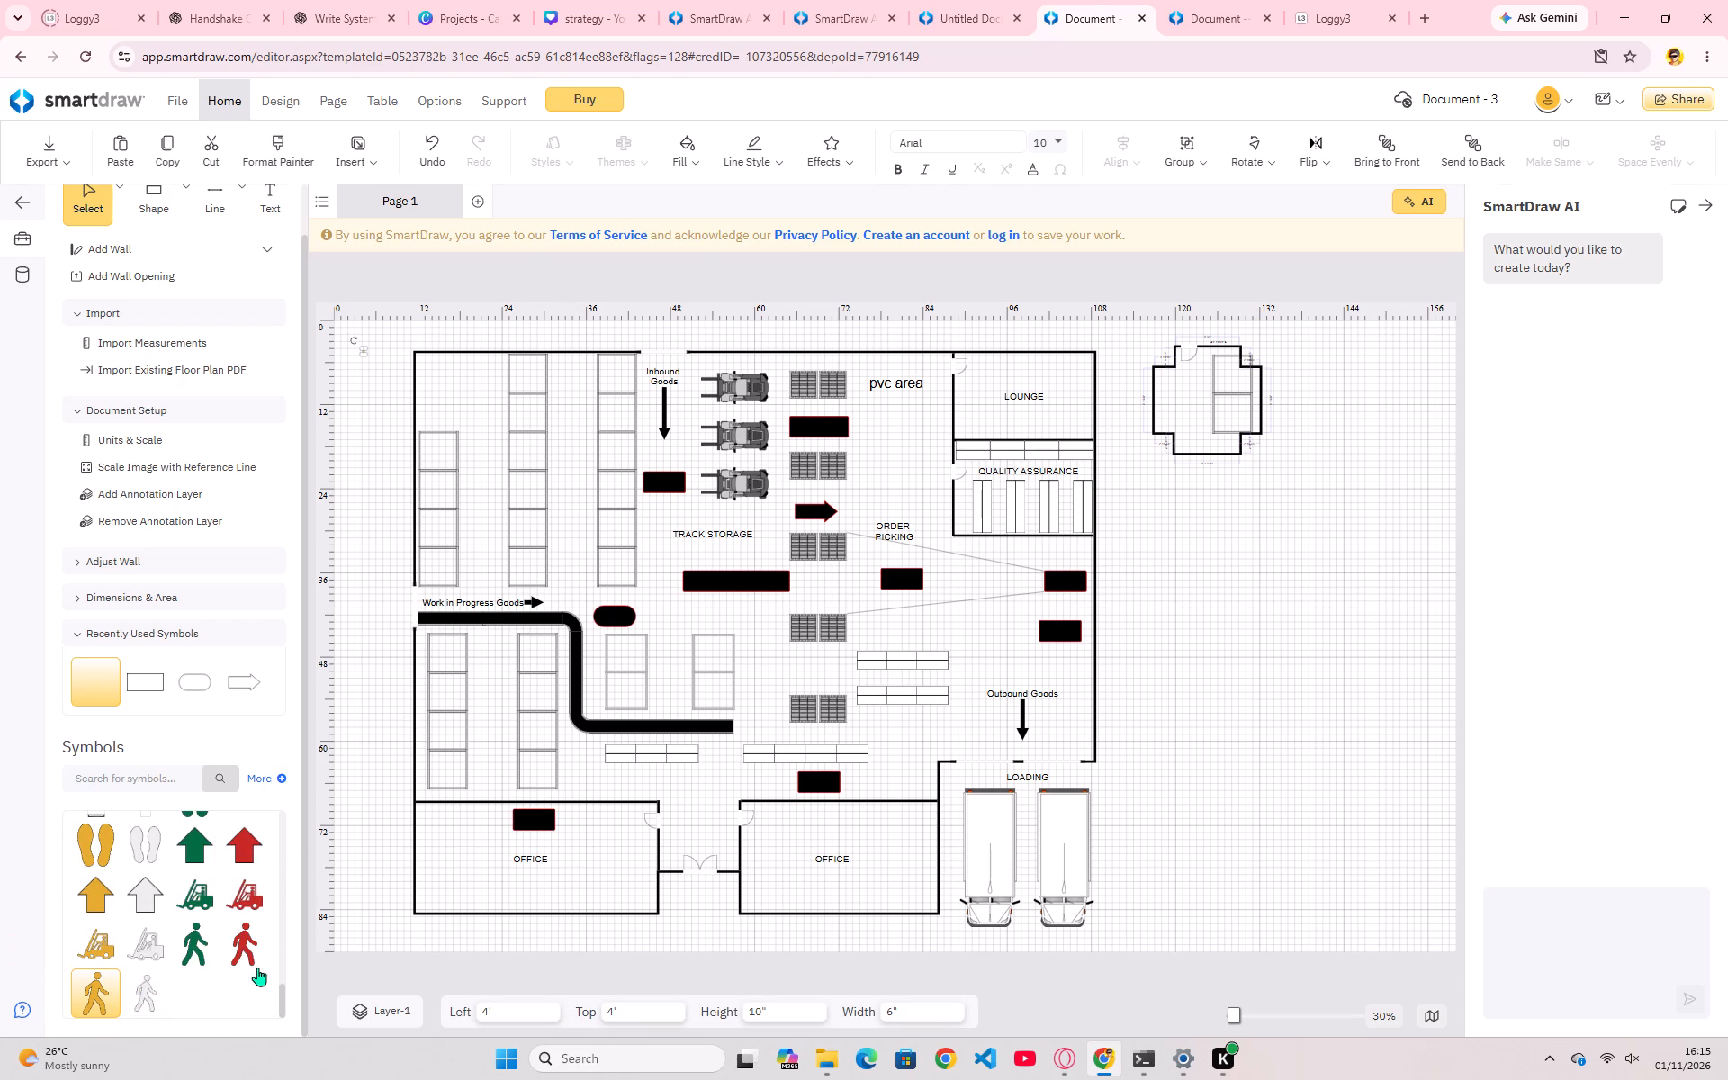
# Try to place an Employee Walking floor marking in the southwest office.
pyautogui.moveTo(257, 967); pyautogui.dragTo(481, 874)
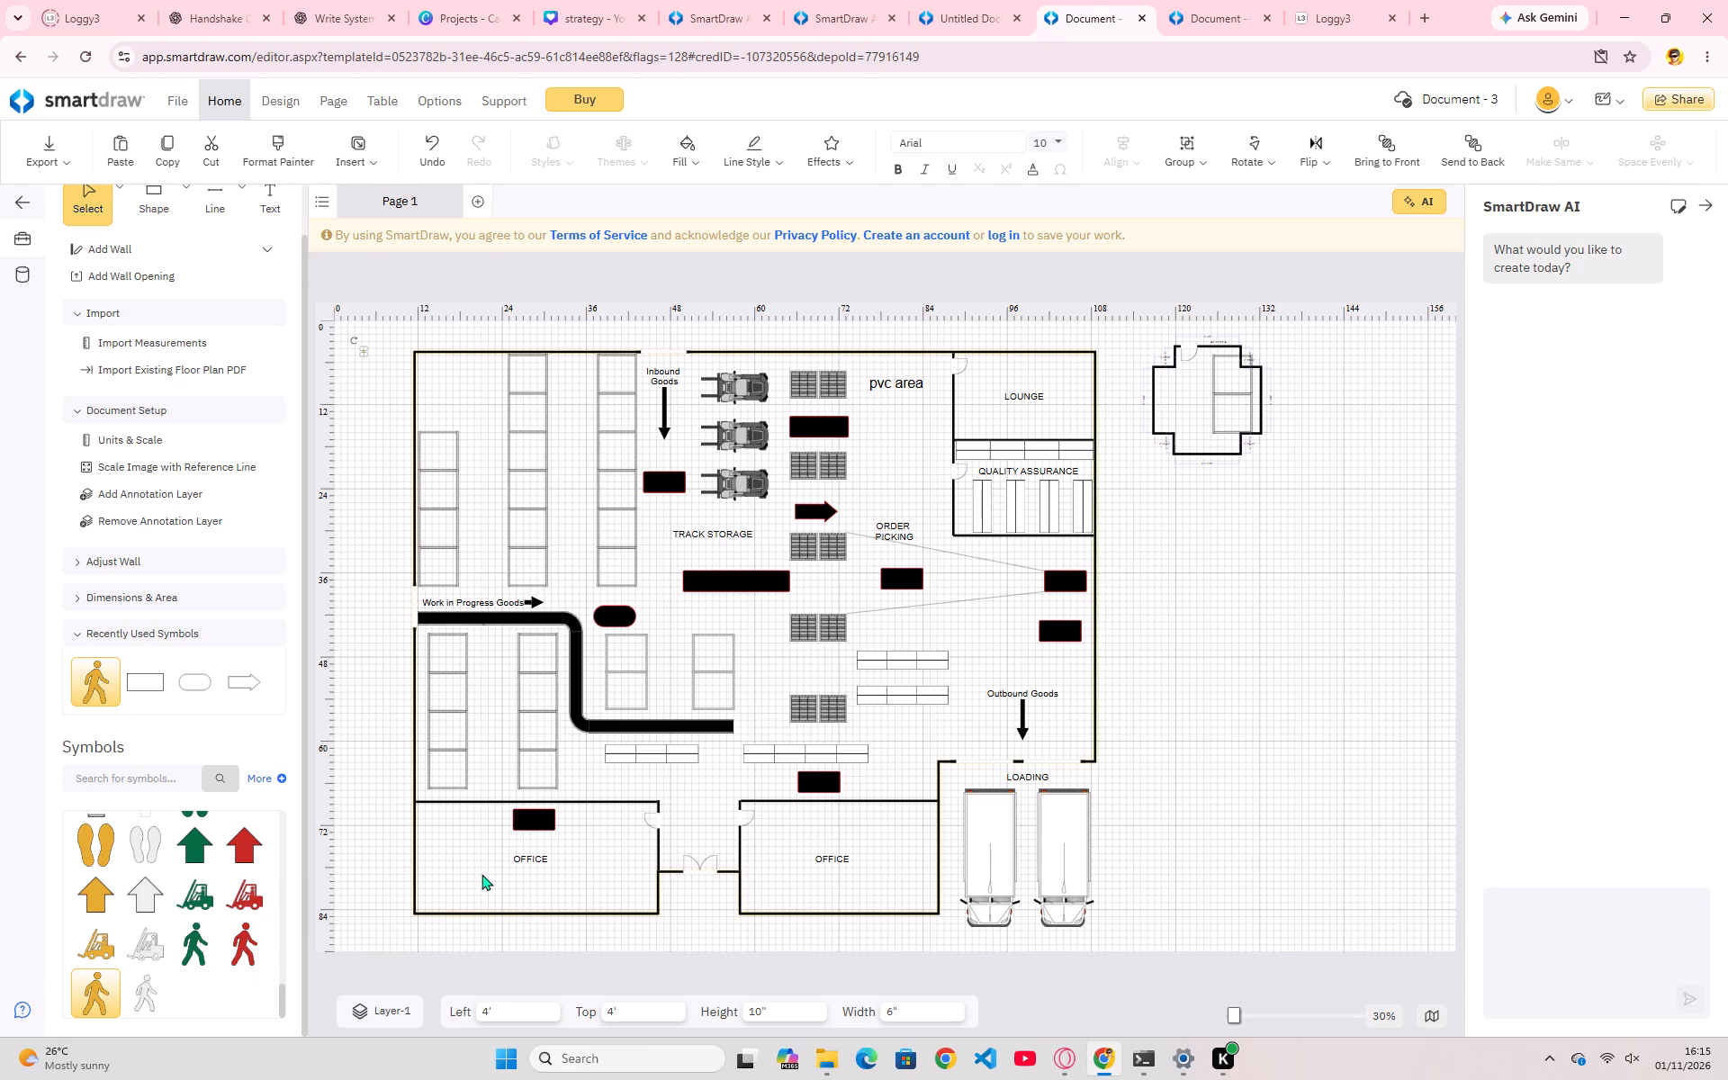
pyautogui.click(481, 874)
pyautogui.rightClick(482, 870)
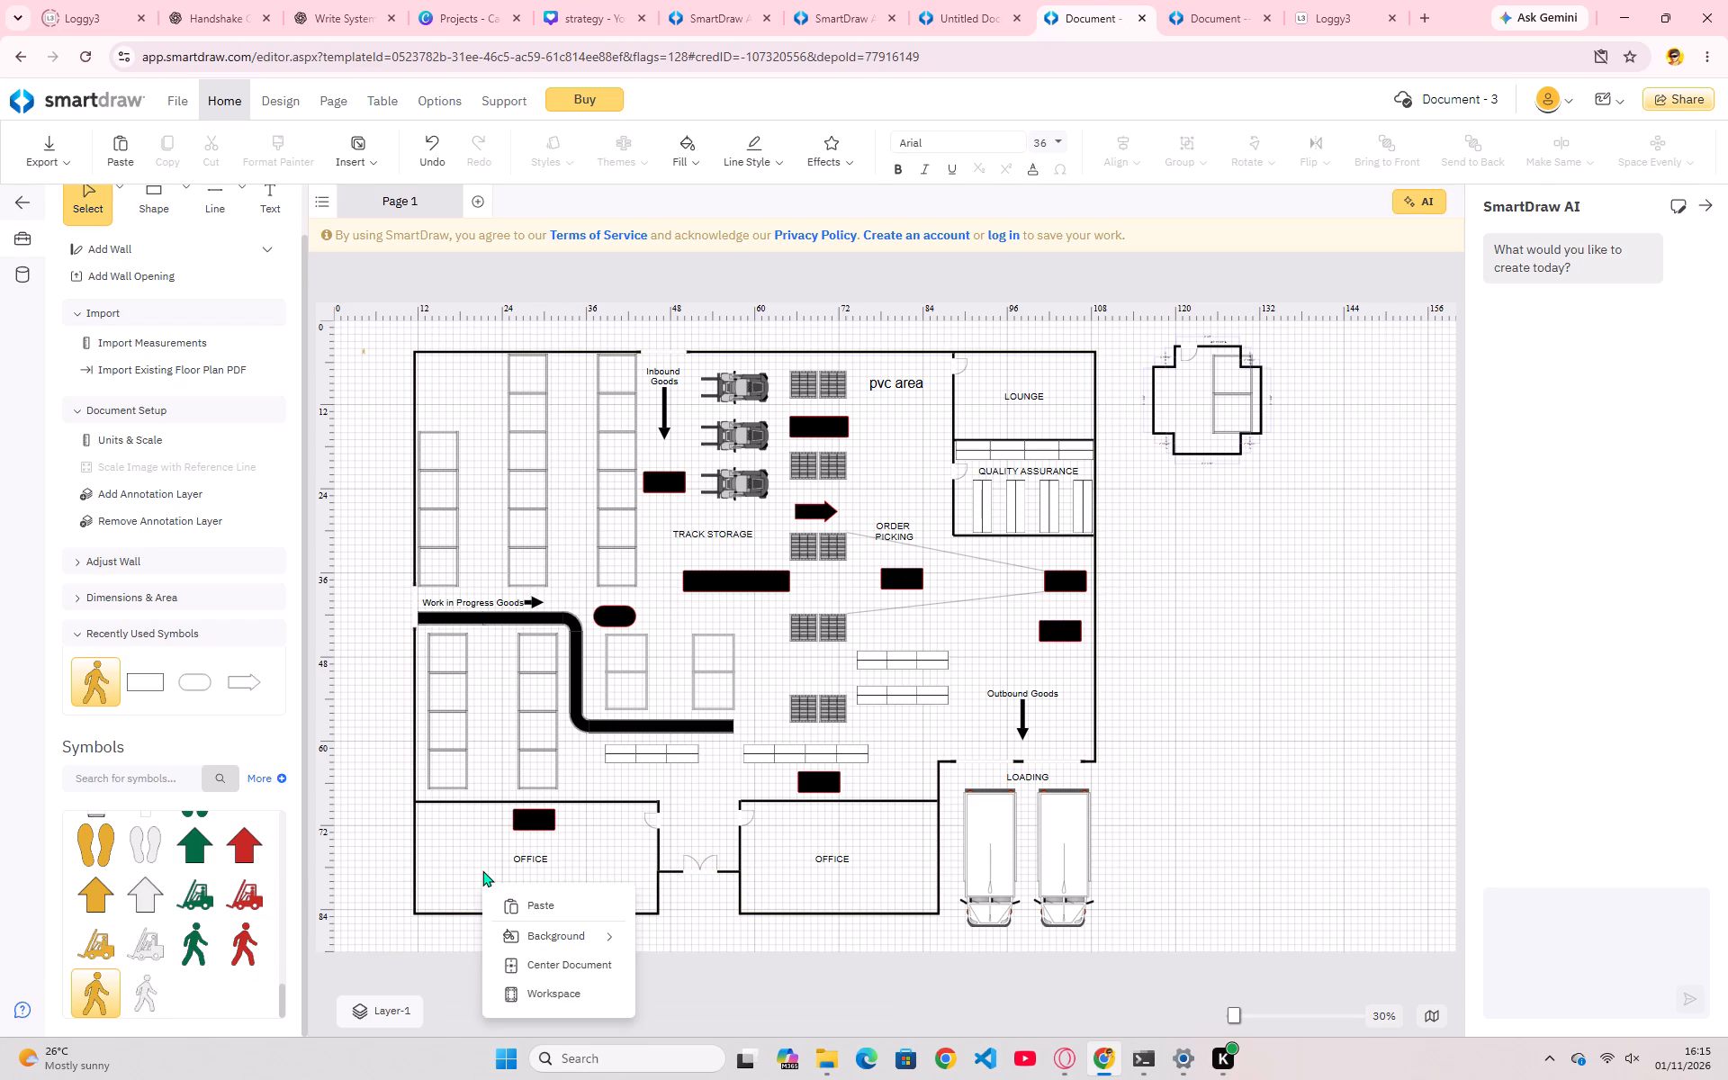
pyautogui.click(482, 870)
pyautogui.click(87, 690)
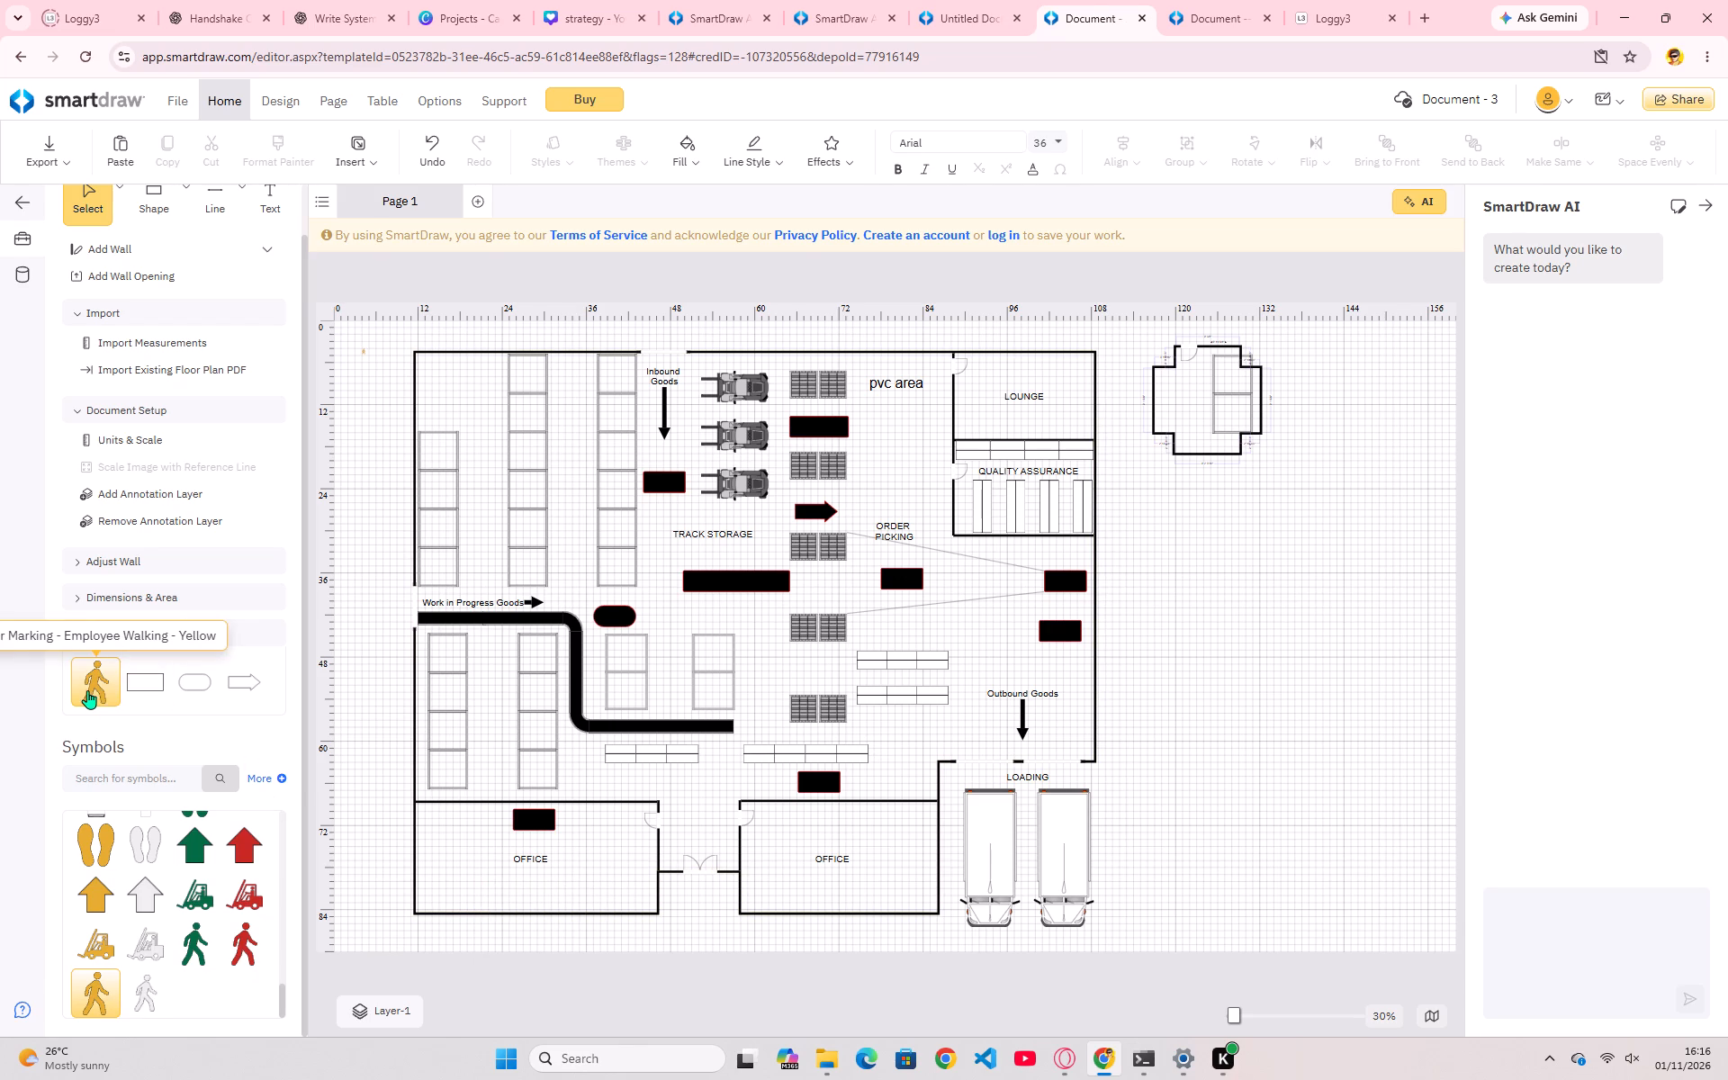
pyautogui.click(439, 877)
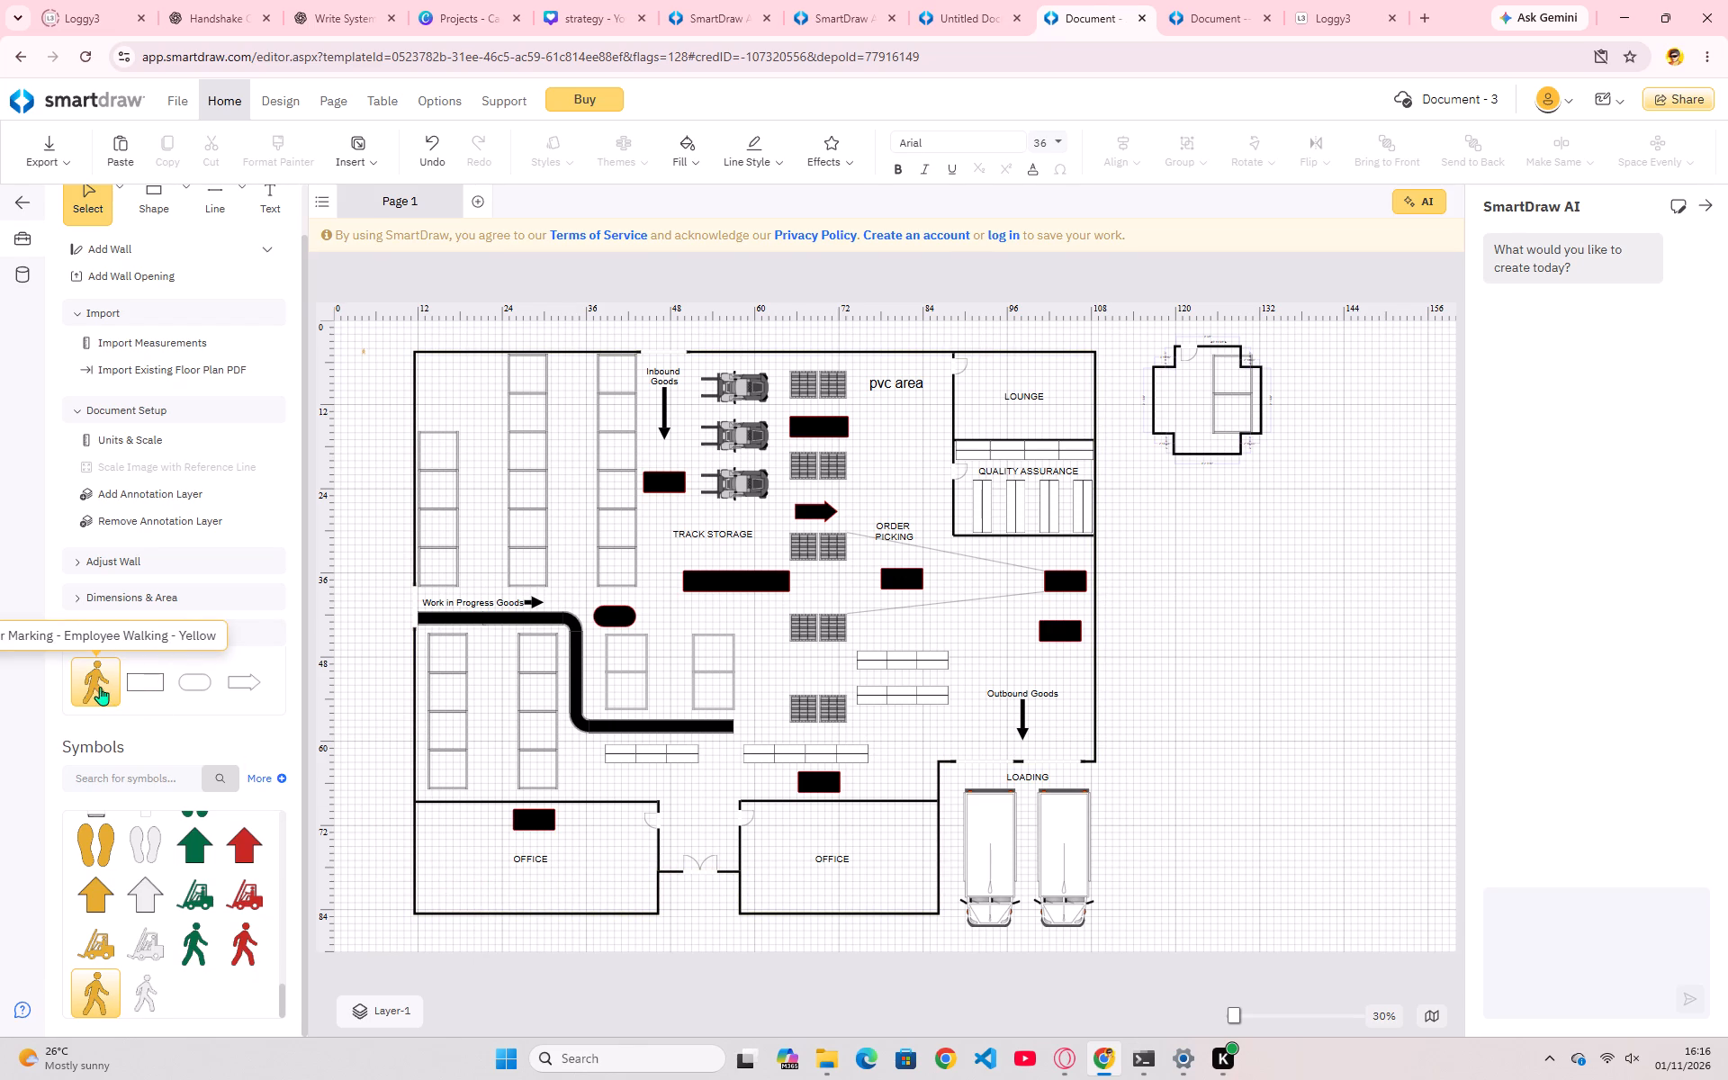
# Add a second yellow Employee Walking floor marking just southeast of the first, outside the warehouse's northwest corner.
pyautogui.doubleClick(99, 687)
pyautogui.doubleClick(454, 856)
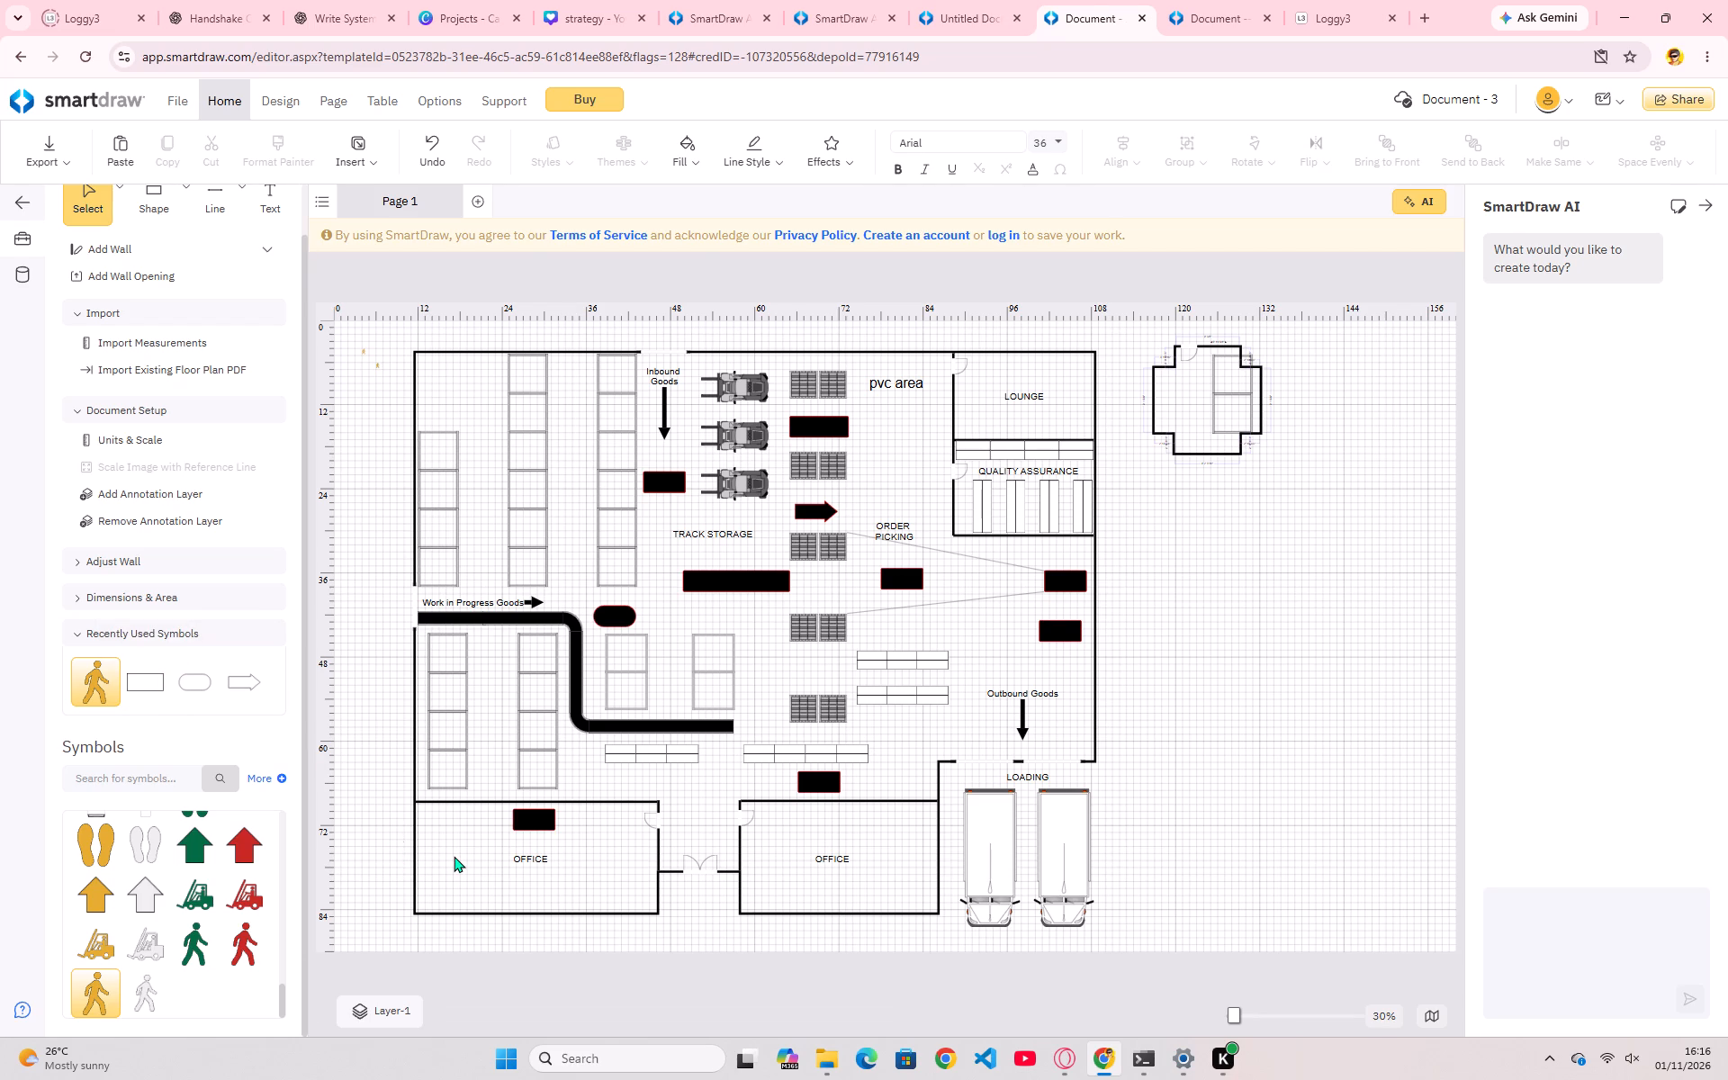
pyautogui.rightClick(455, 853)
pyautogui.click(476, 850)
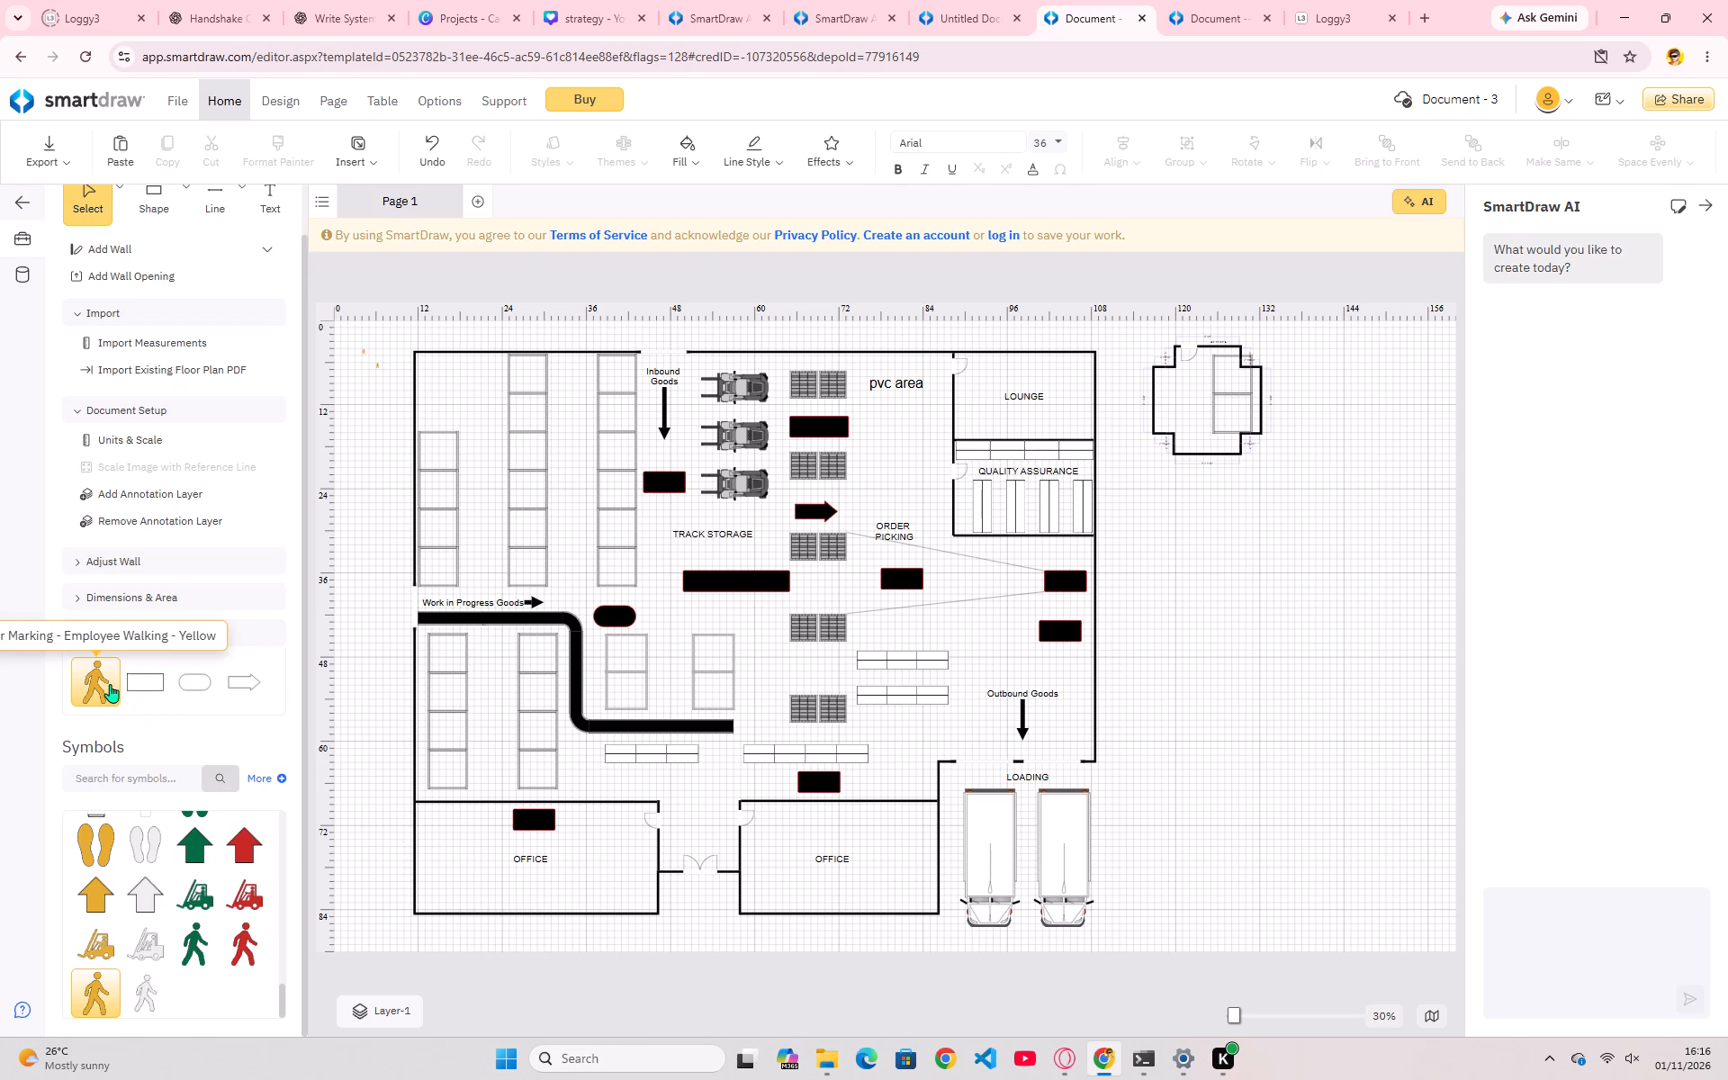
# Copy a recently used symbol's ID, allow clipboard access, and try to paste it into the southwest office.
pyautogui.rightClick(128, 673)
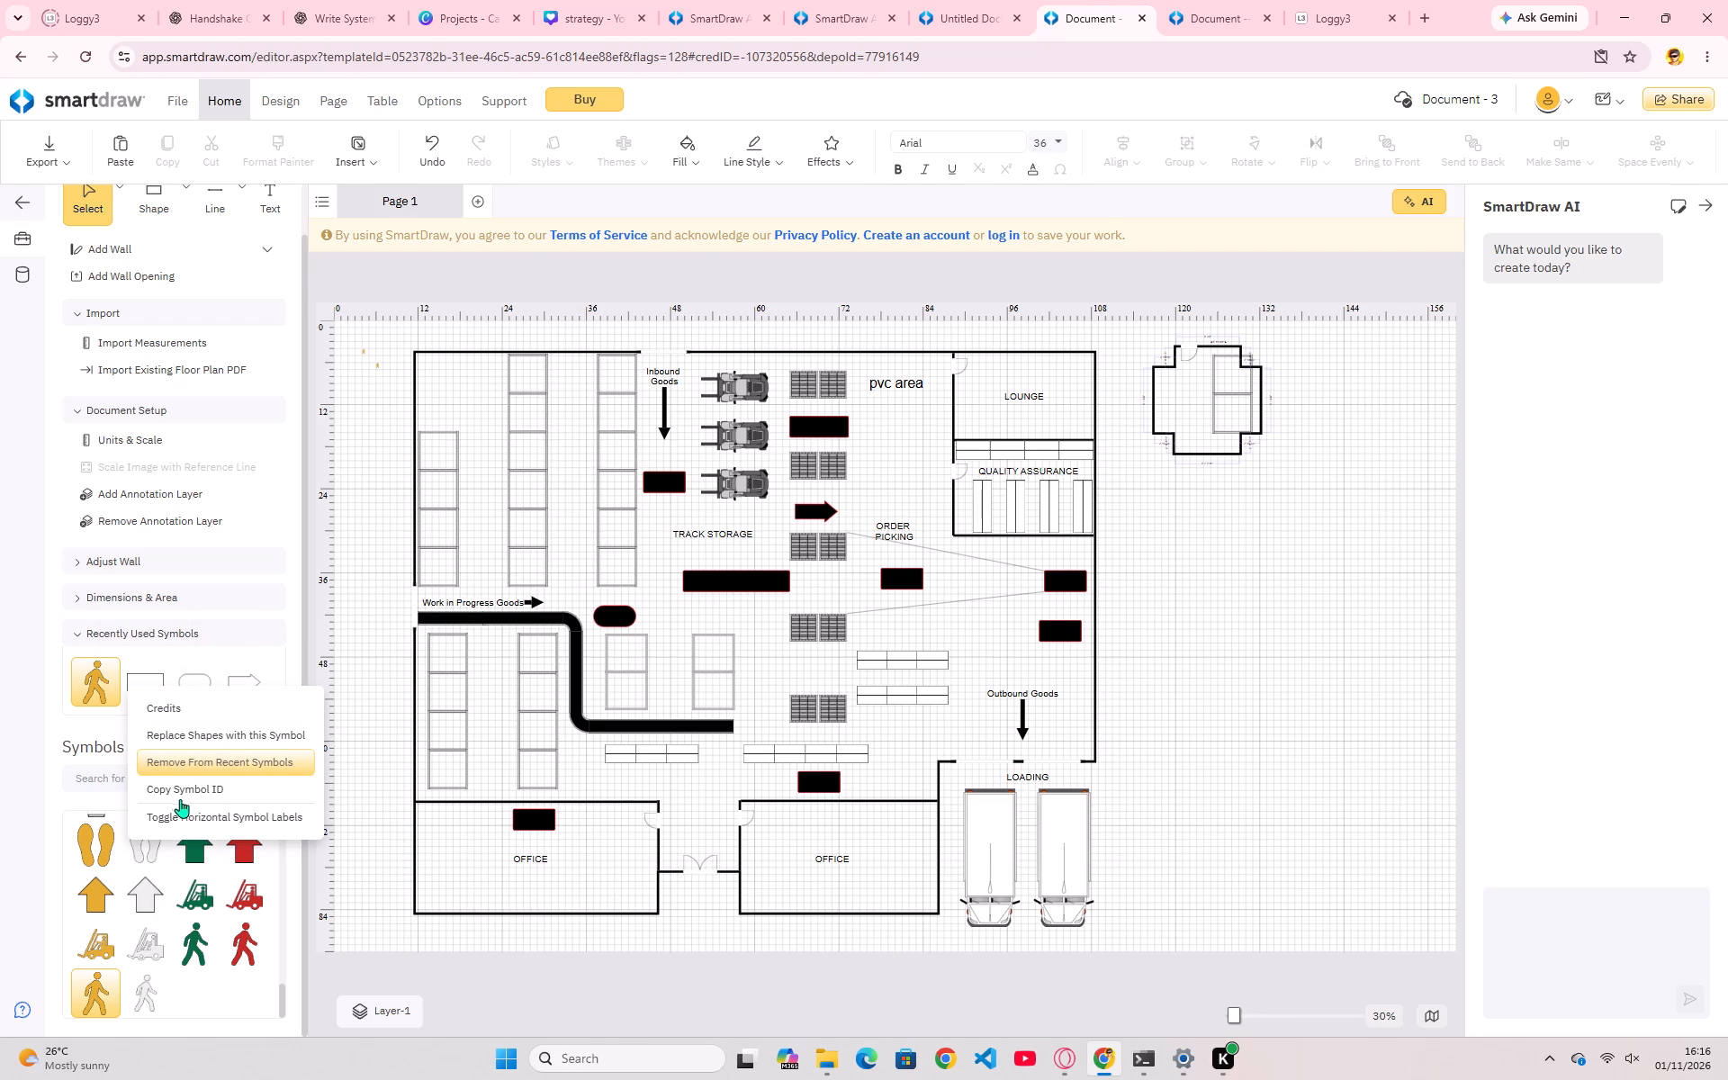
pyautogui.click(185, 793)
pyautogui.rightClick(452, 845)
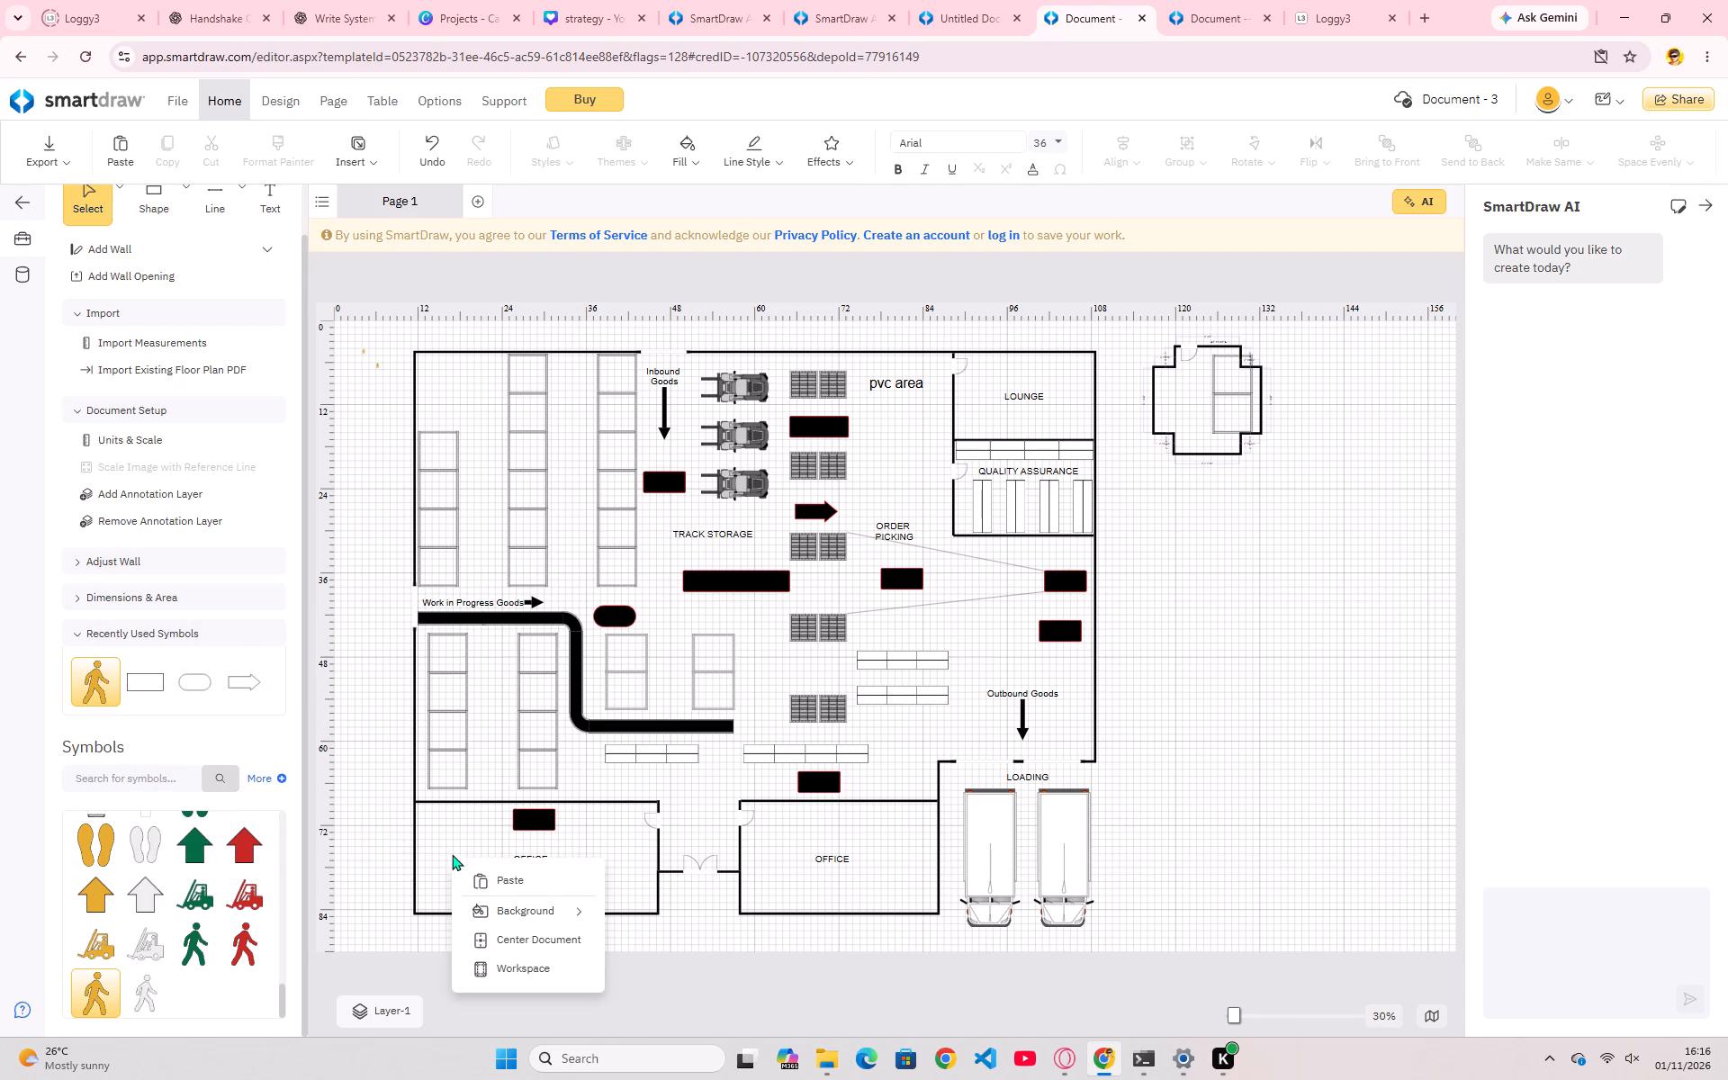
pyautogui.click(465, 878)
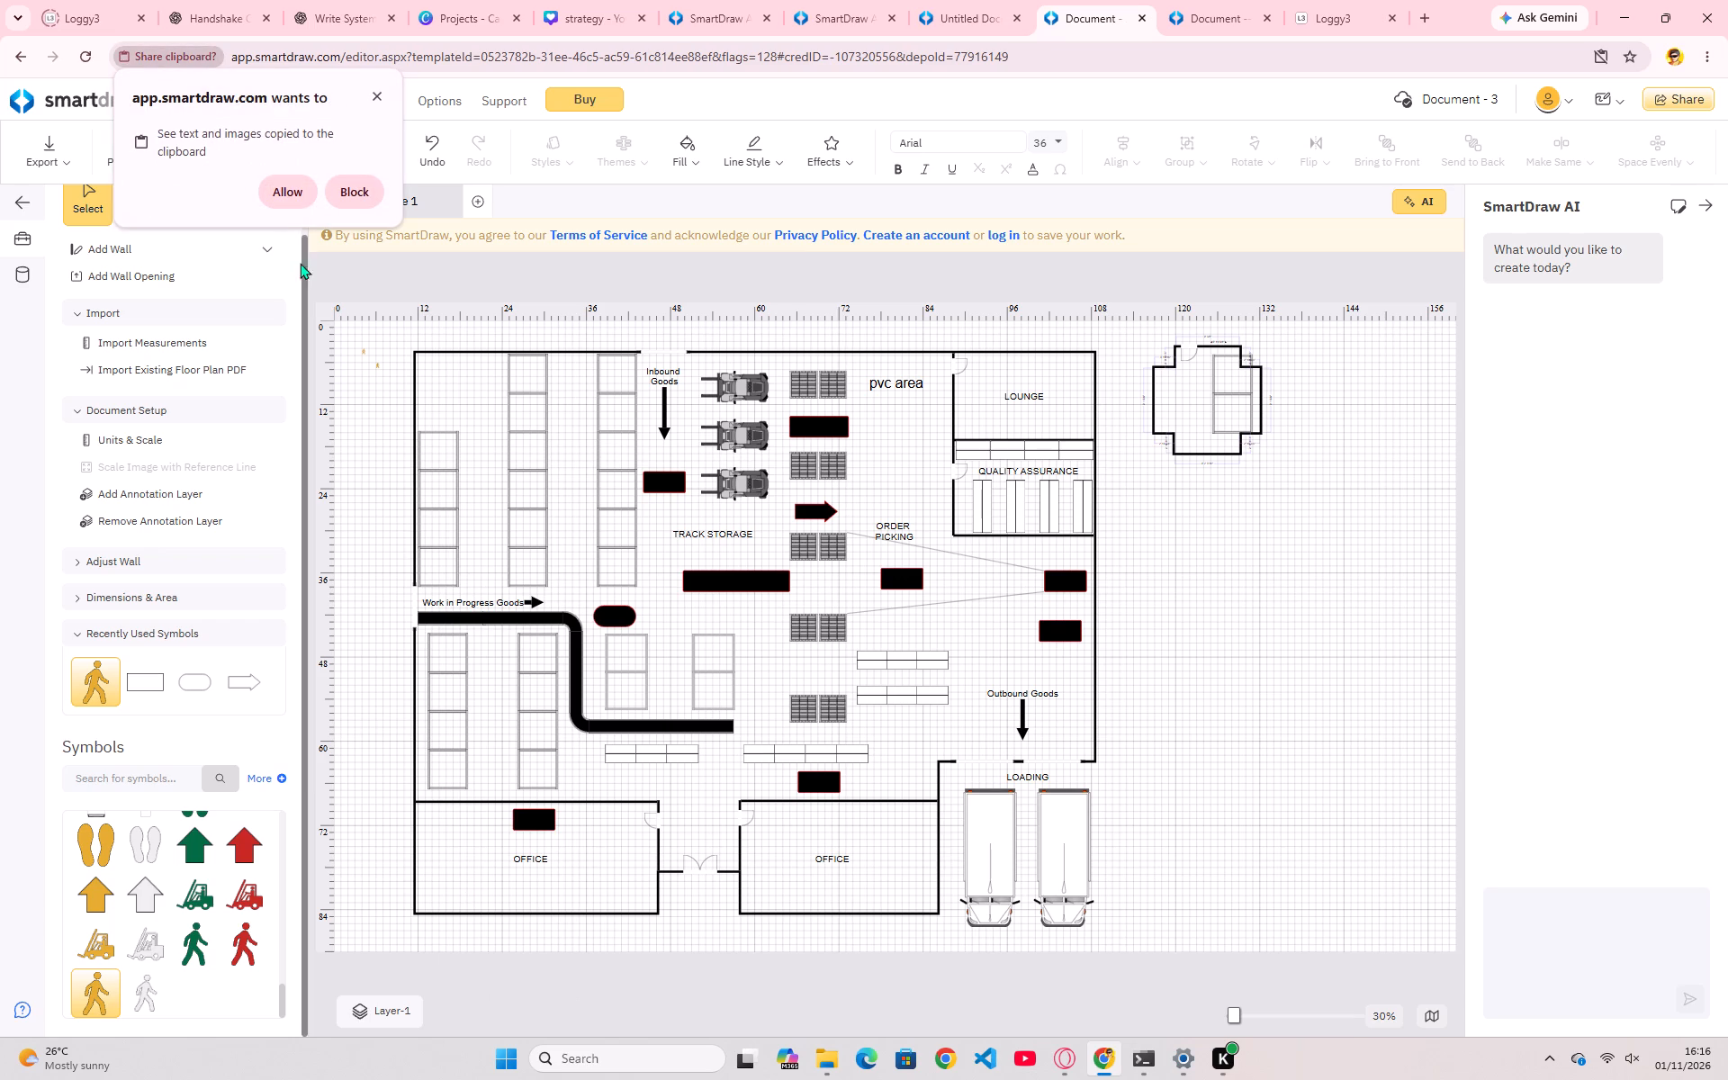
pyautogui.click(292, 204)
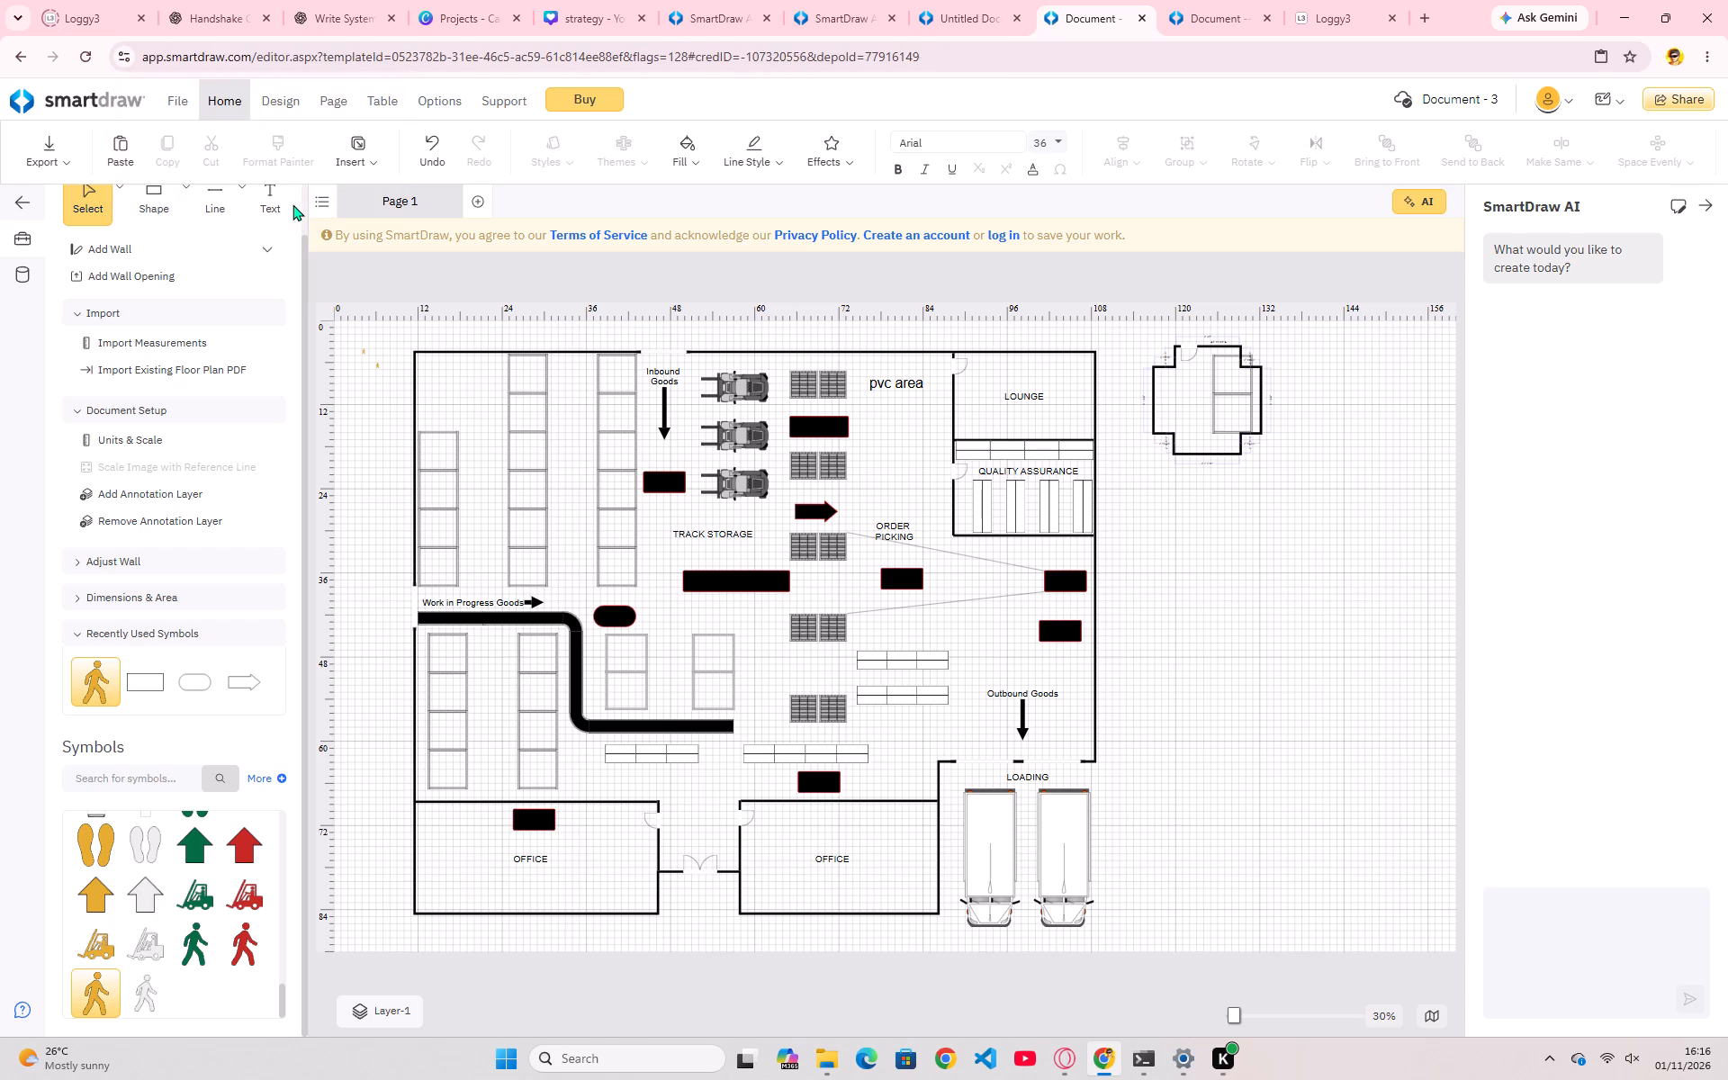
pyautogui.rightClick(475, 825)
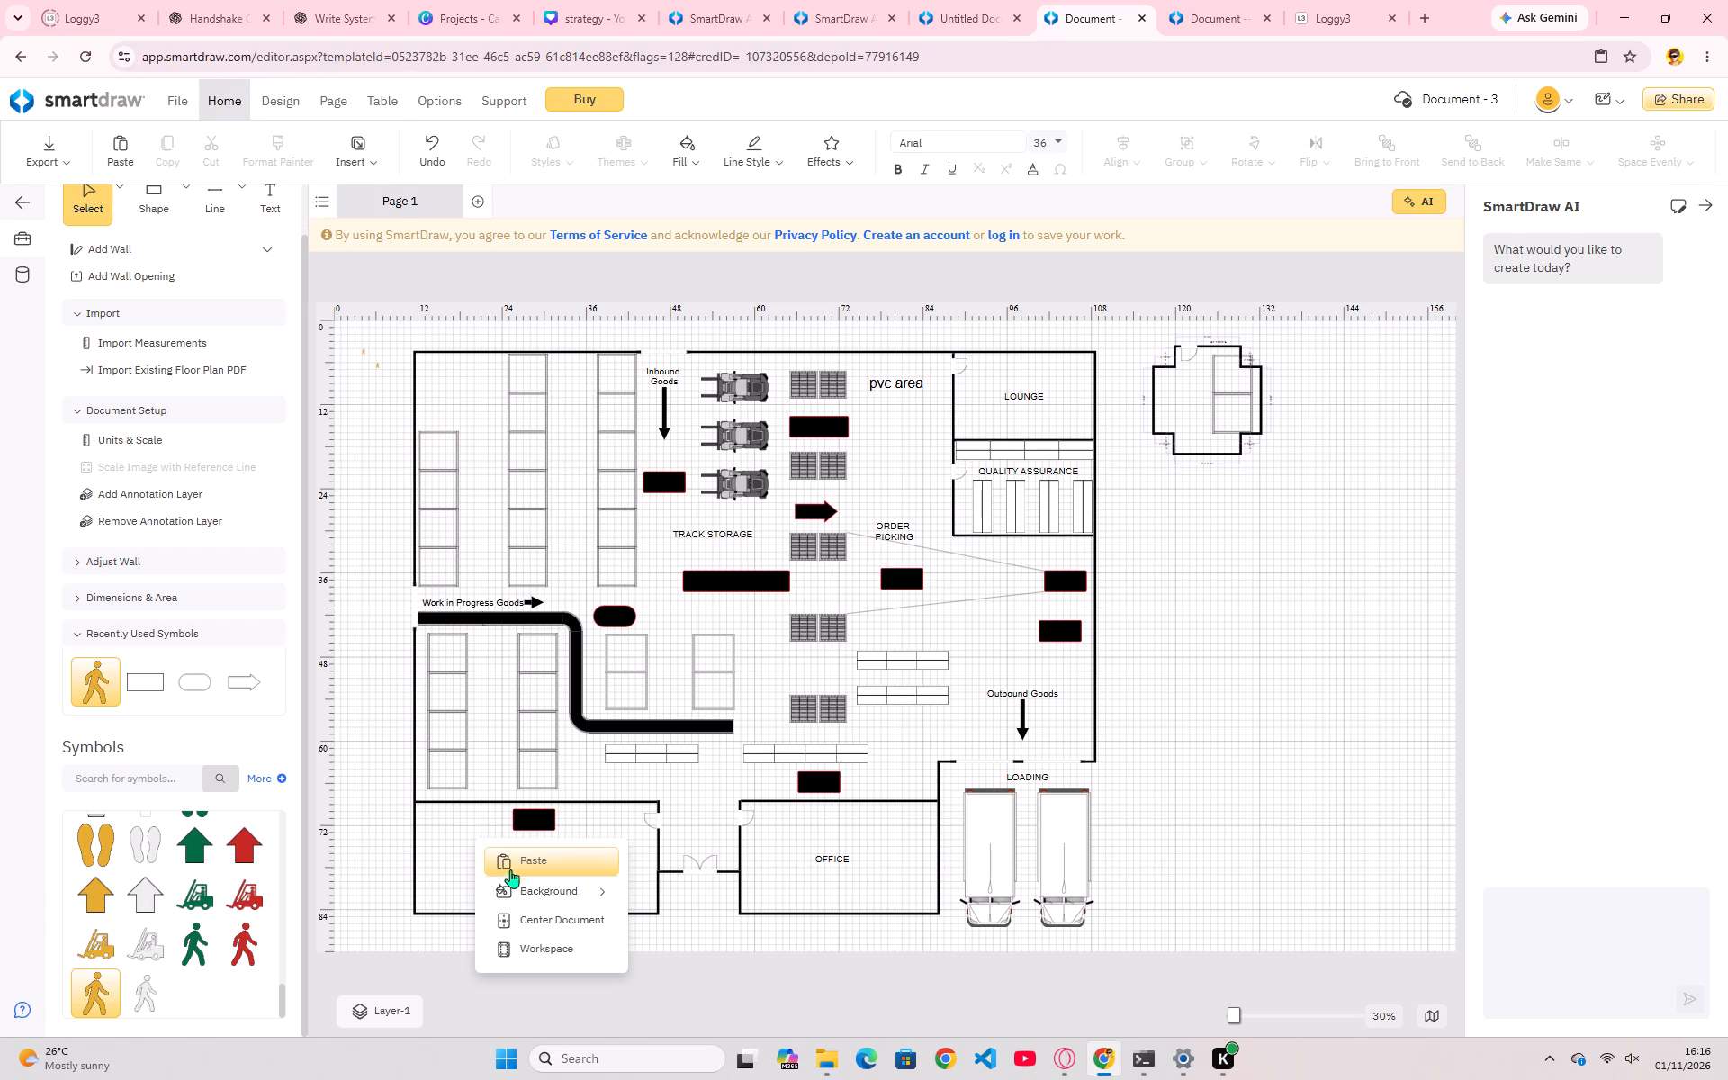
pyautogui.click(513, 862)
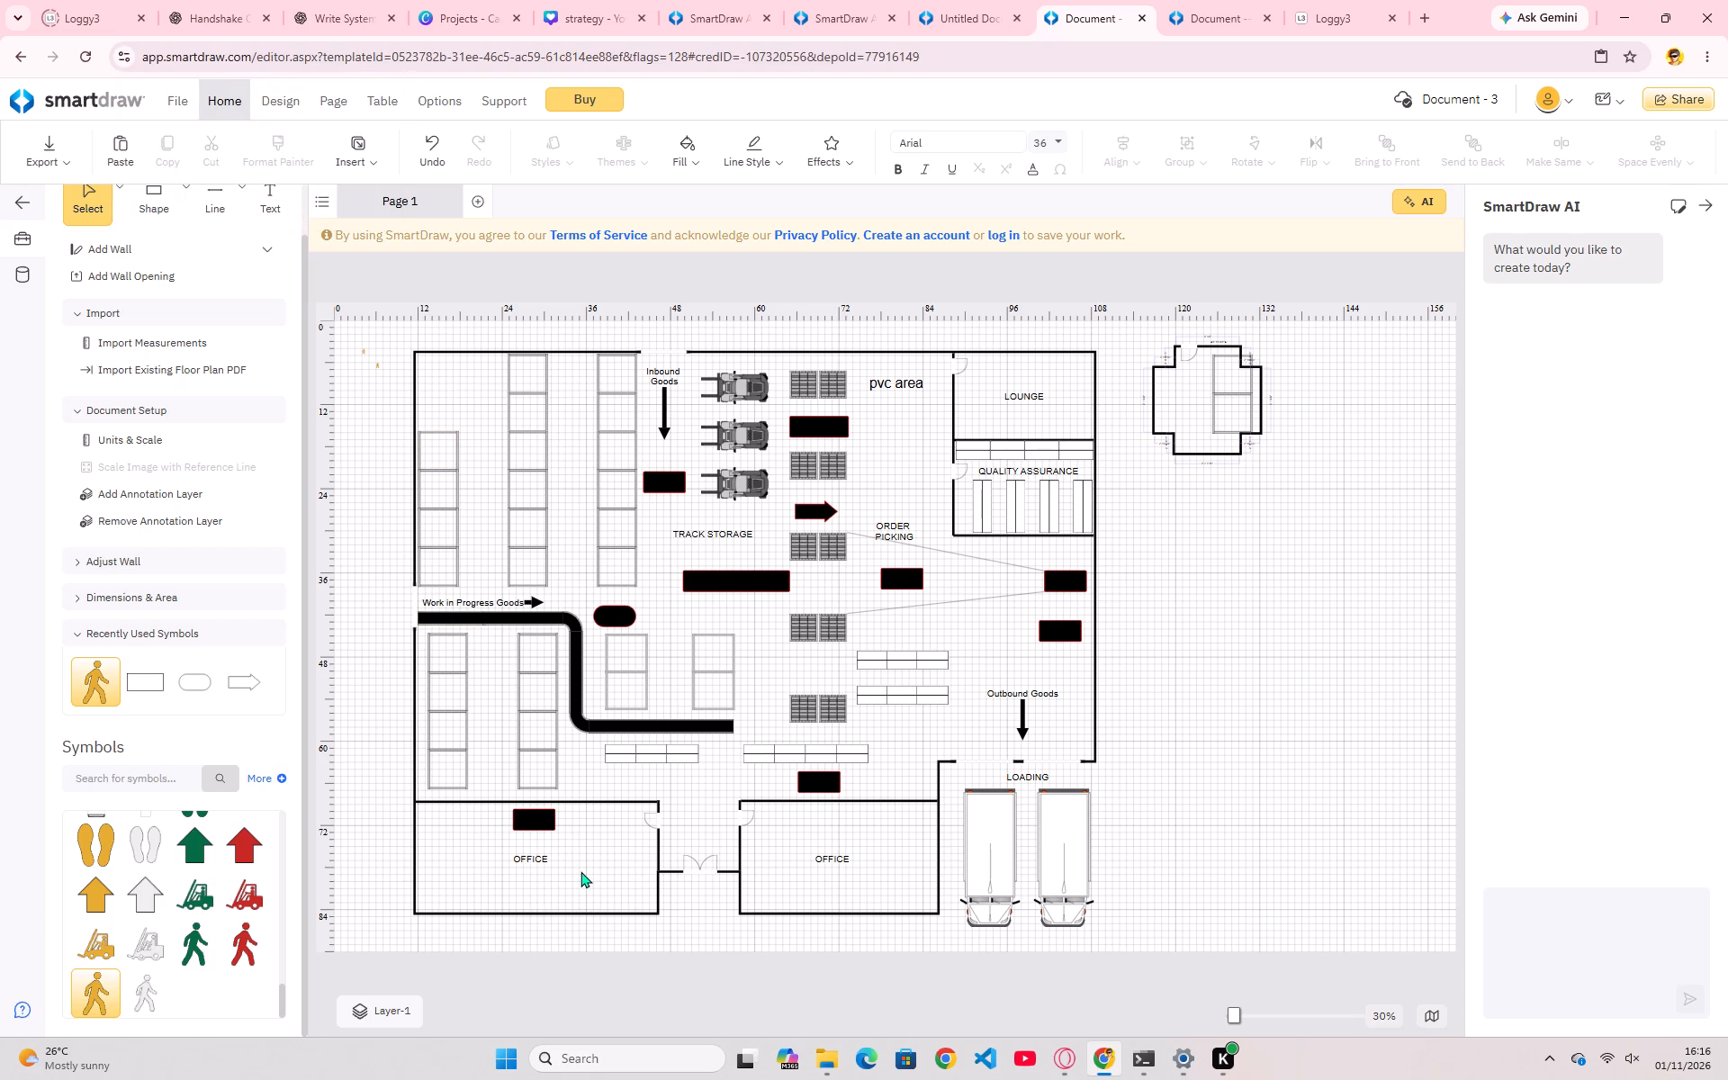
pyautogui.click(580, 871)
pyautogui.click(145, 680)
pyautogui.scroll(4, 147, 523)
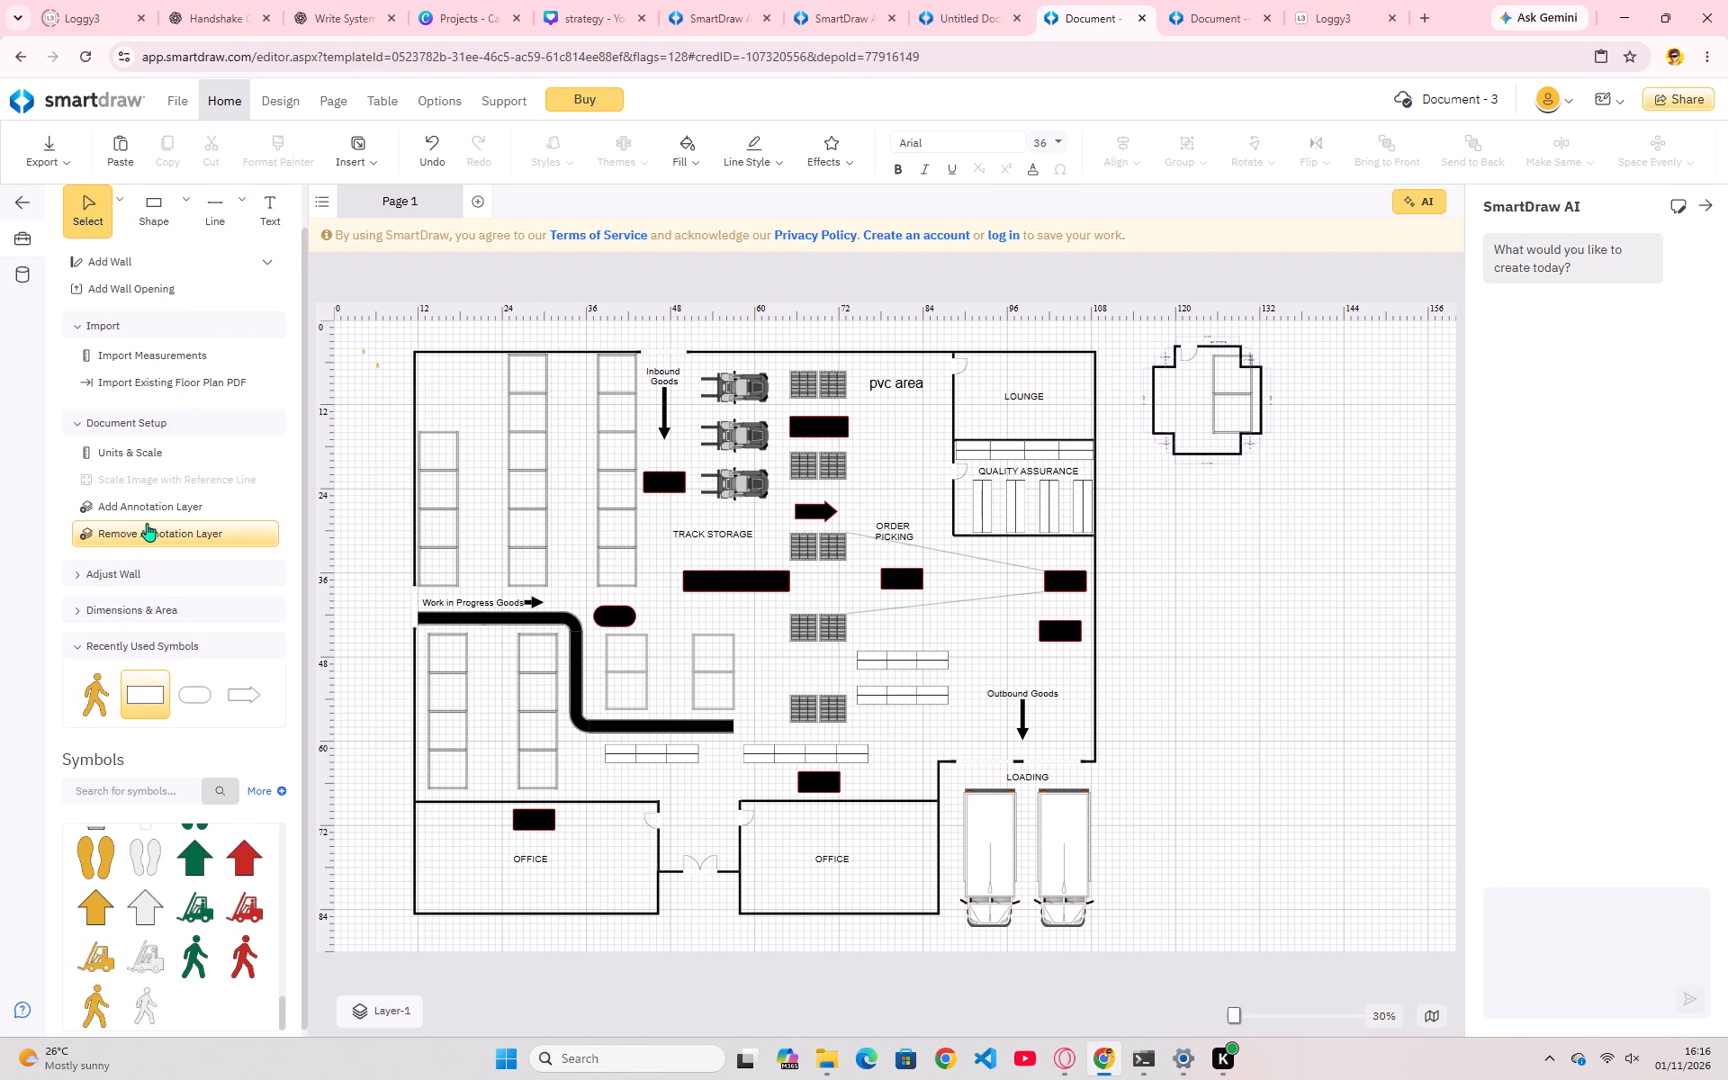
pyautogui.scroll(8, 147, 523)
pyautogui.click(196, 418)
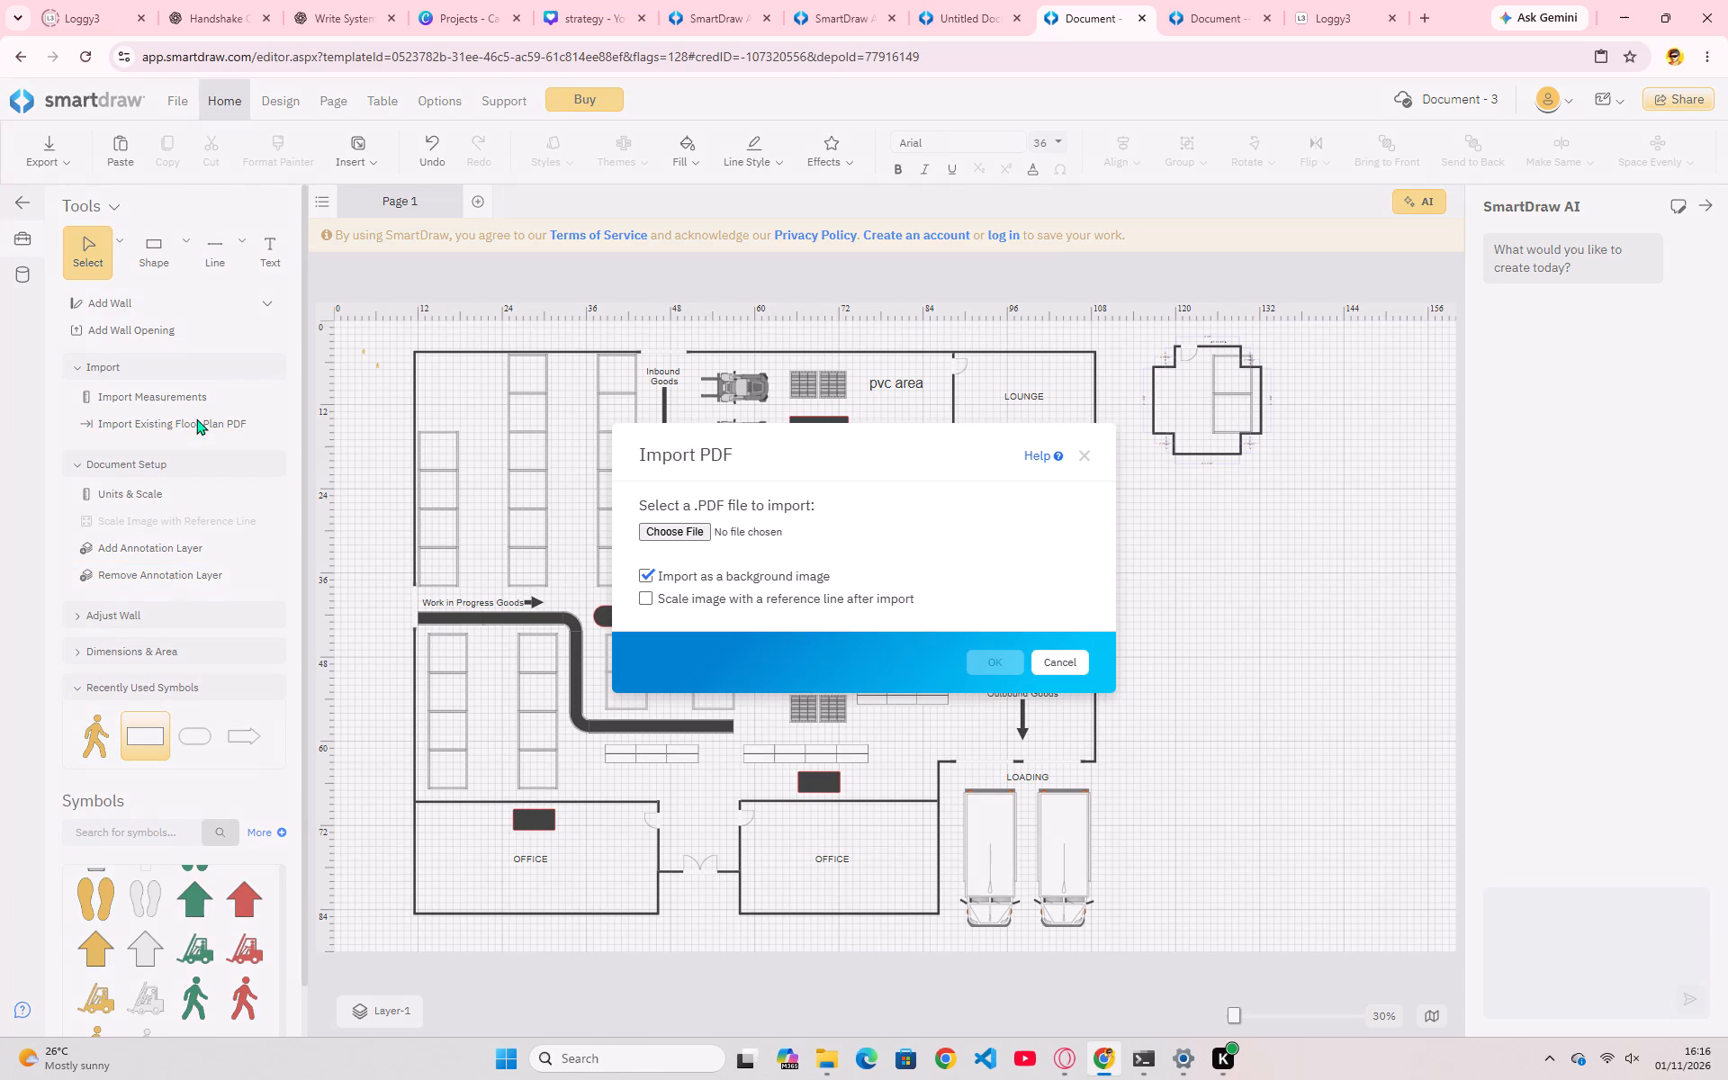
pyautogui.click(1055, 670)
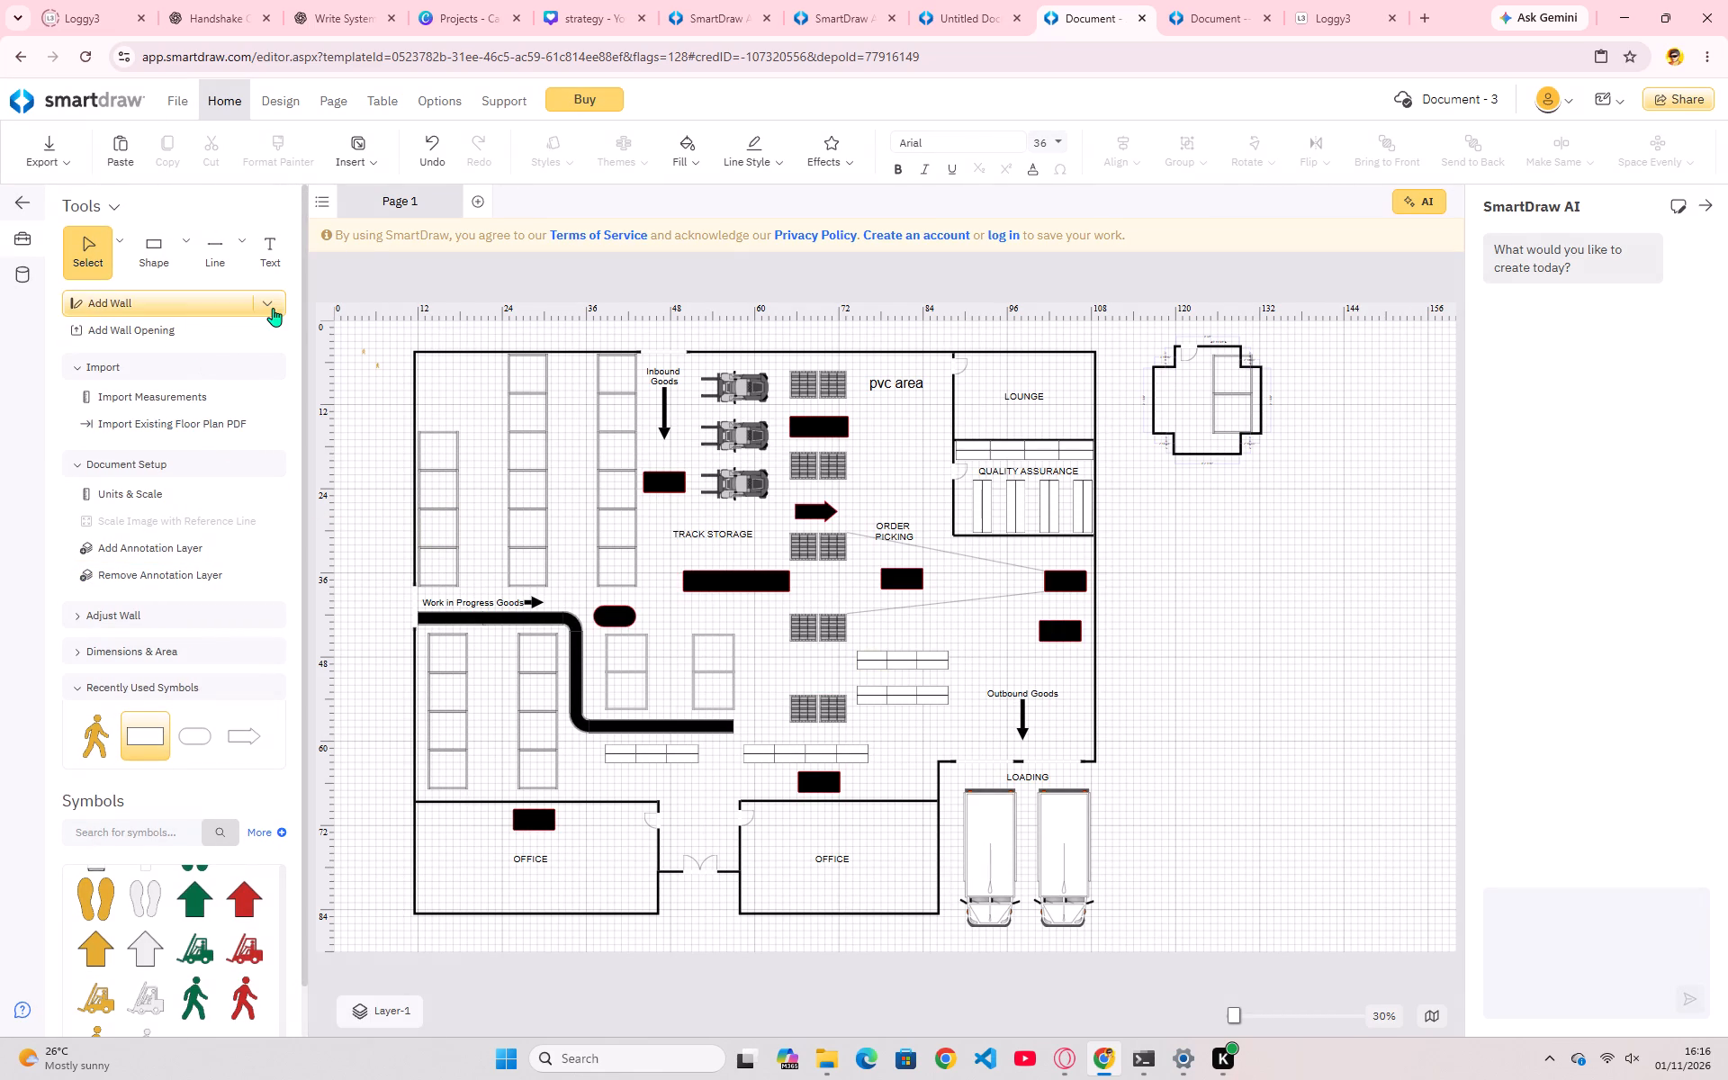
# Set the wall type to Interior Wall 4" and return to selection mode.
pyautogui.click(273, 308)
pyautogui.click(328, 398)
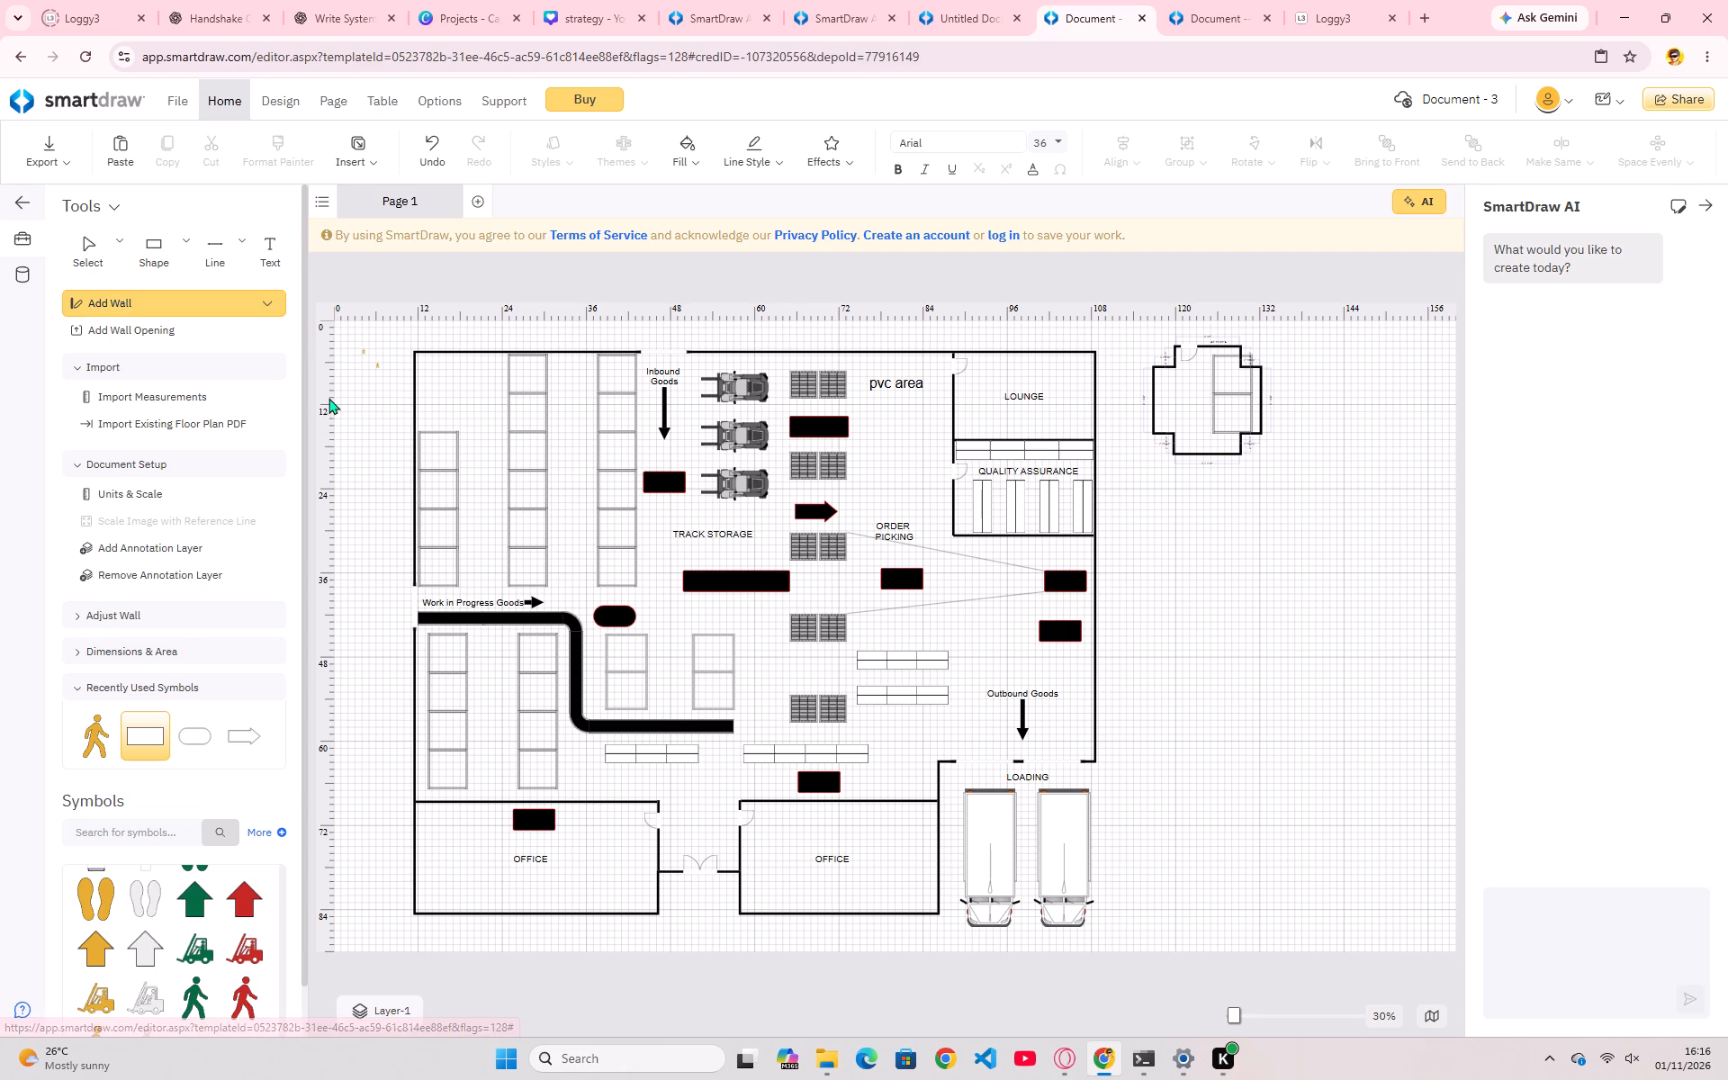
pyautogui.click(269, 305)
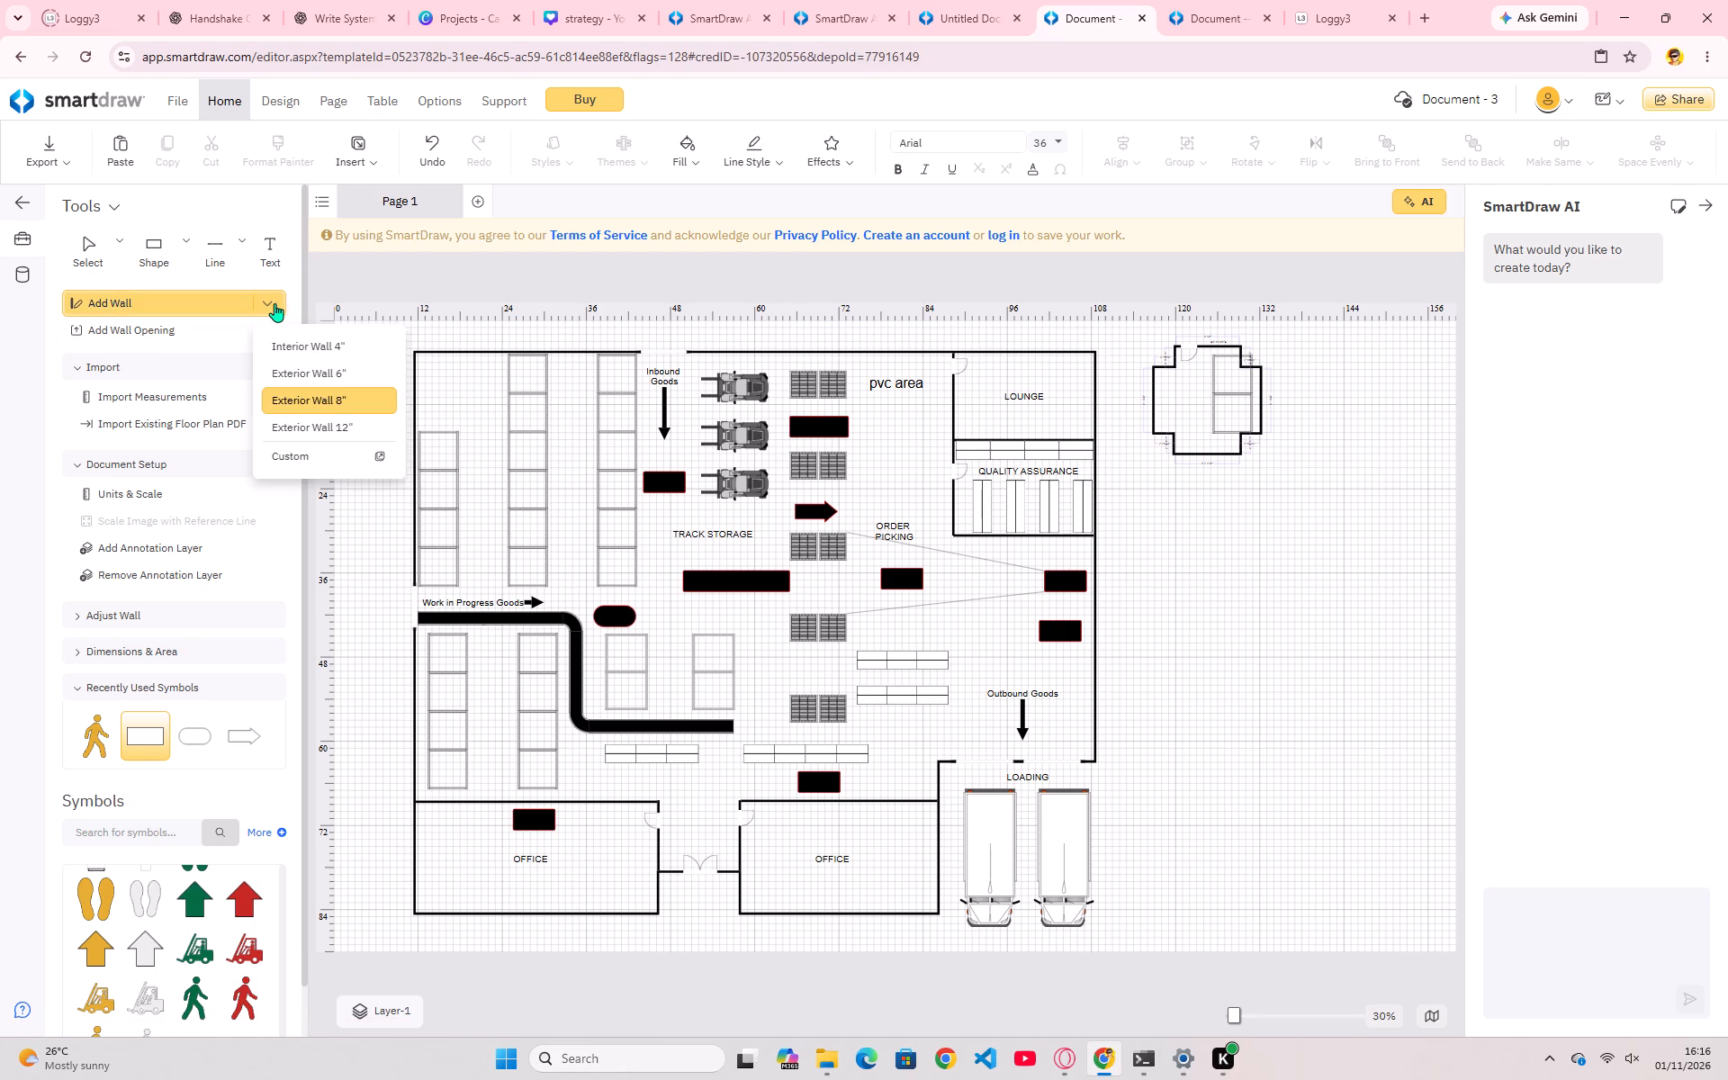
pyautogui.click(303, 344)
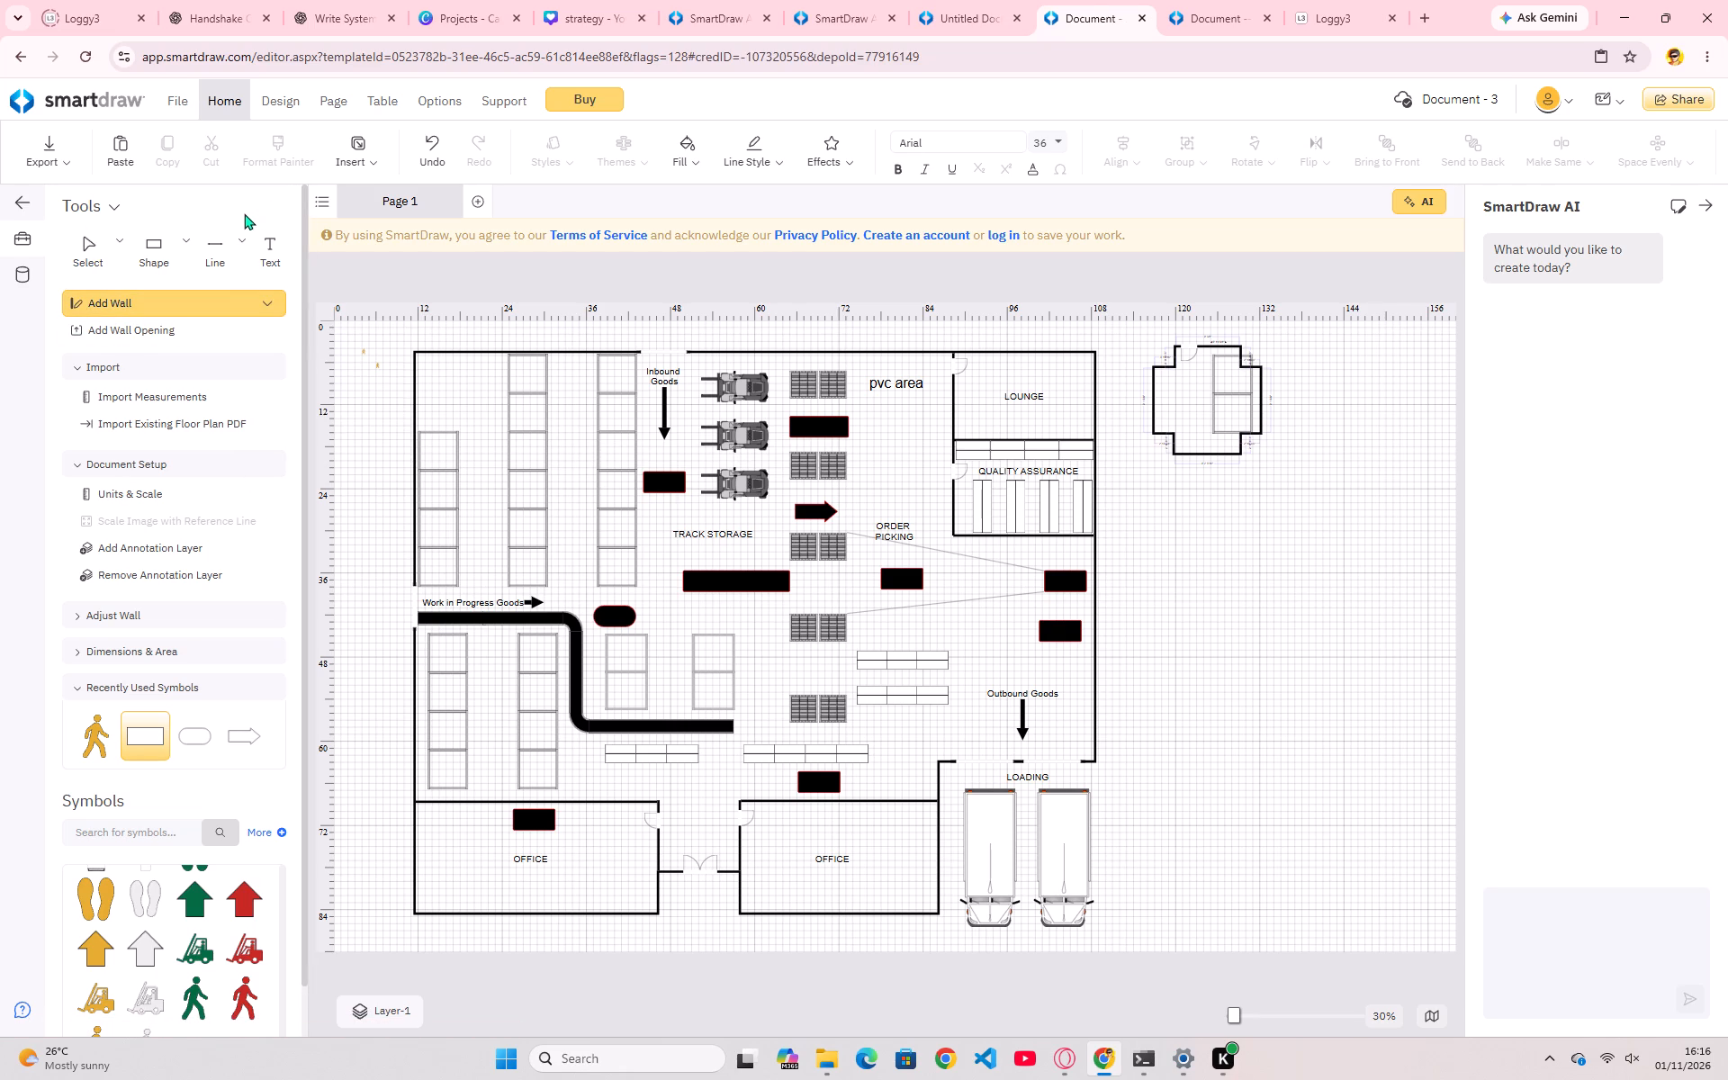
pyautogui.click(80, 248)
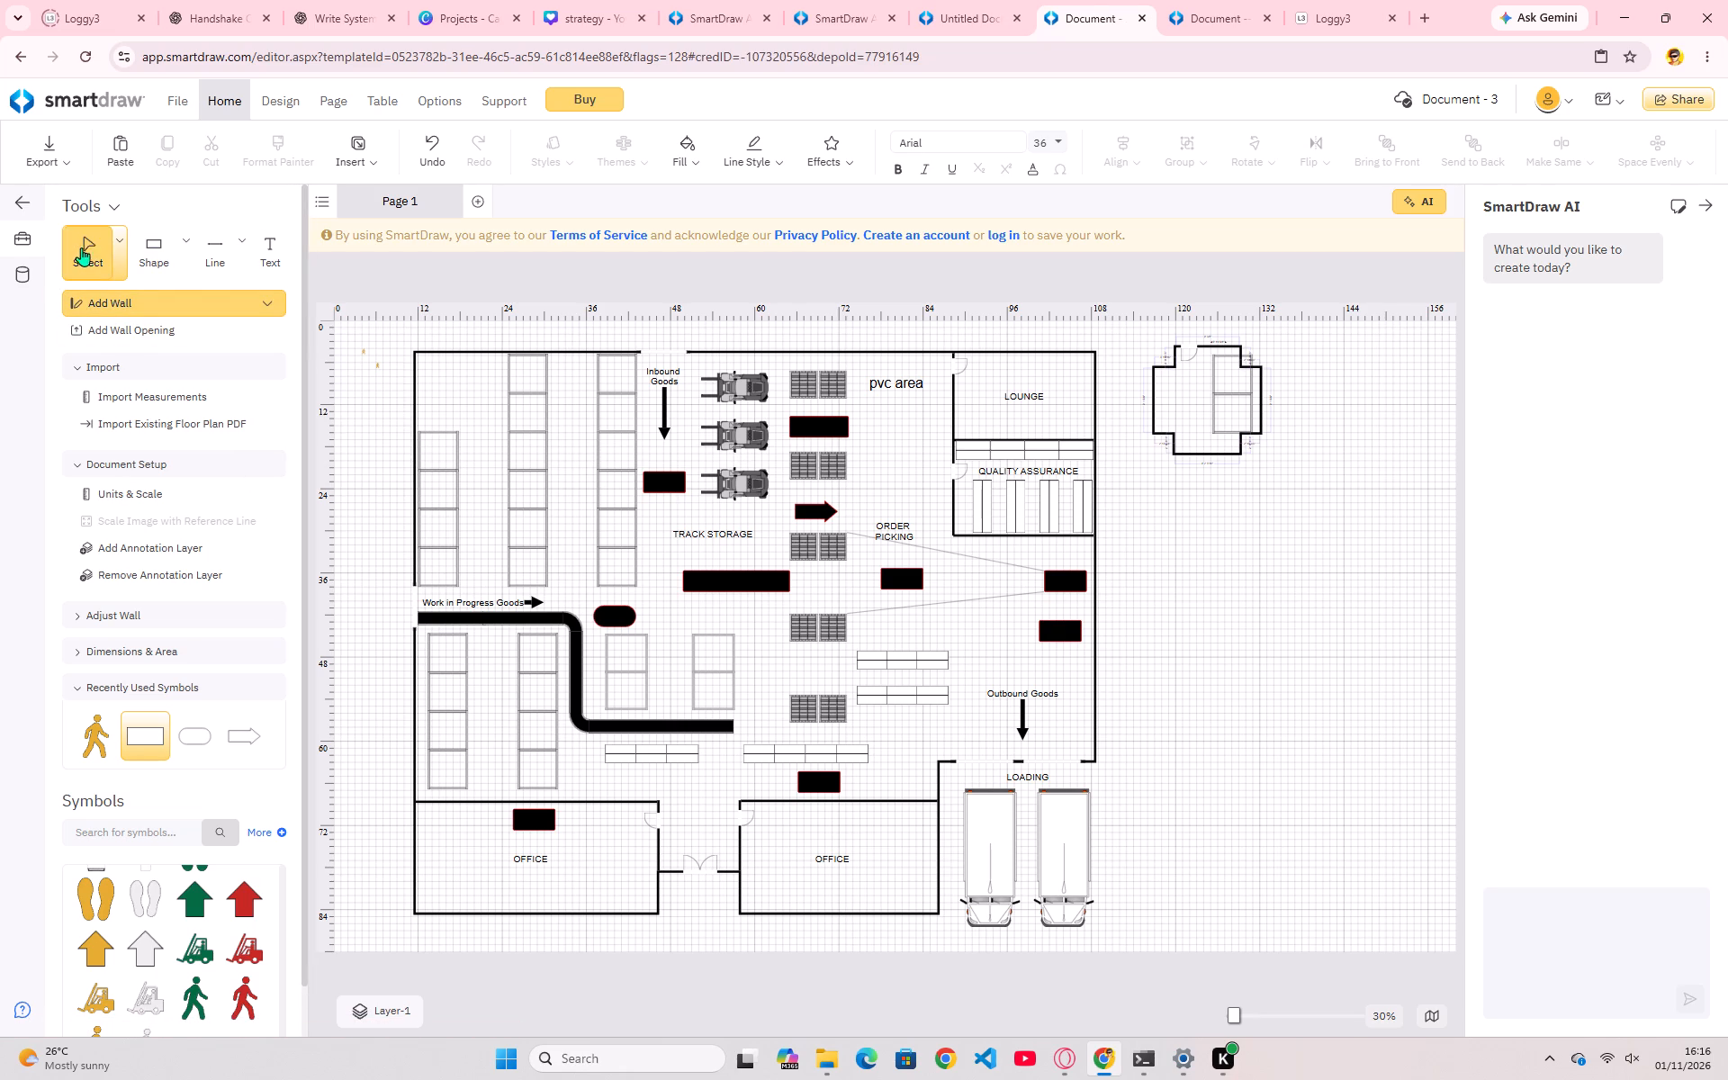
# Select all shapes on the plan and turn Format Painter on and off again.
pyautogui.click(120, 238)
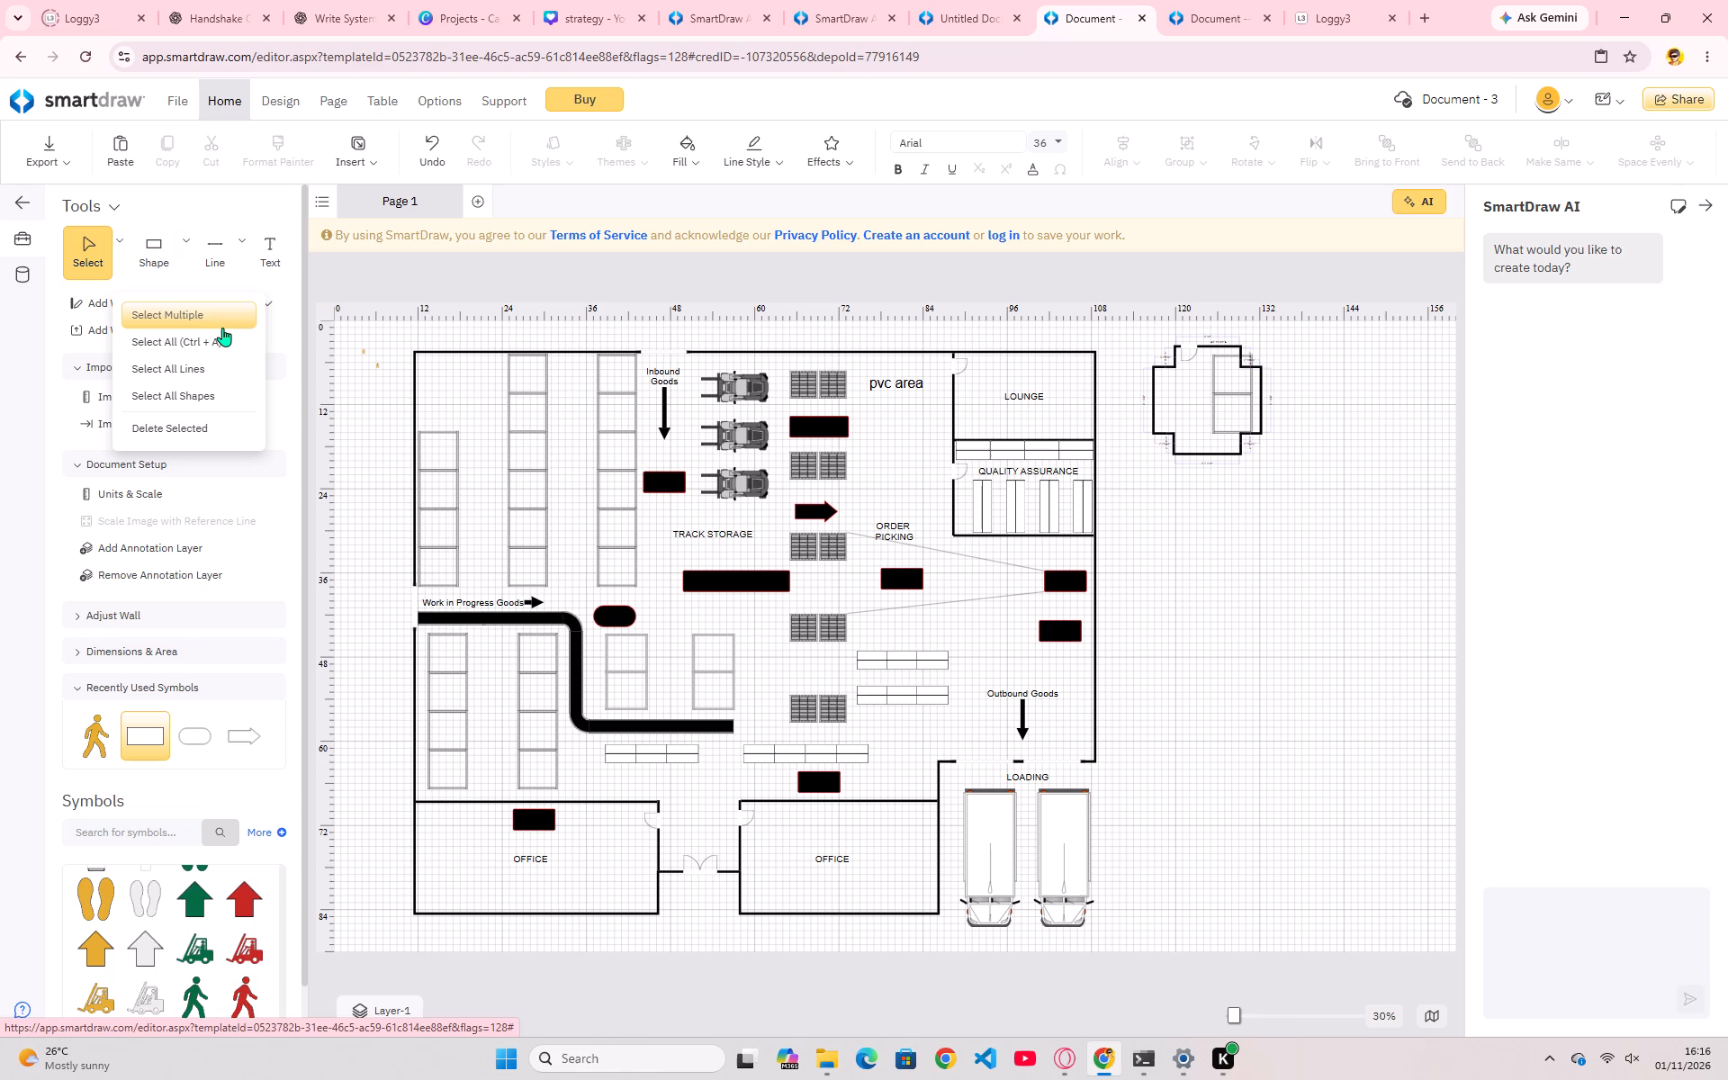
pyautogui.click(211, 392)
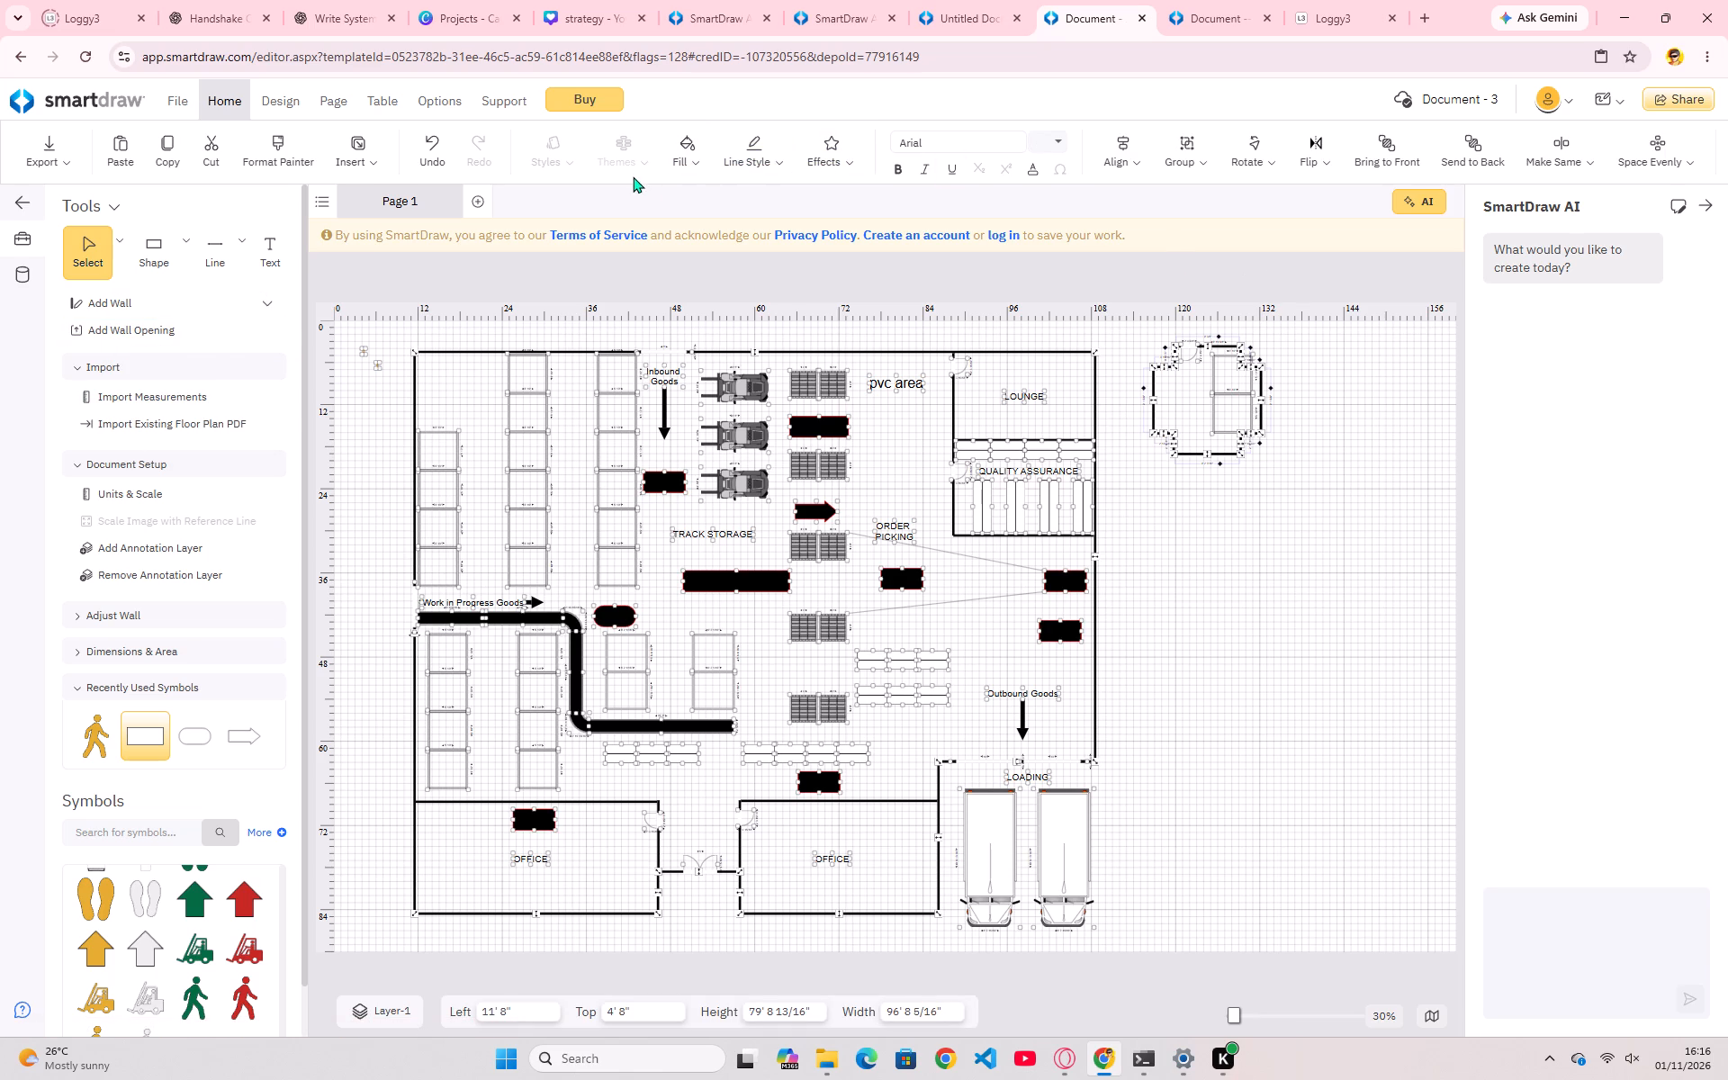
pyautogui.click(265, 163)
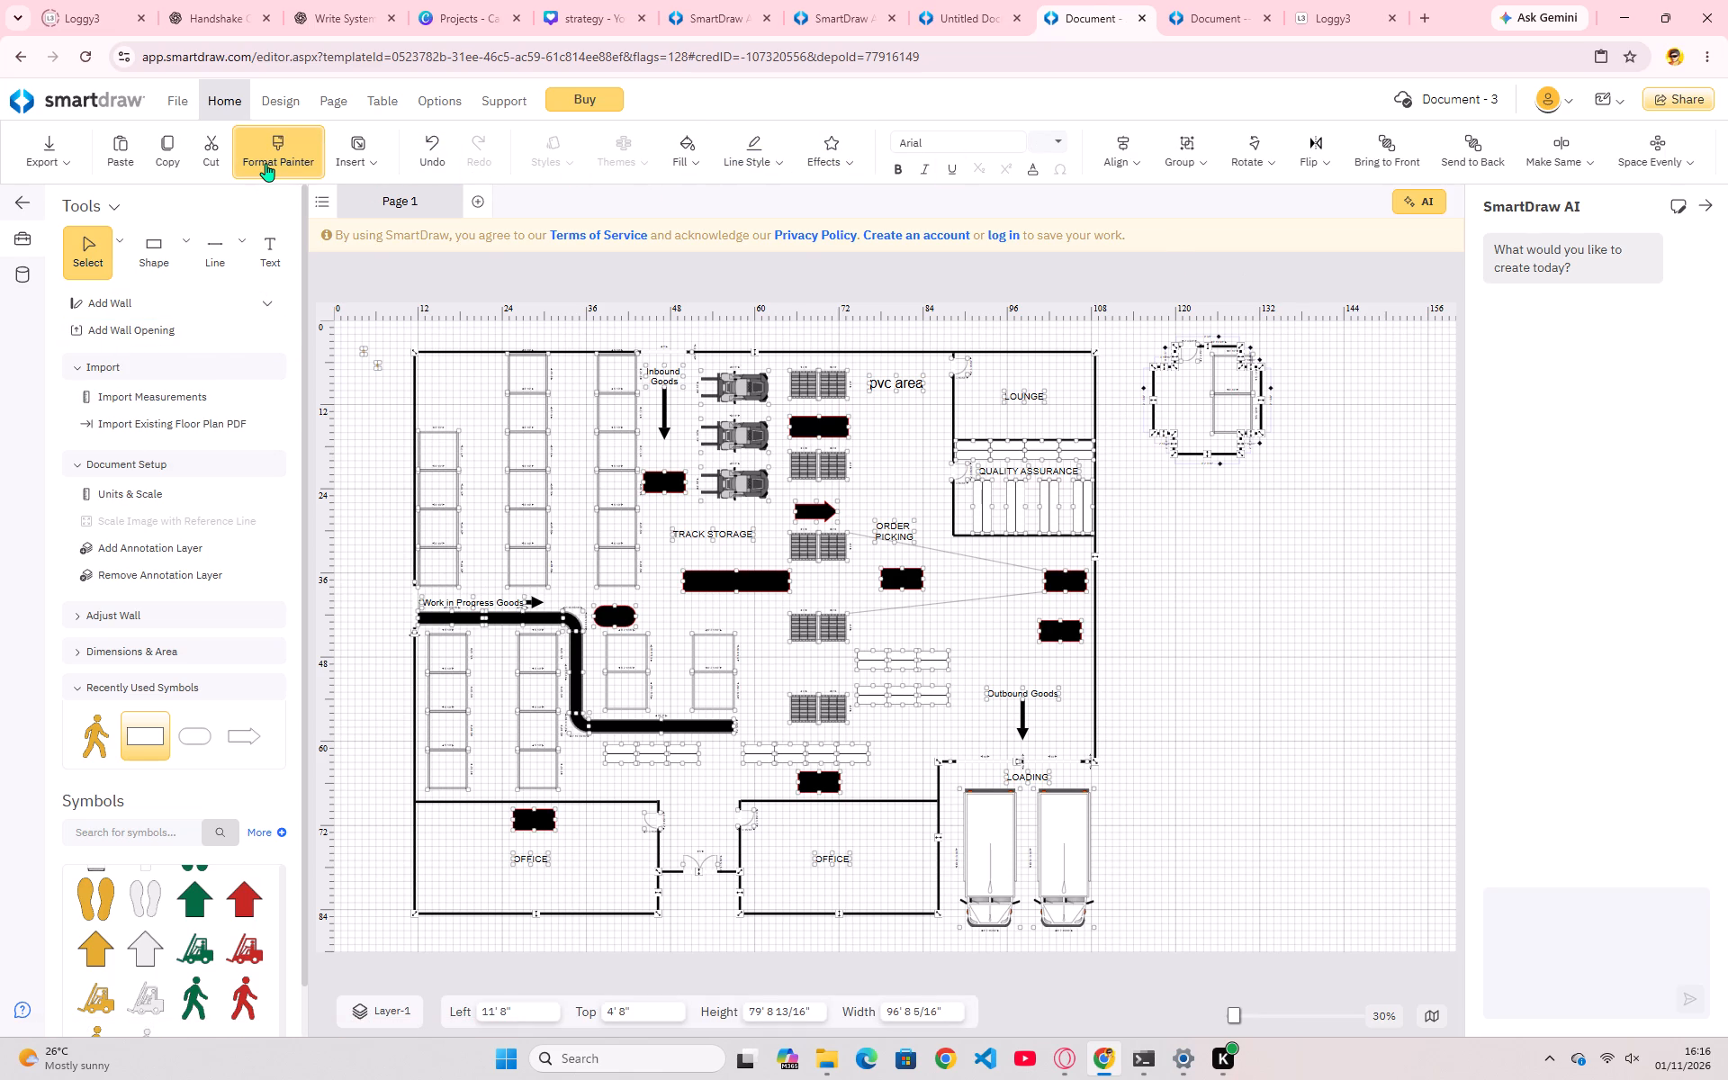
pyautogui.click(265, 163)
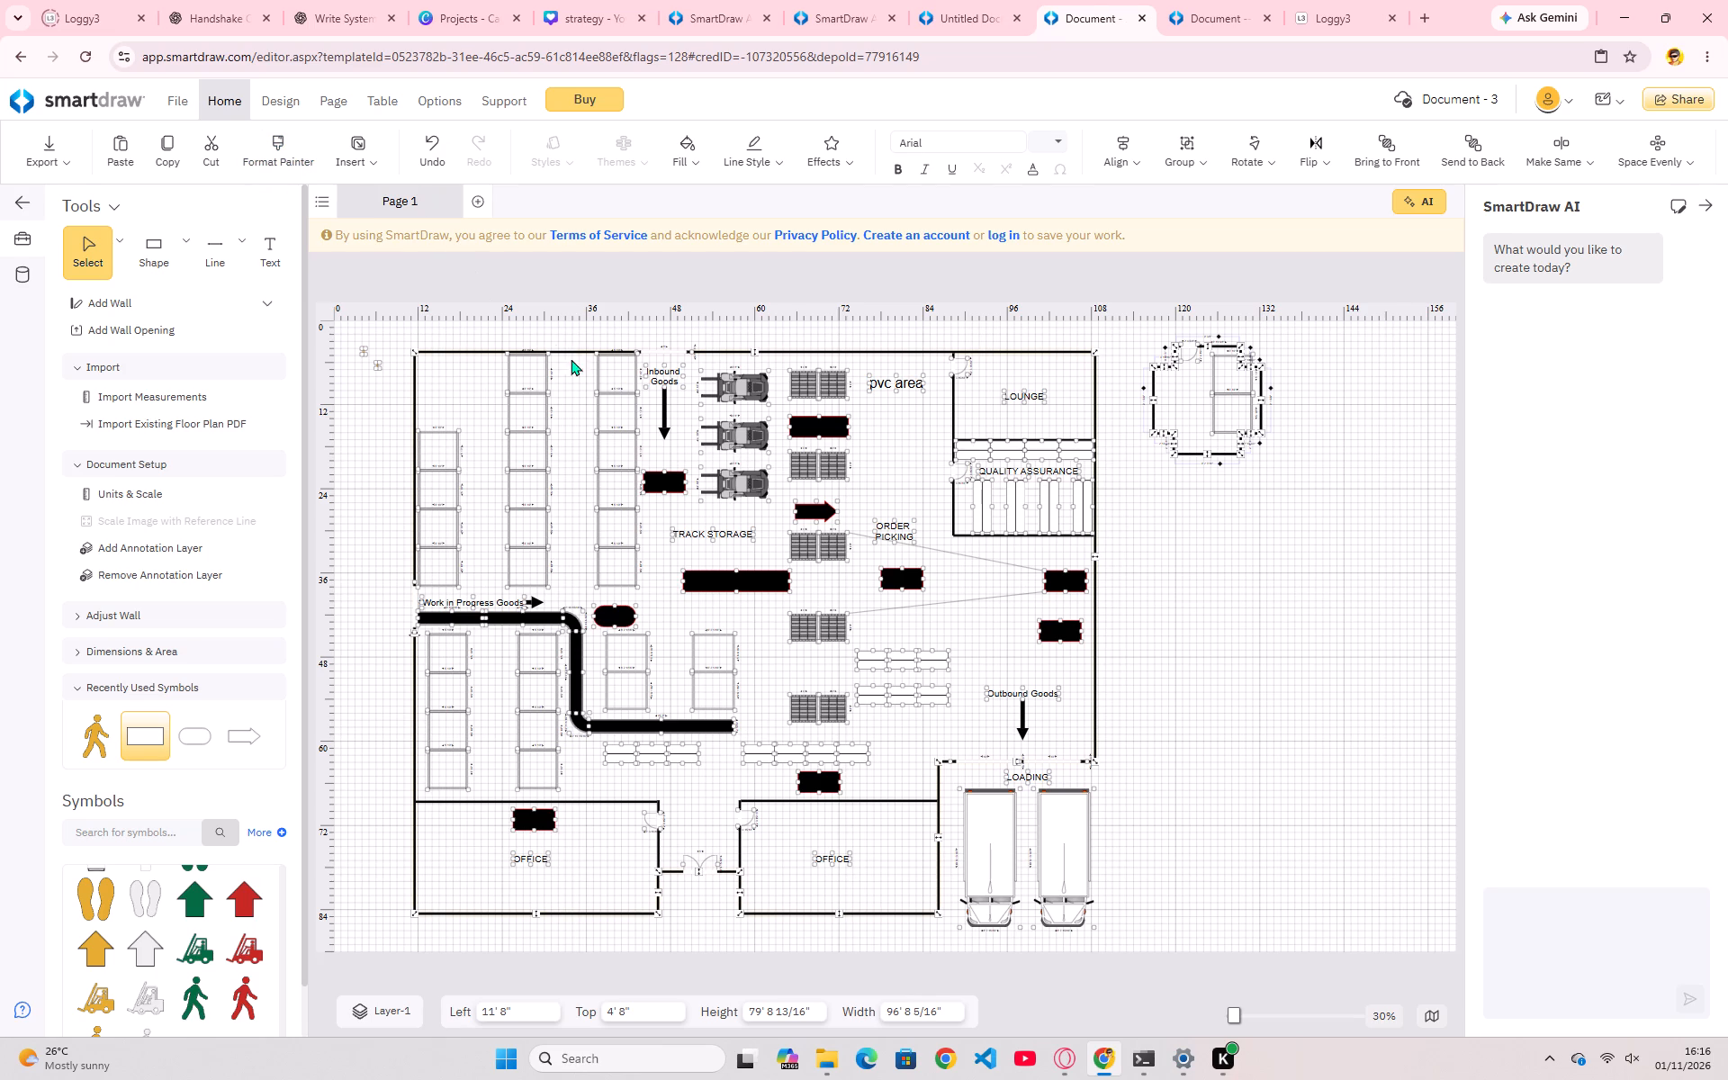
# Flip the pvc area label horizontally and vertically.
pyautogui.click(895, 386)
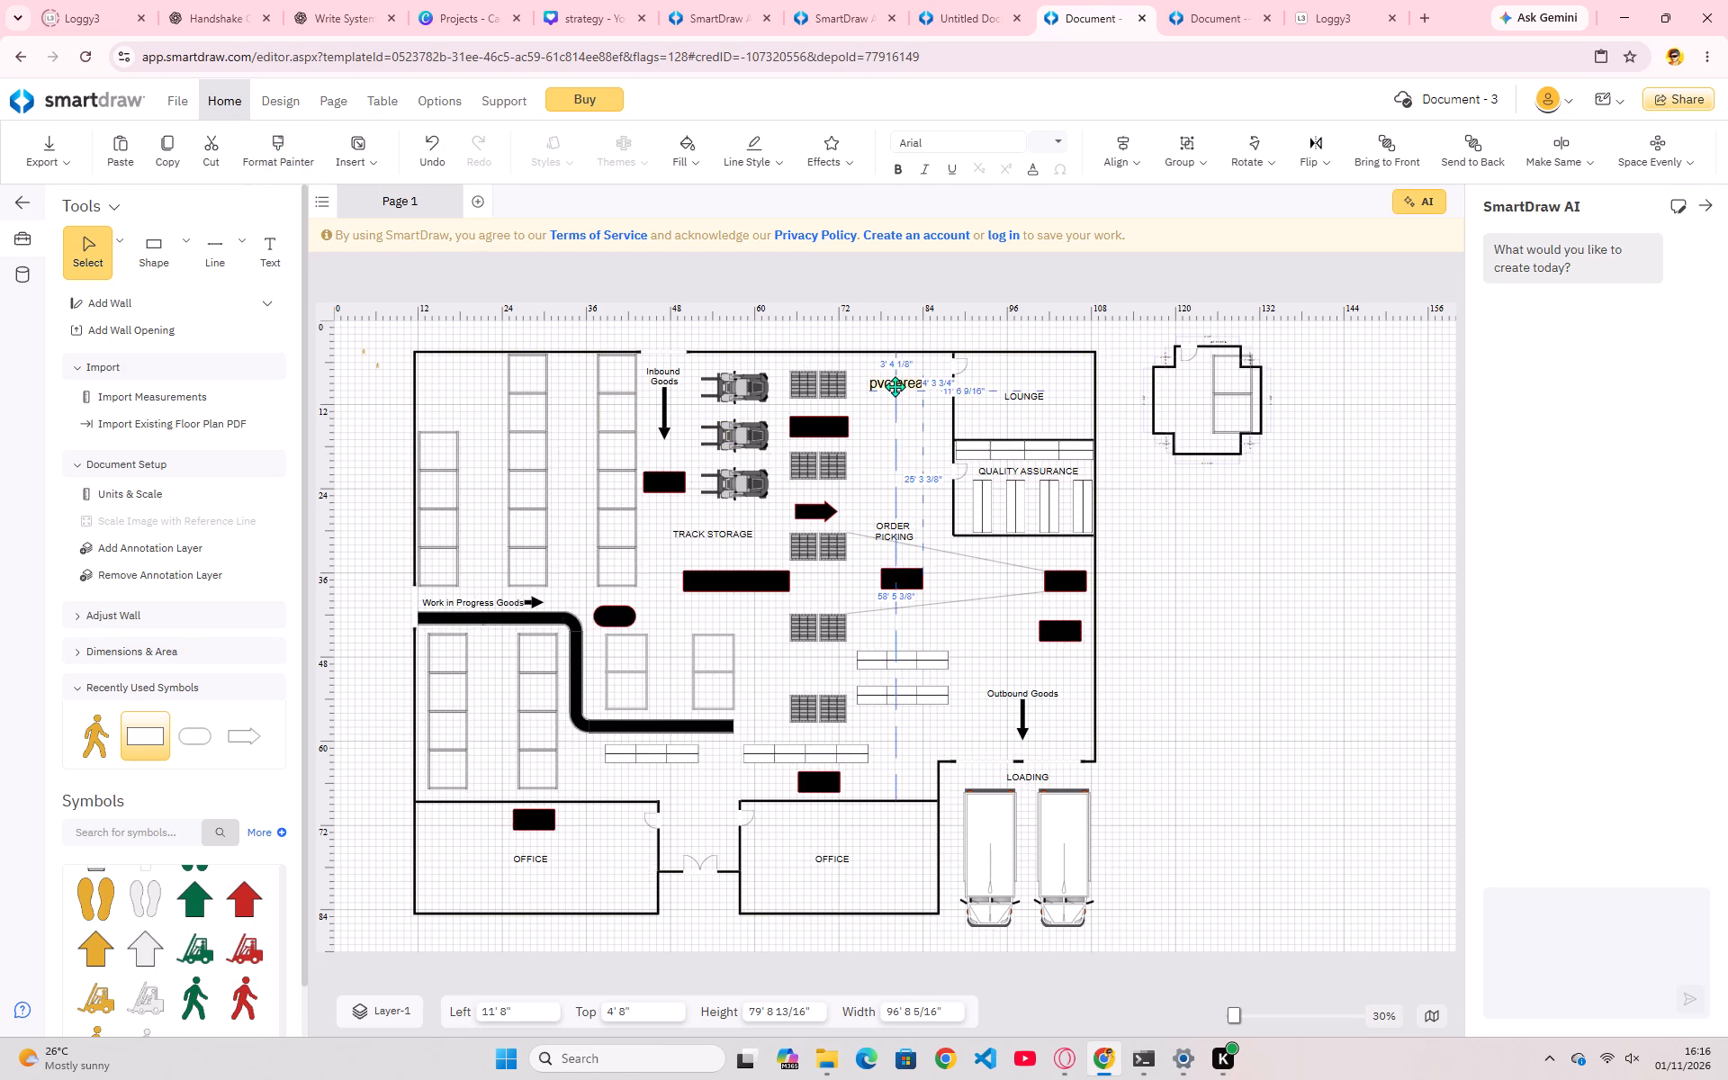
pyautogui.click(895, 386)
pyautogui.tripleClick(895, 386)
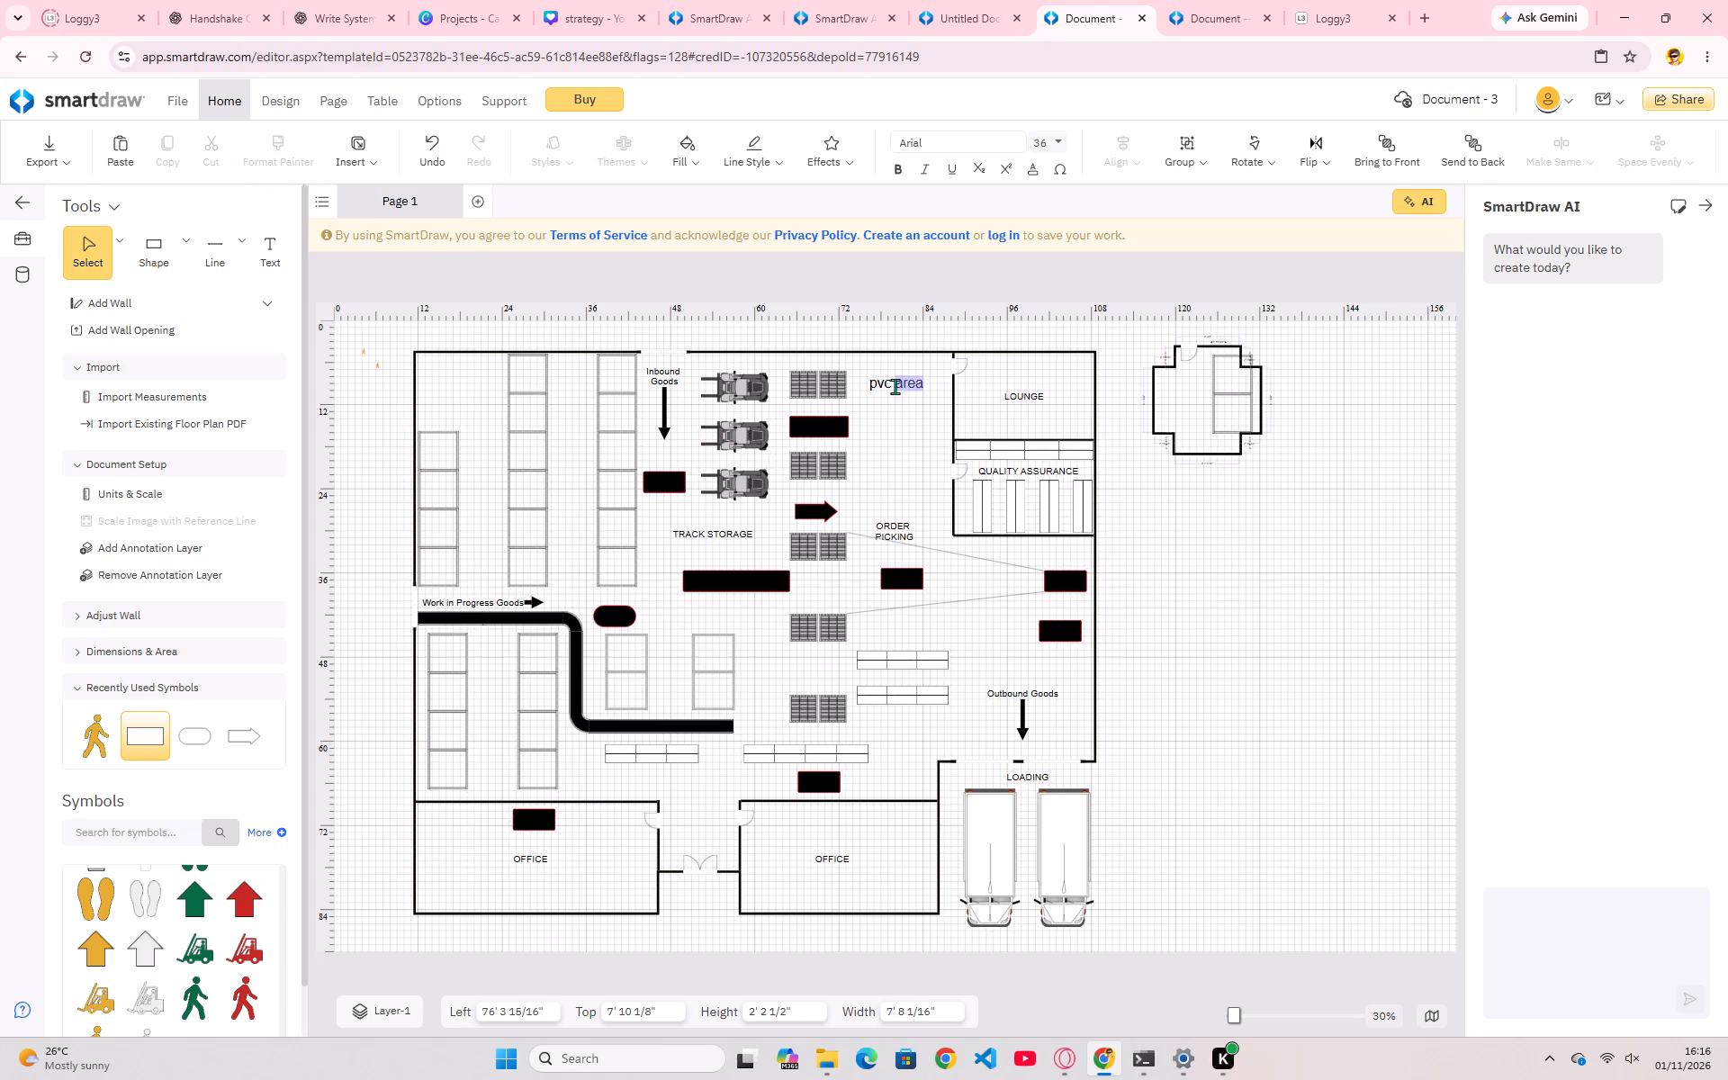
pyautogui.click(878, 390)
pyautogui.click(378, 174)
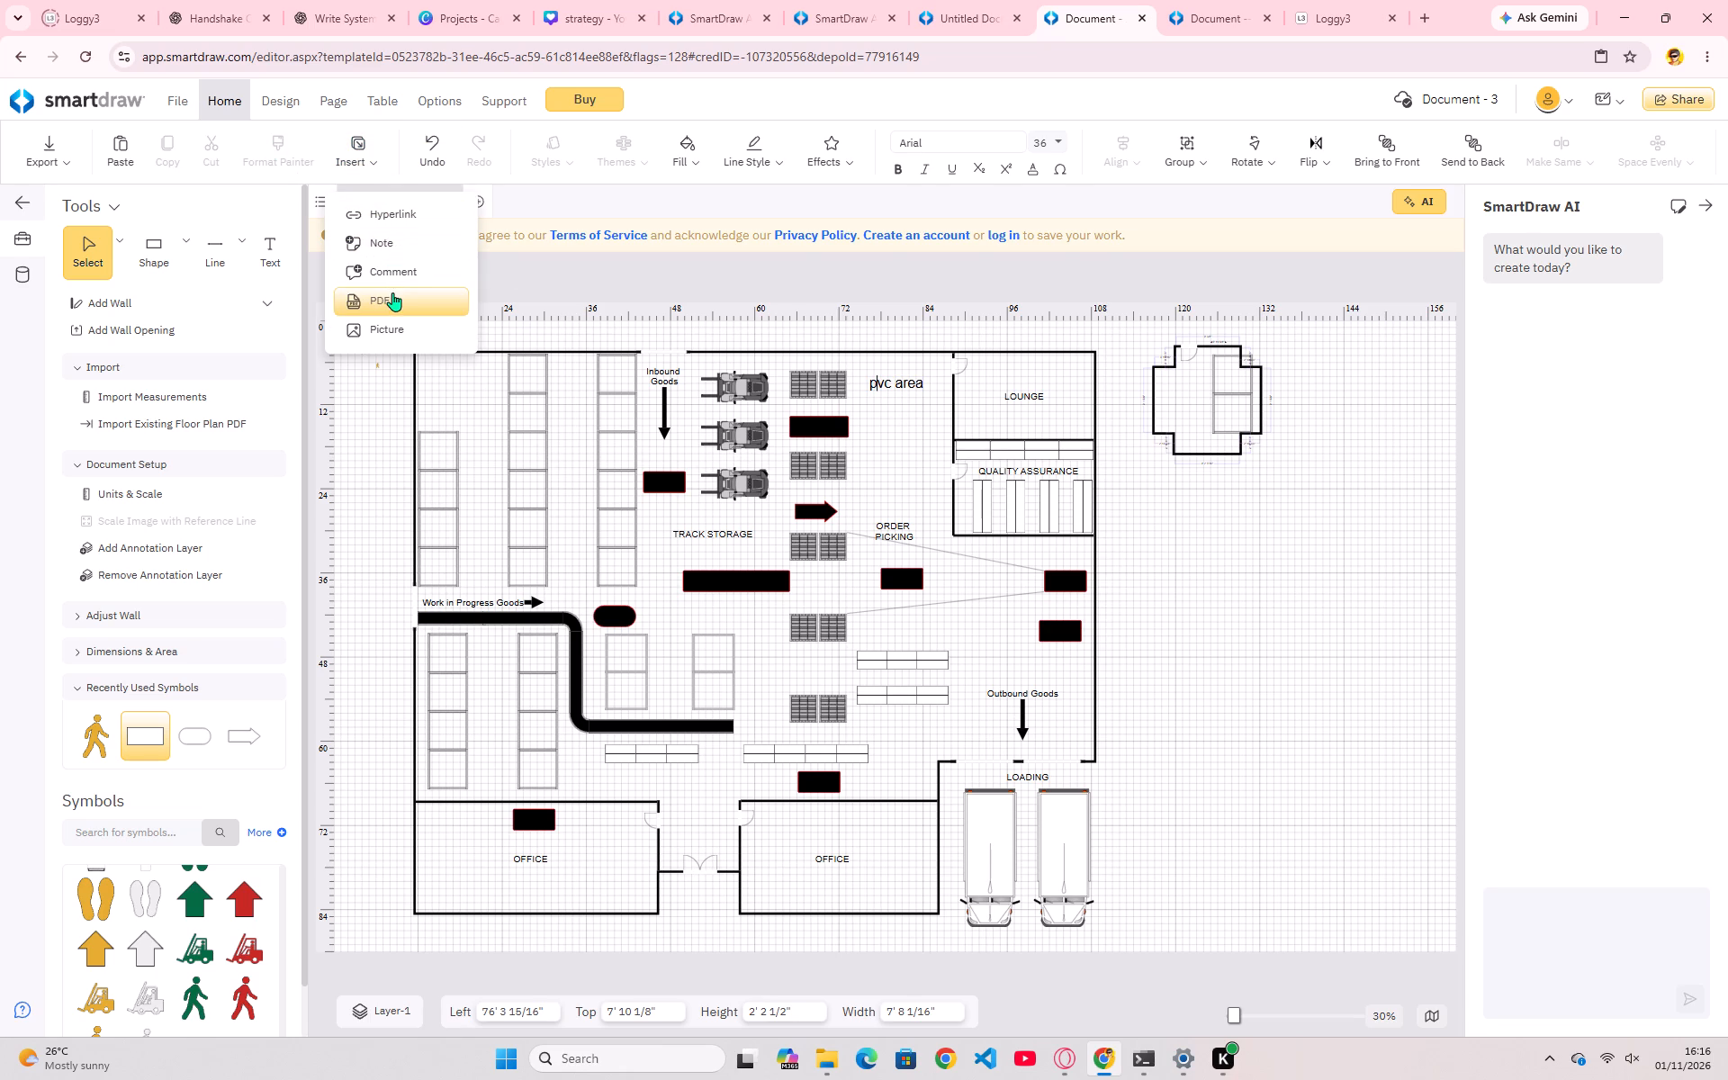
pyautogui.click(537, 283)
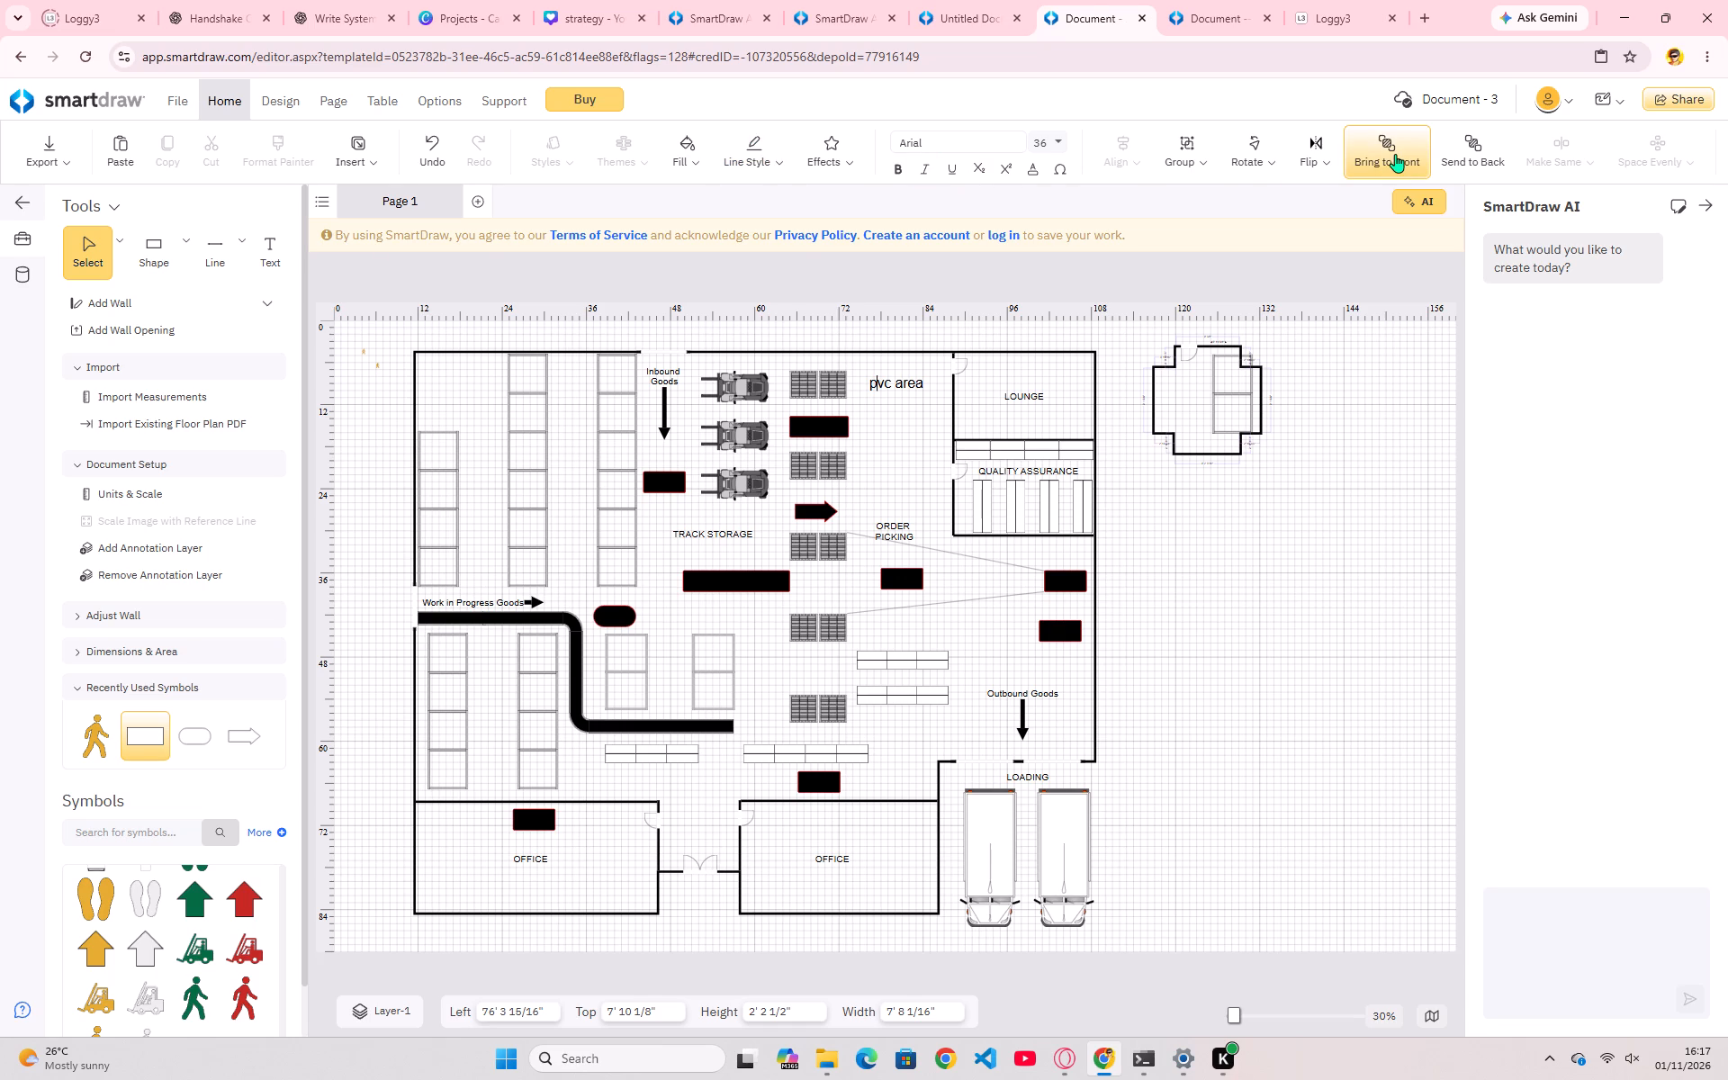
pyautogui.click(1336, 162)
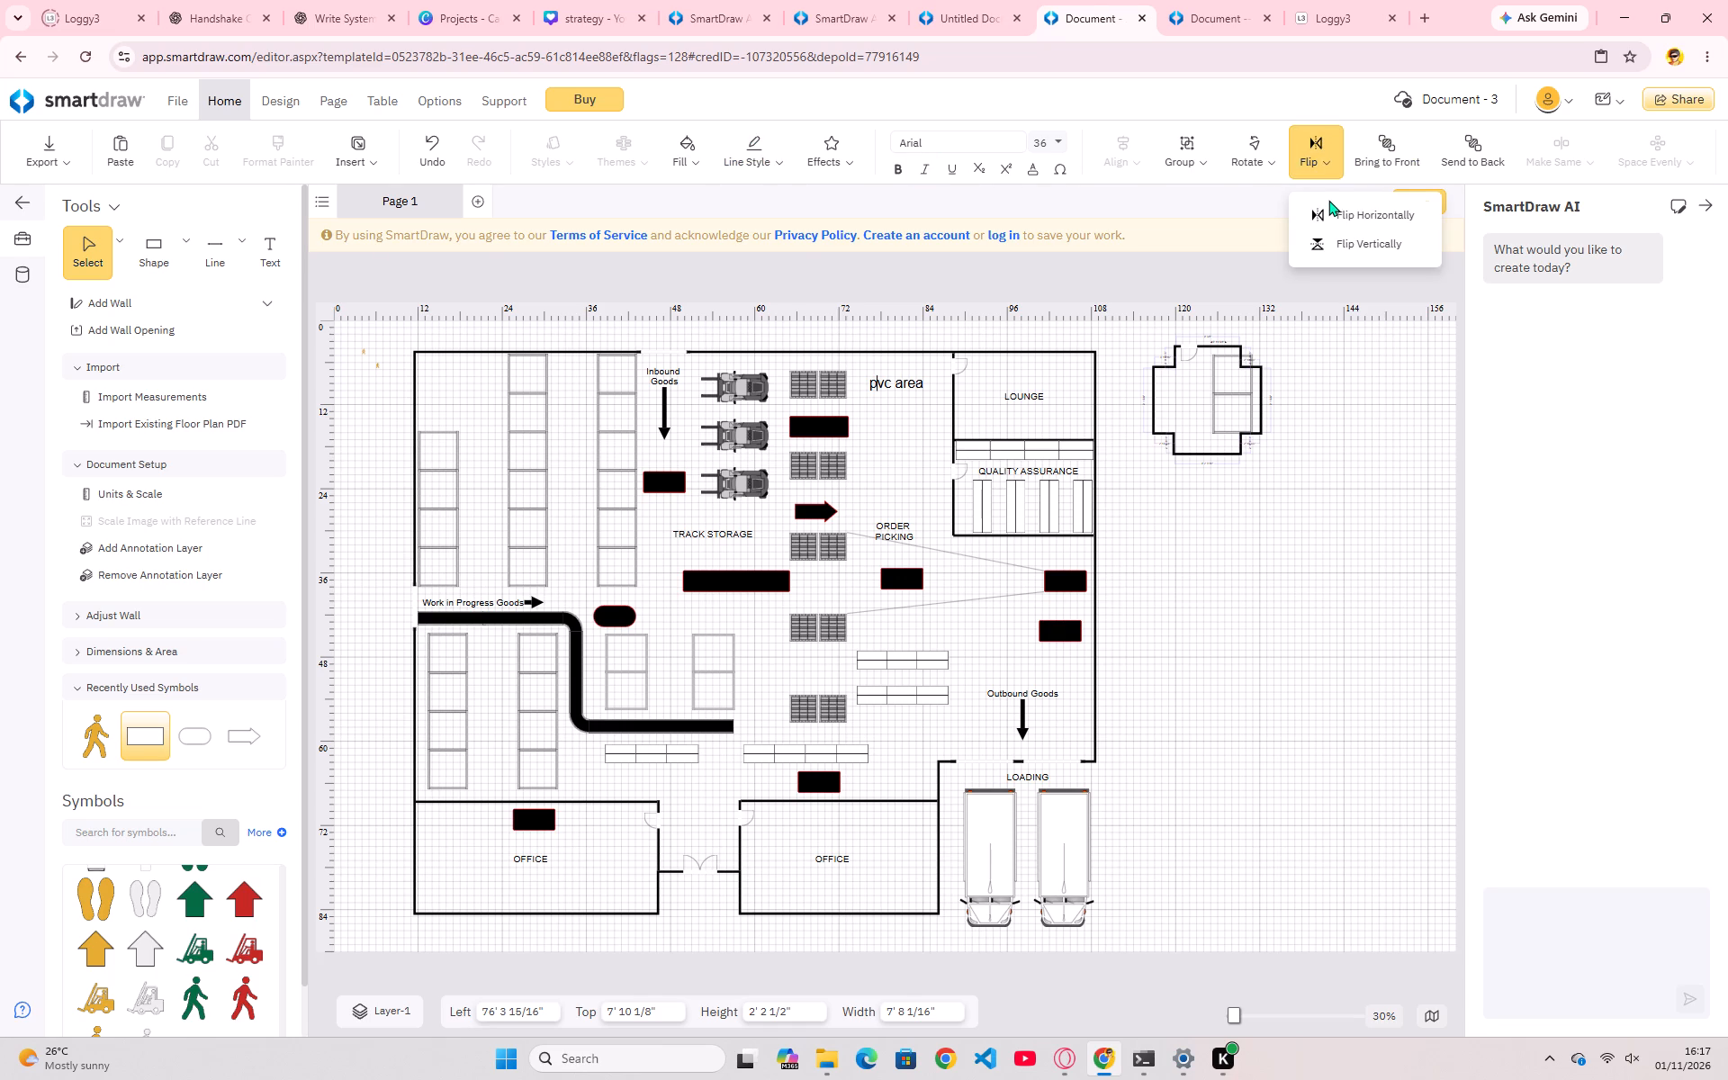
pyautogui.click(1328, 207)
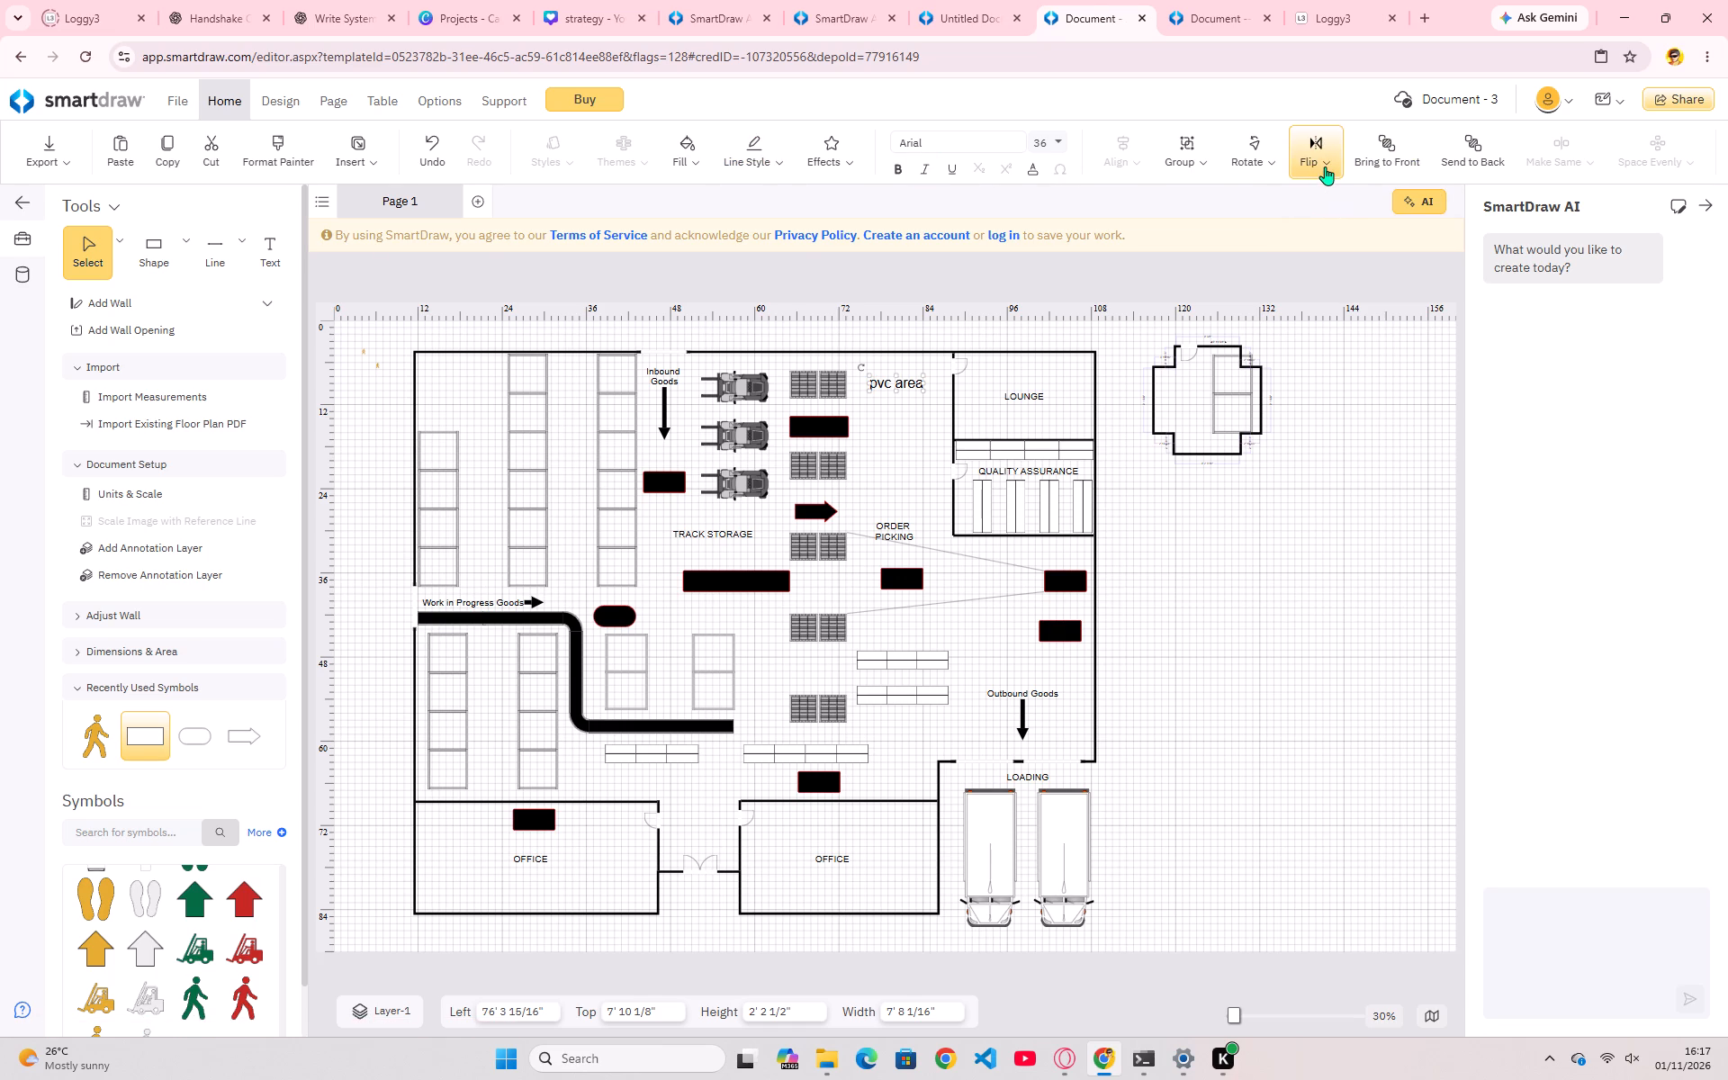
pyautogui.click(1325, 166)
pyautogui.click(1342, 229)
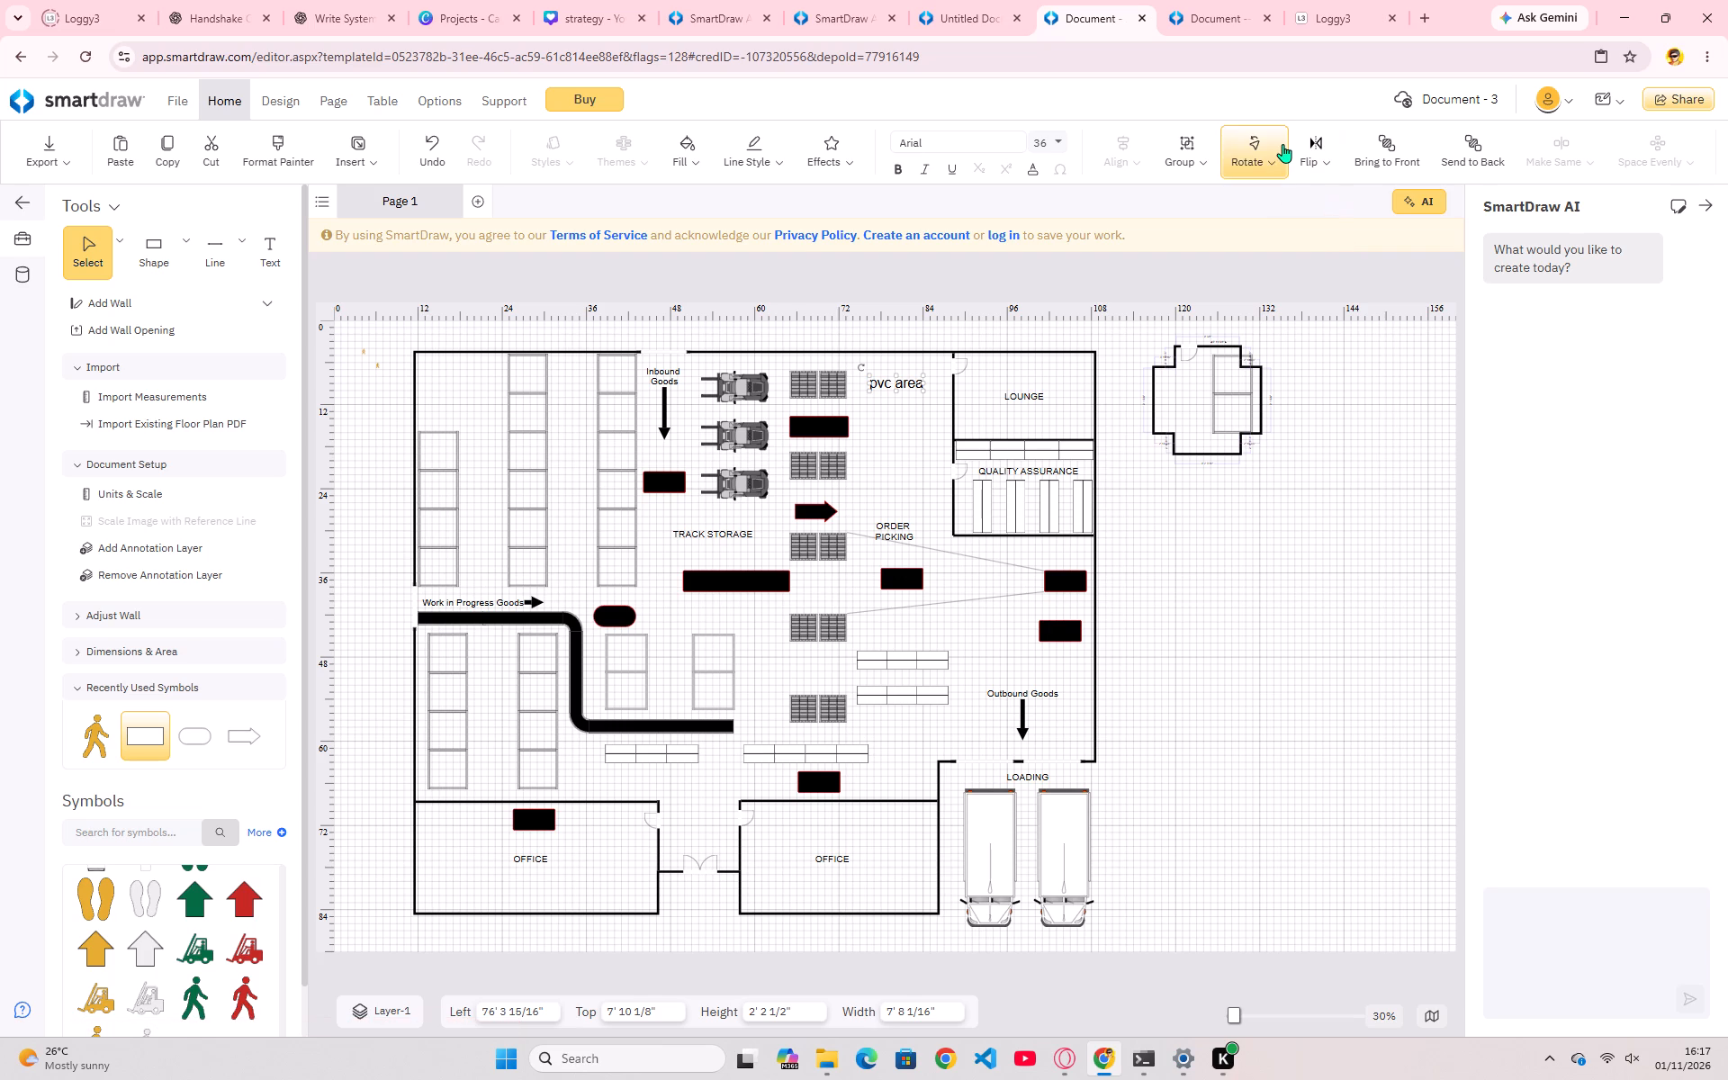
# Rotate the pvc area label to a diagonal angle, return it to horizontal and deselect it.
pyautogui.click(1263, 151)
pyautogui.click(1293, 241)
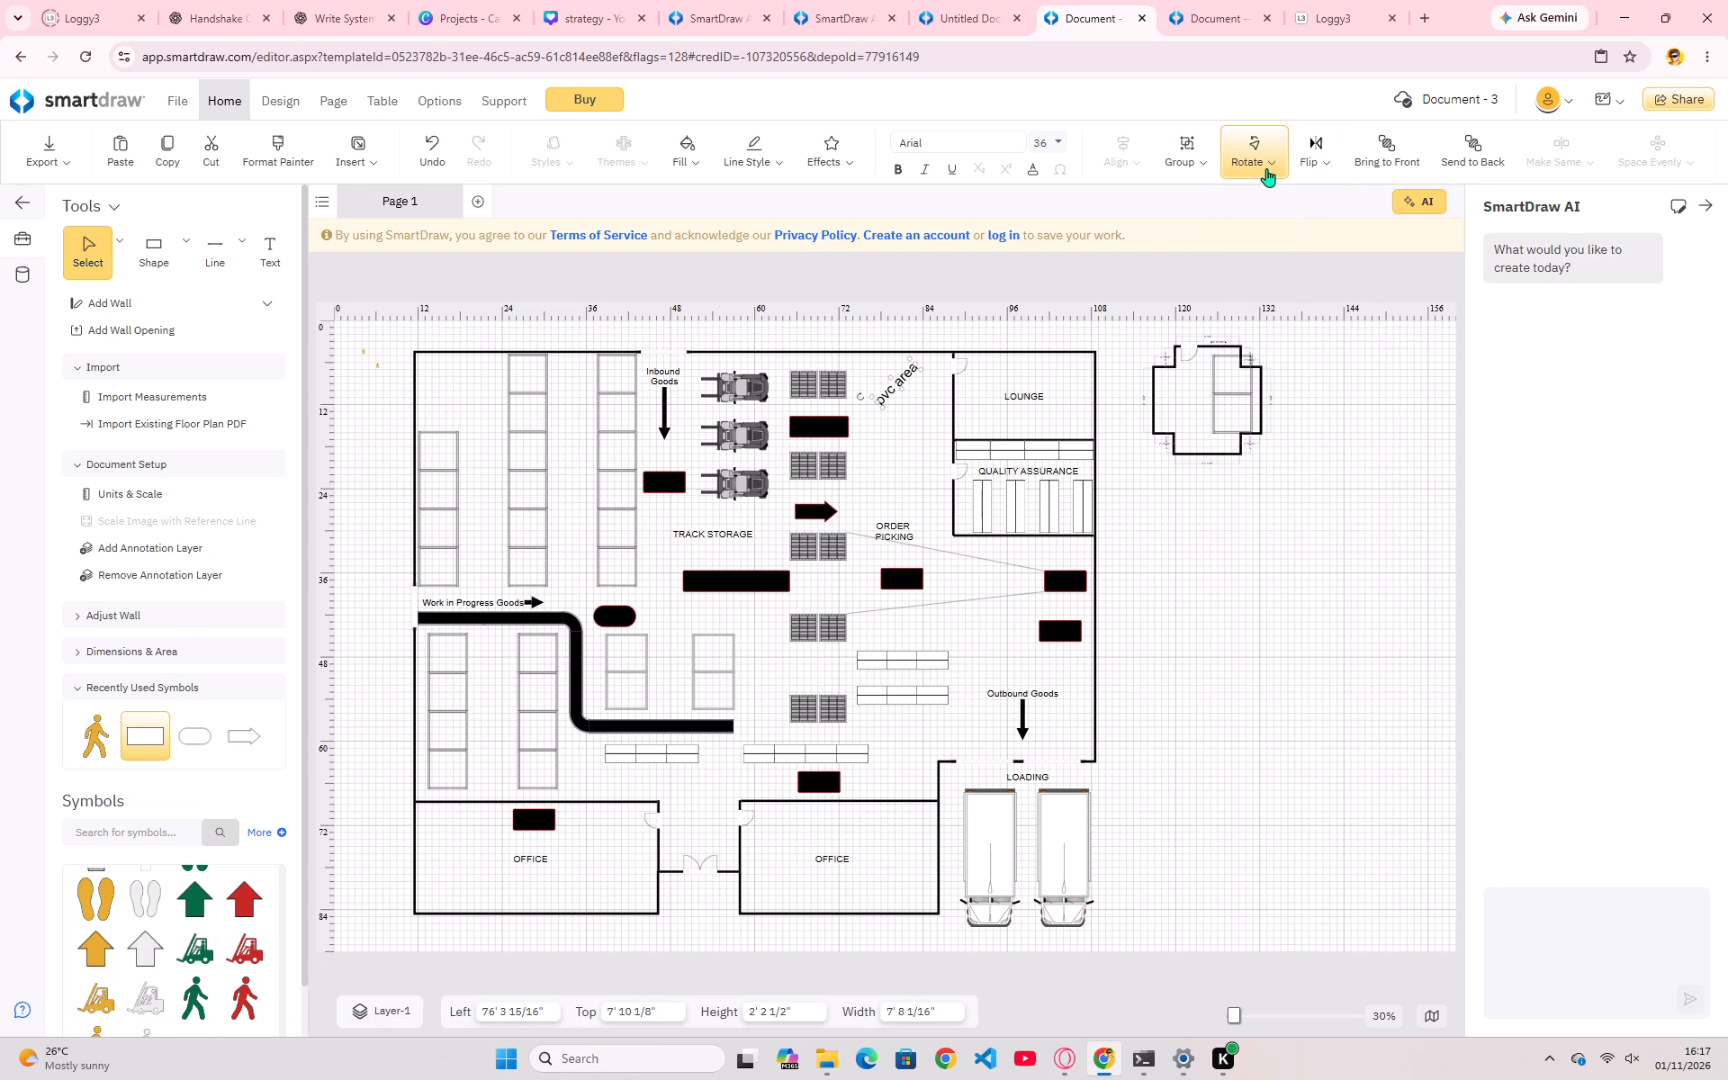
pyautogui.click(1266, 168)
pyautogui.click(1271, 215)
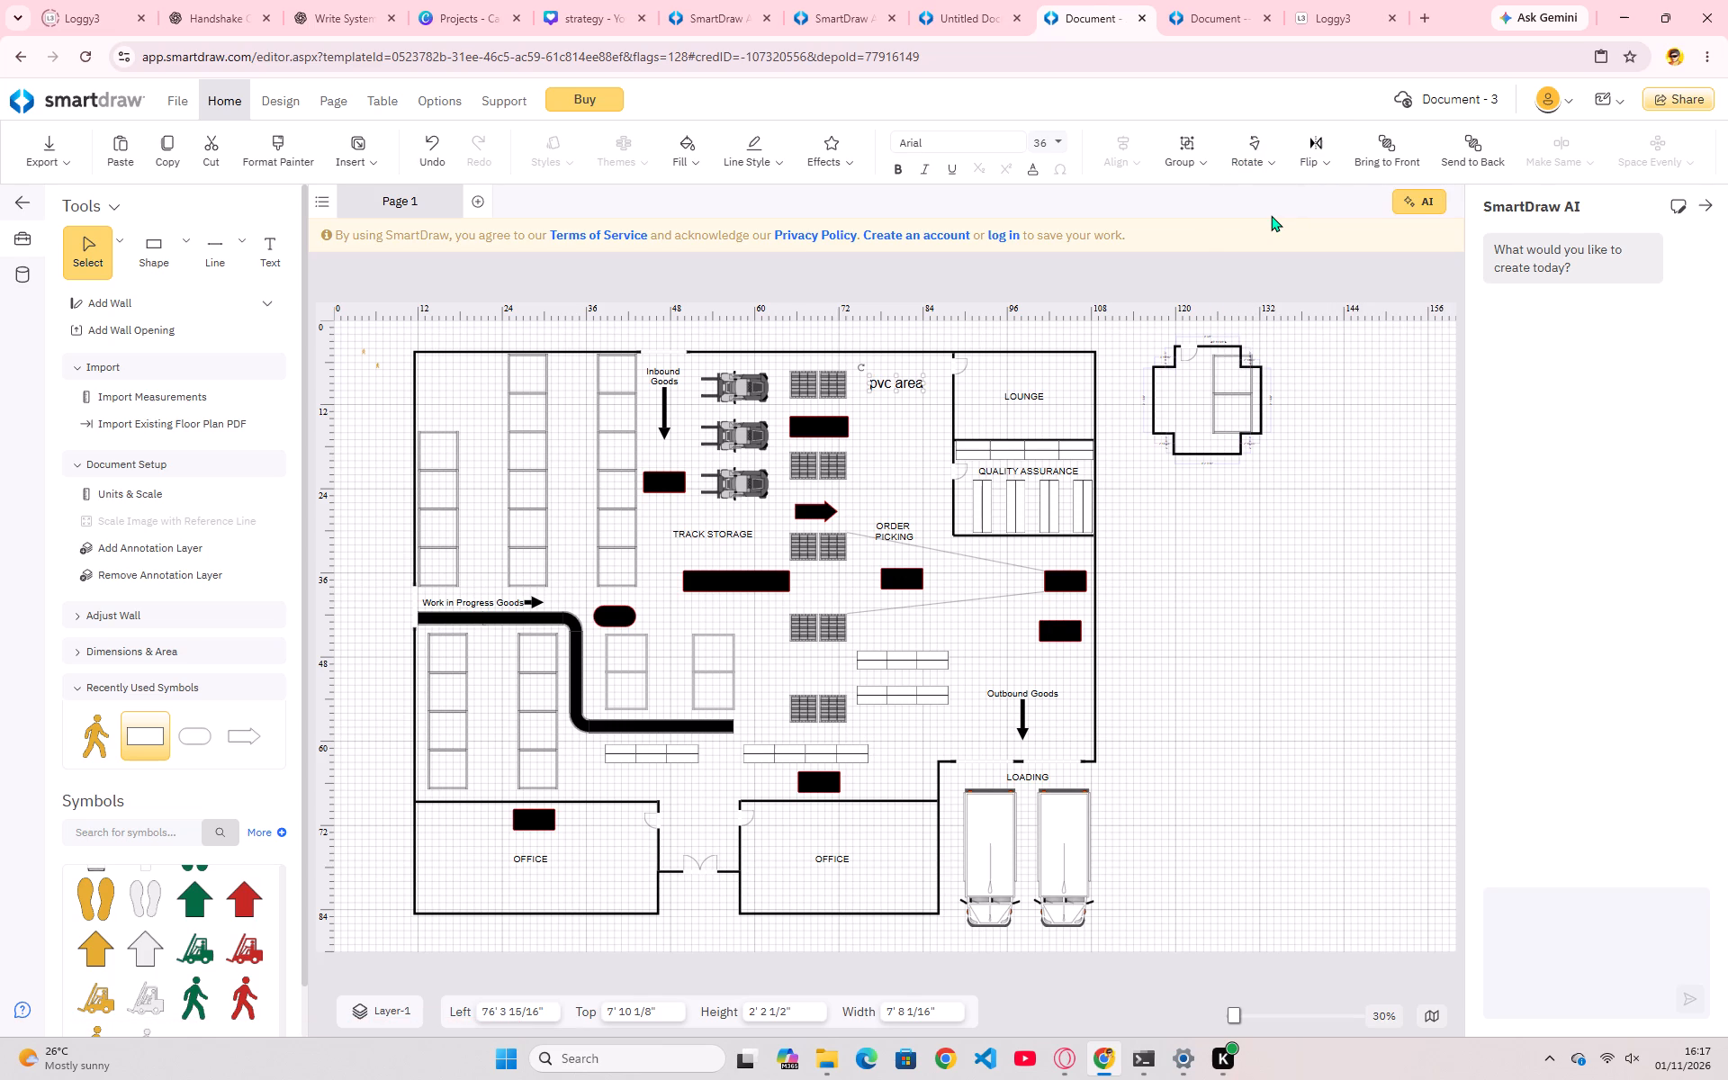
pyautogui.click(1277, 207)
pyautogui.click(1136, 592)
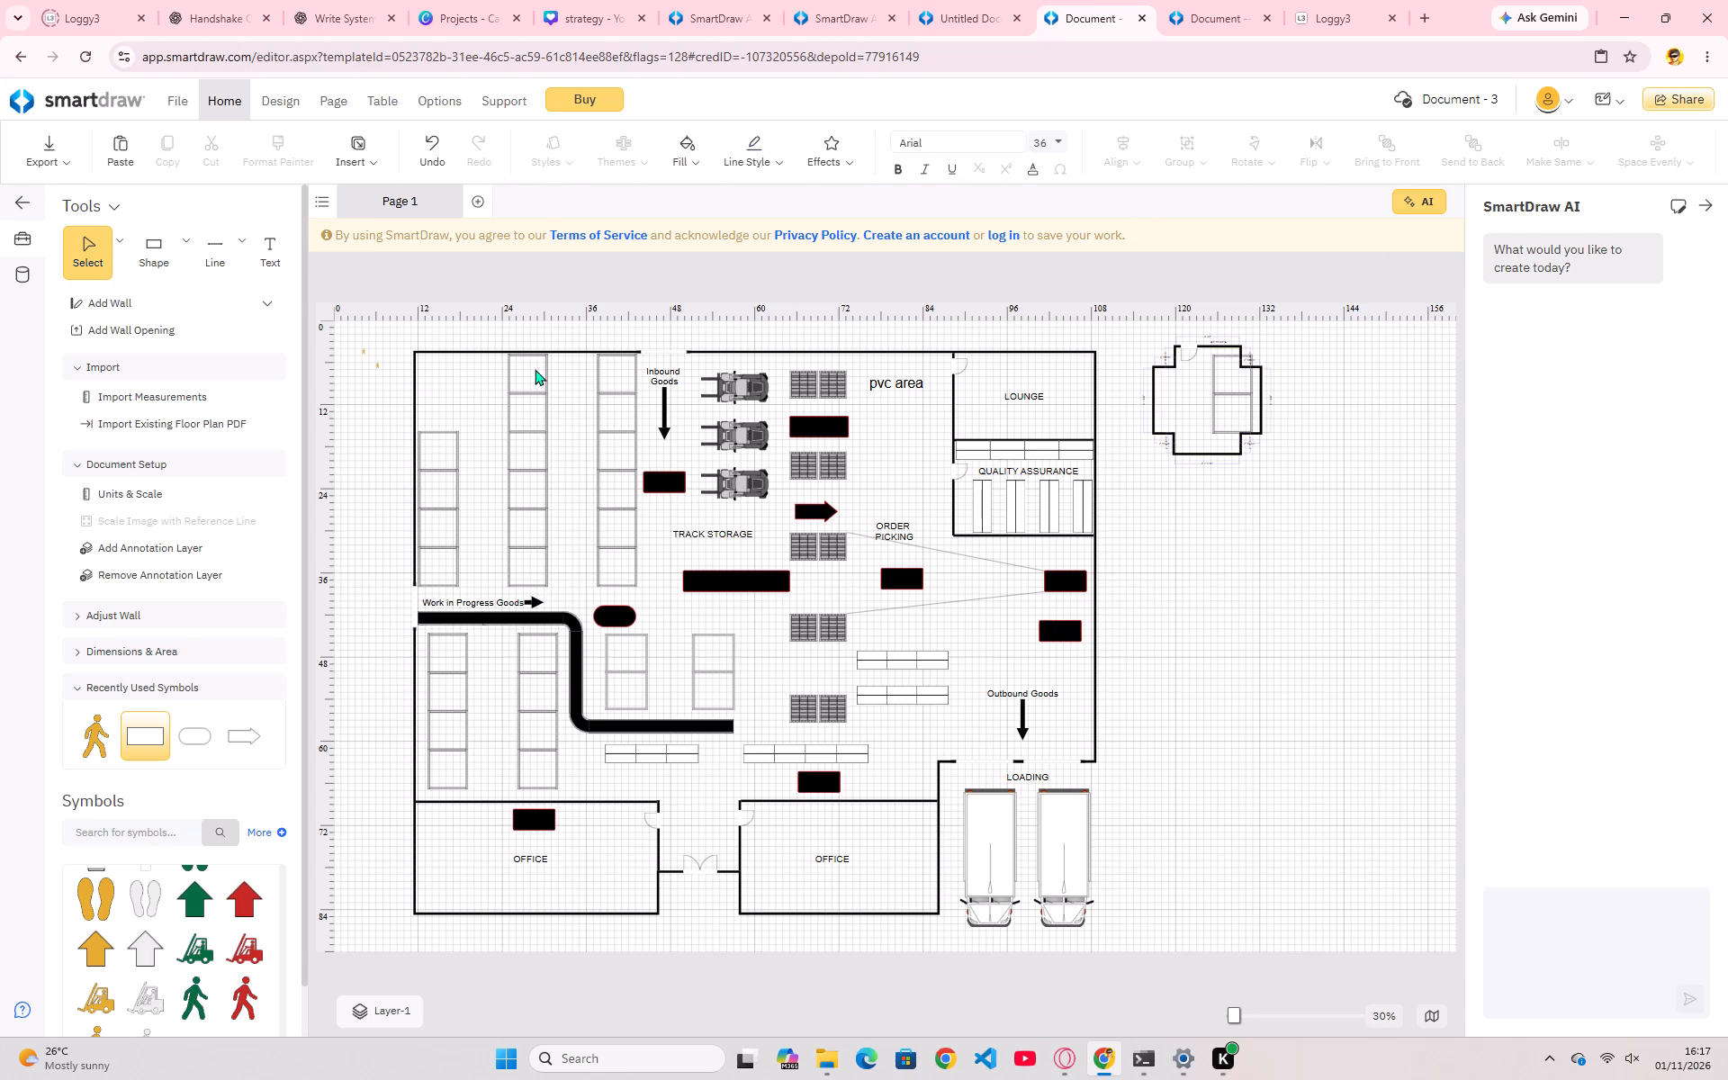
# Build a room from floor plan measurements using the Room with Doors & Windows notation example.
pyautogui.click(261, 316)
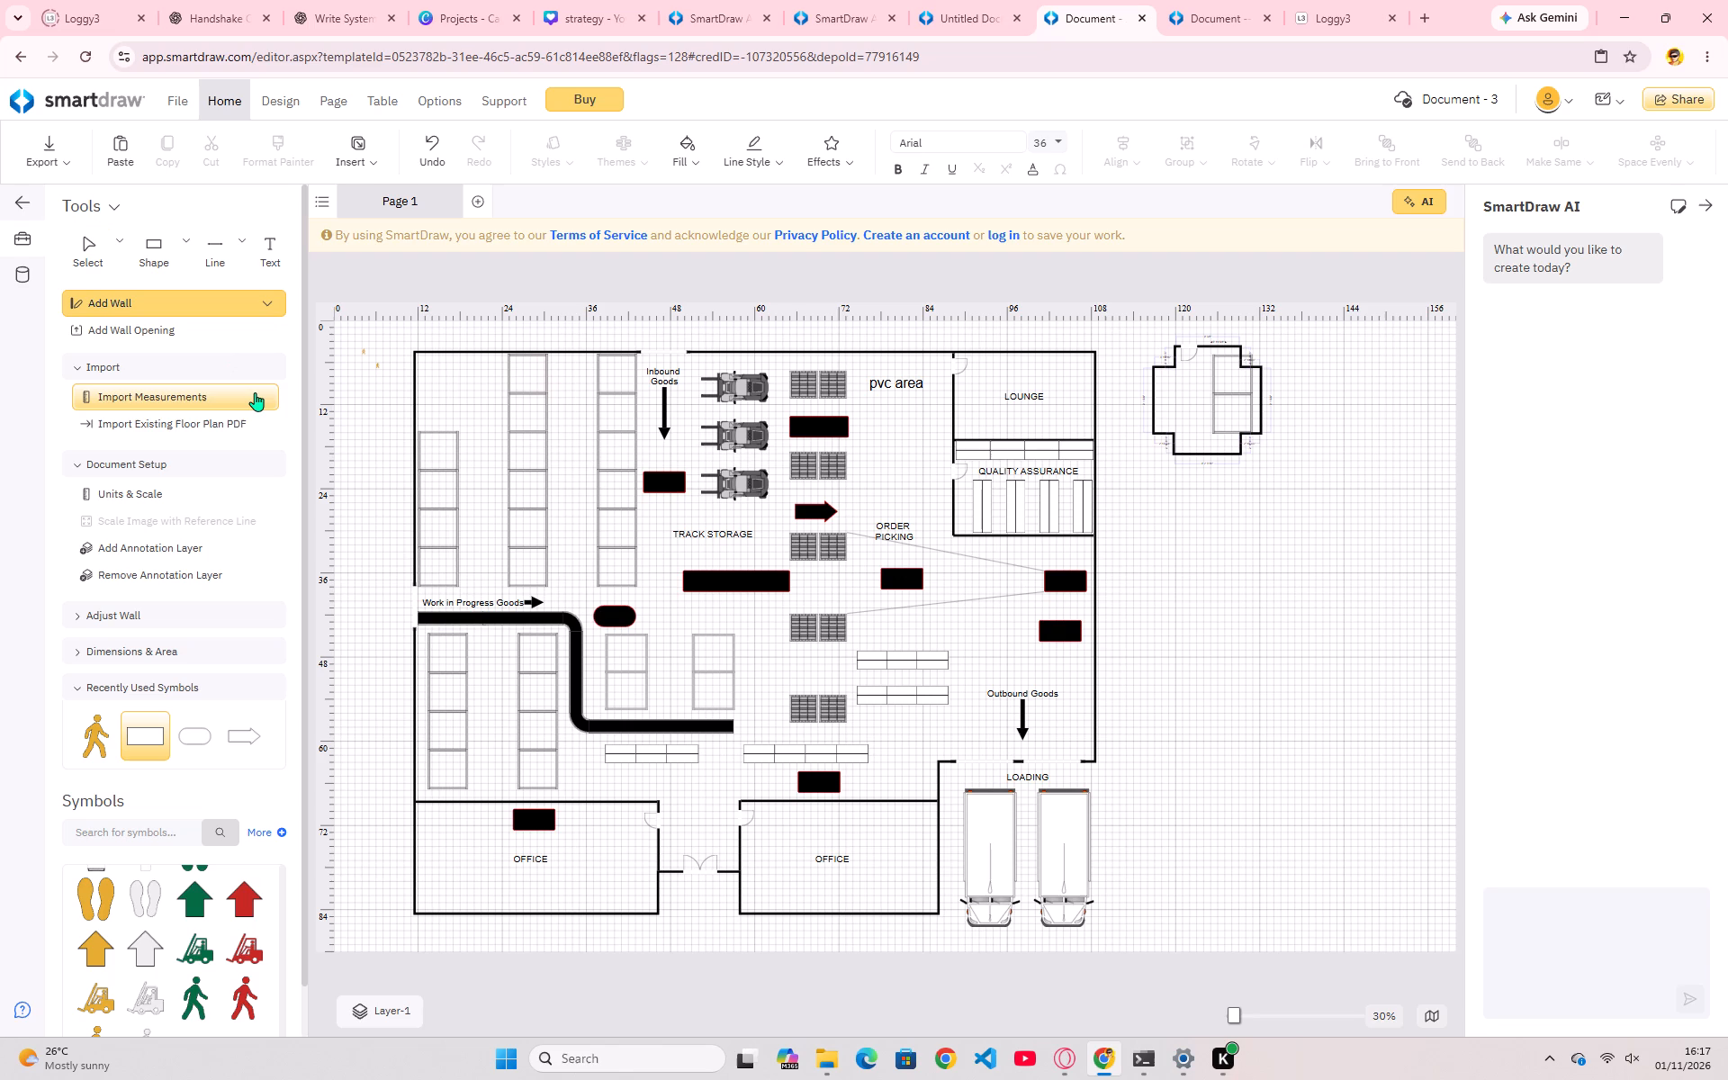
pyautogui.click(219, 401)
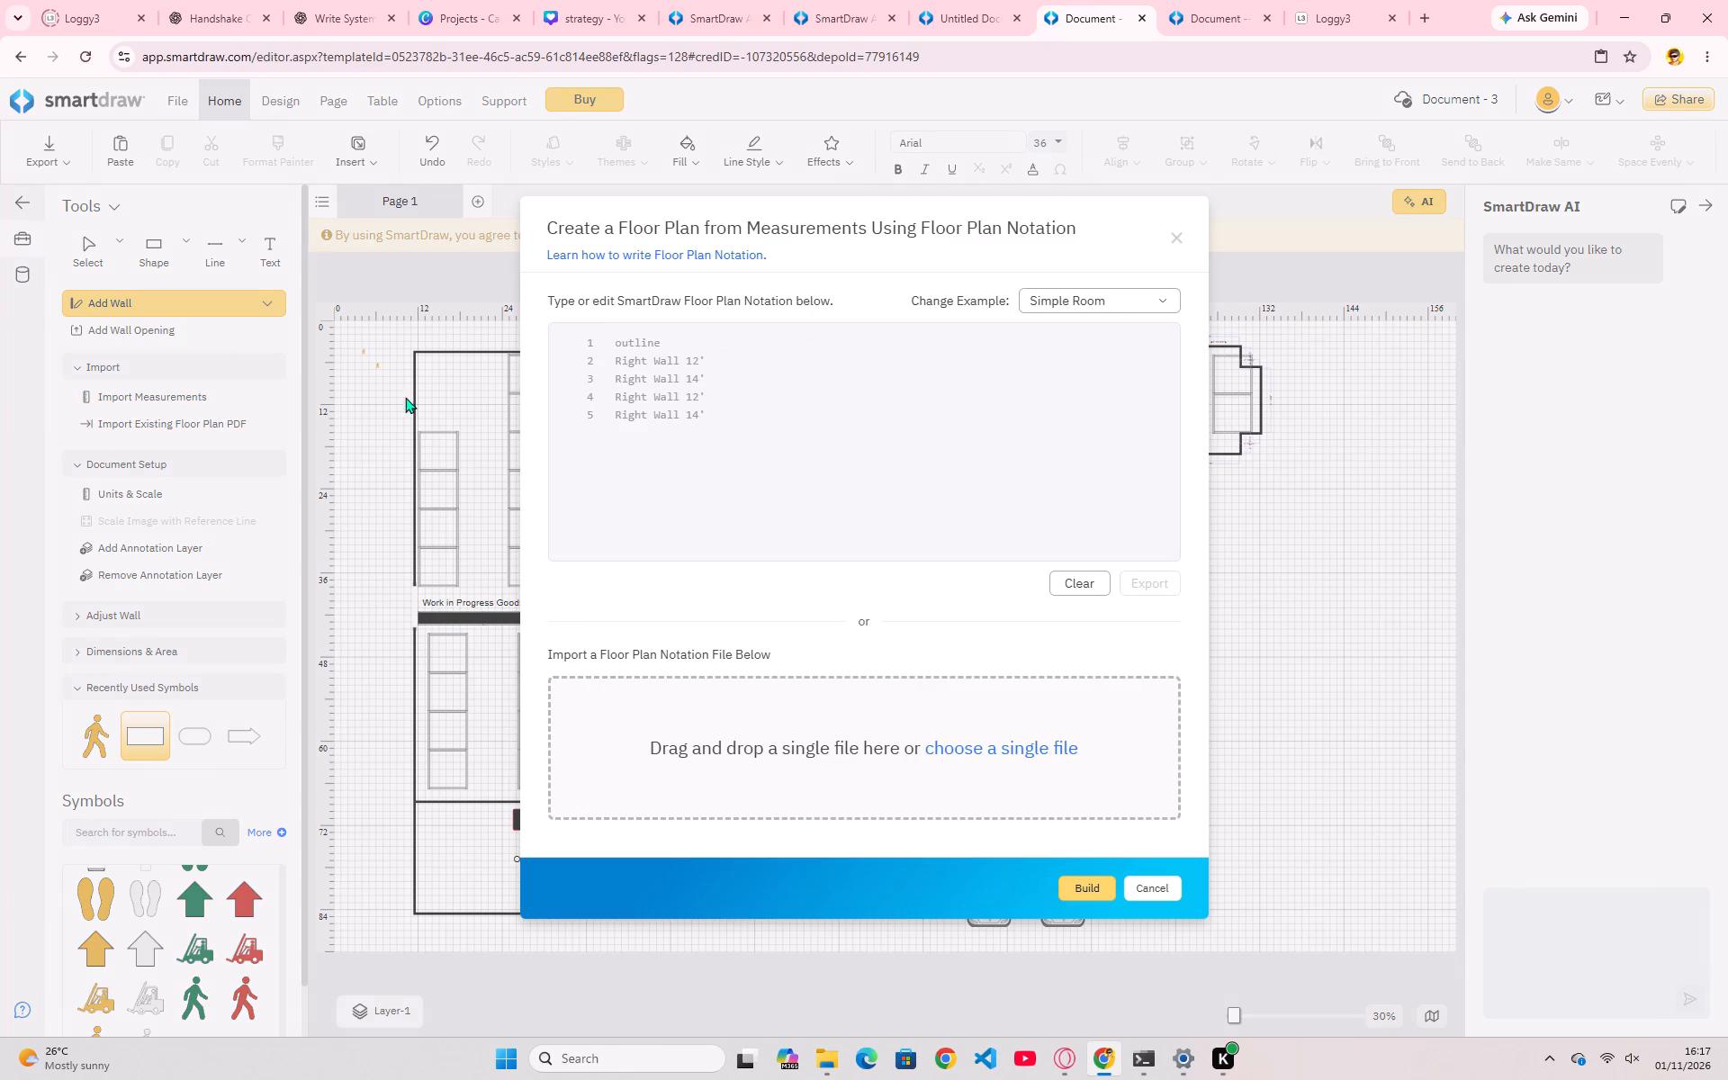
pyautogui.click(1140, 304)
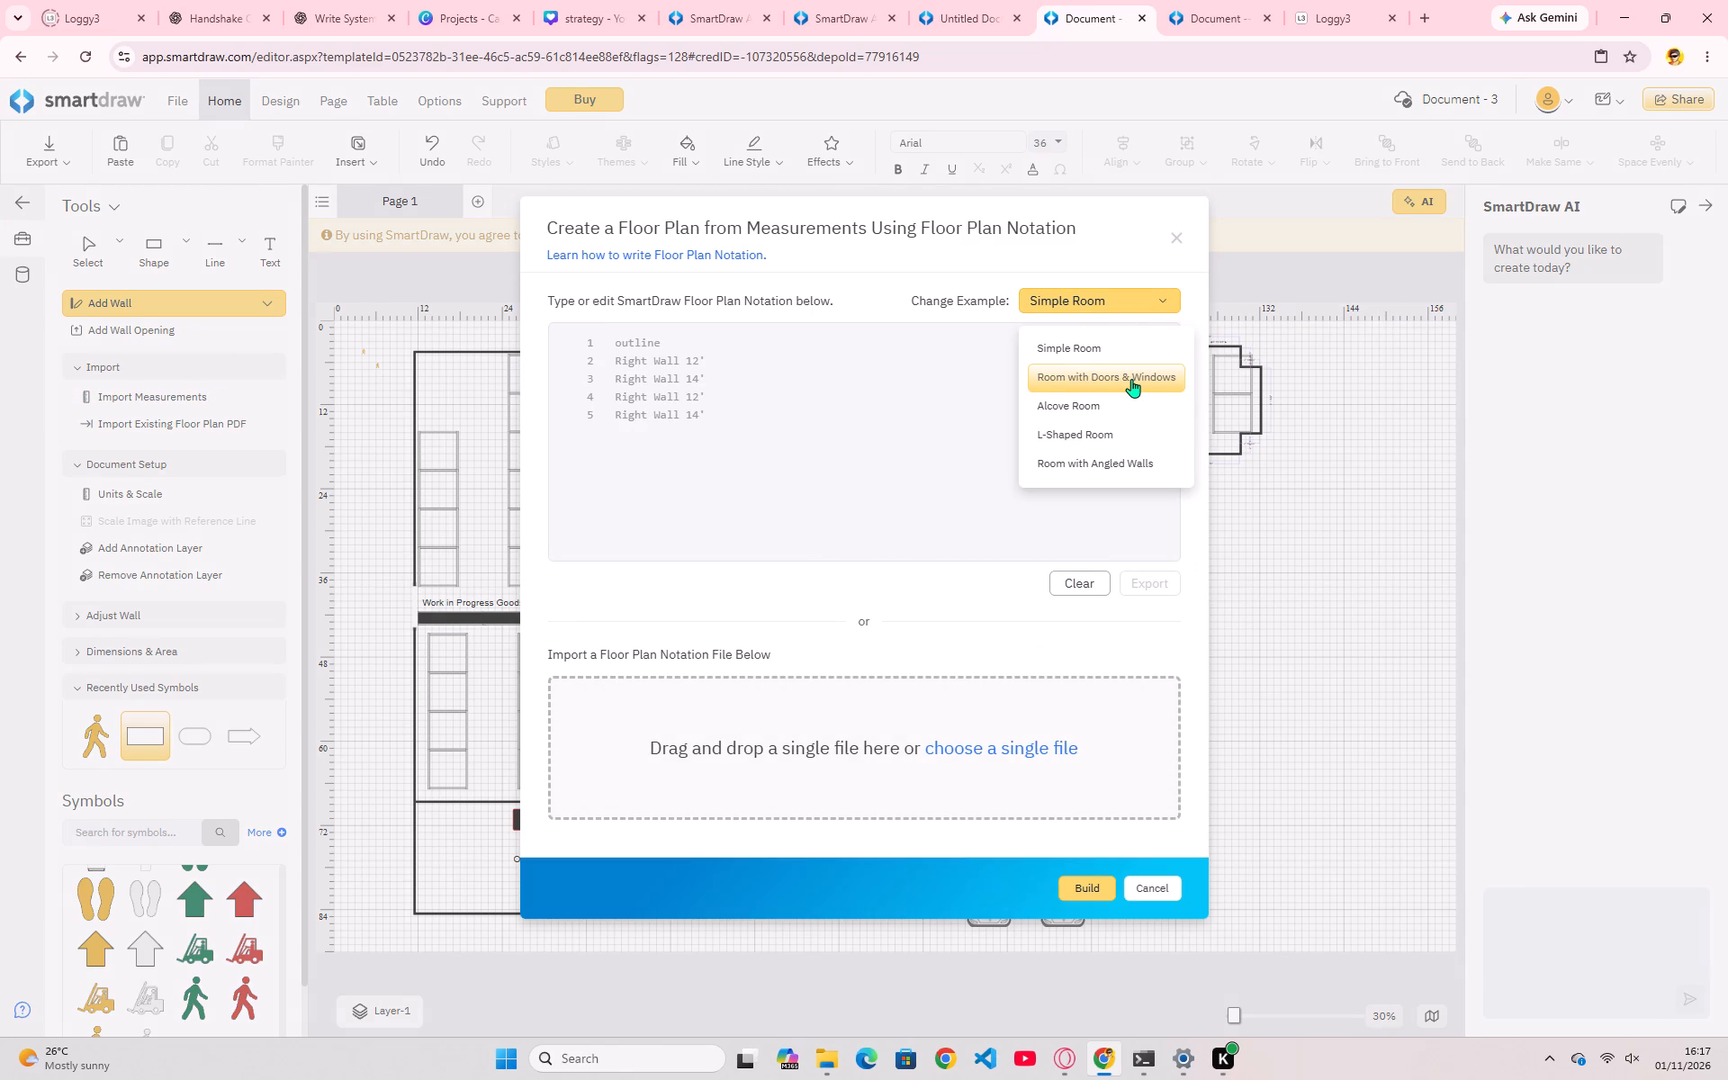
pyautogui.click(1131, 379)
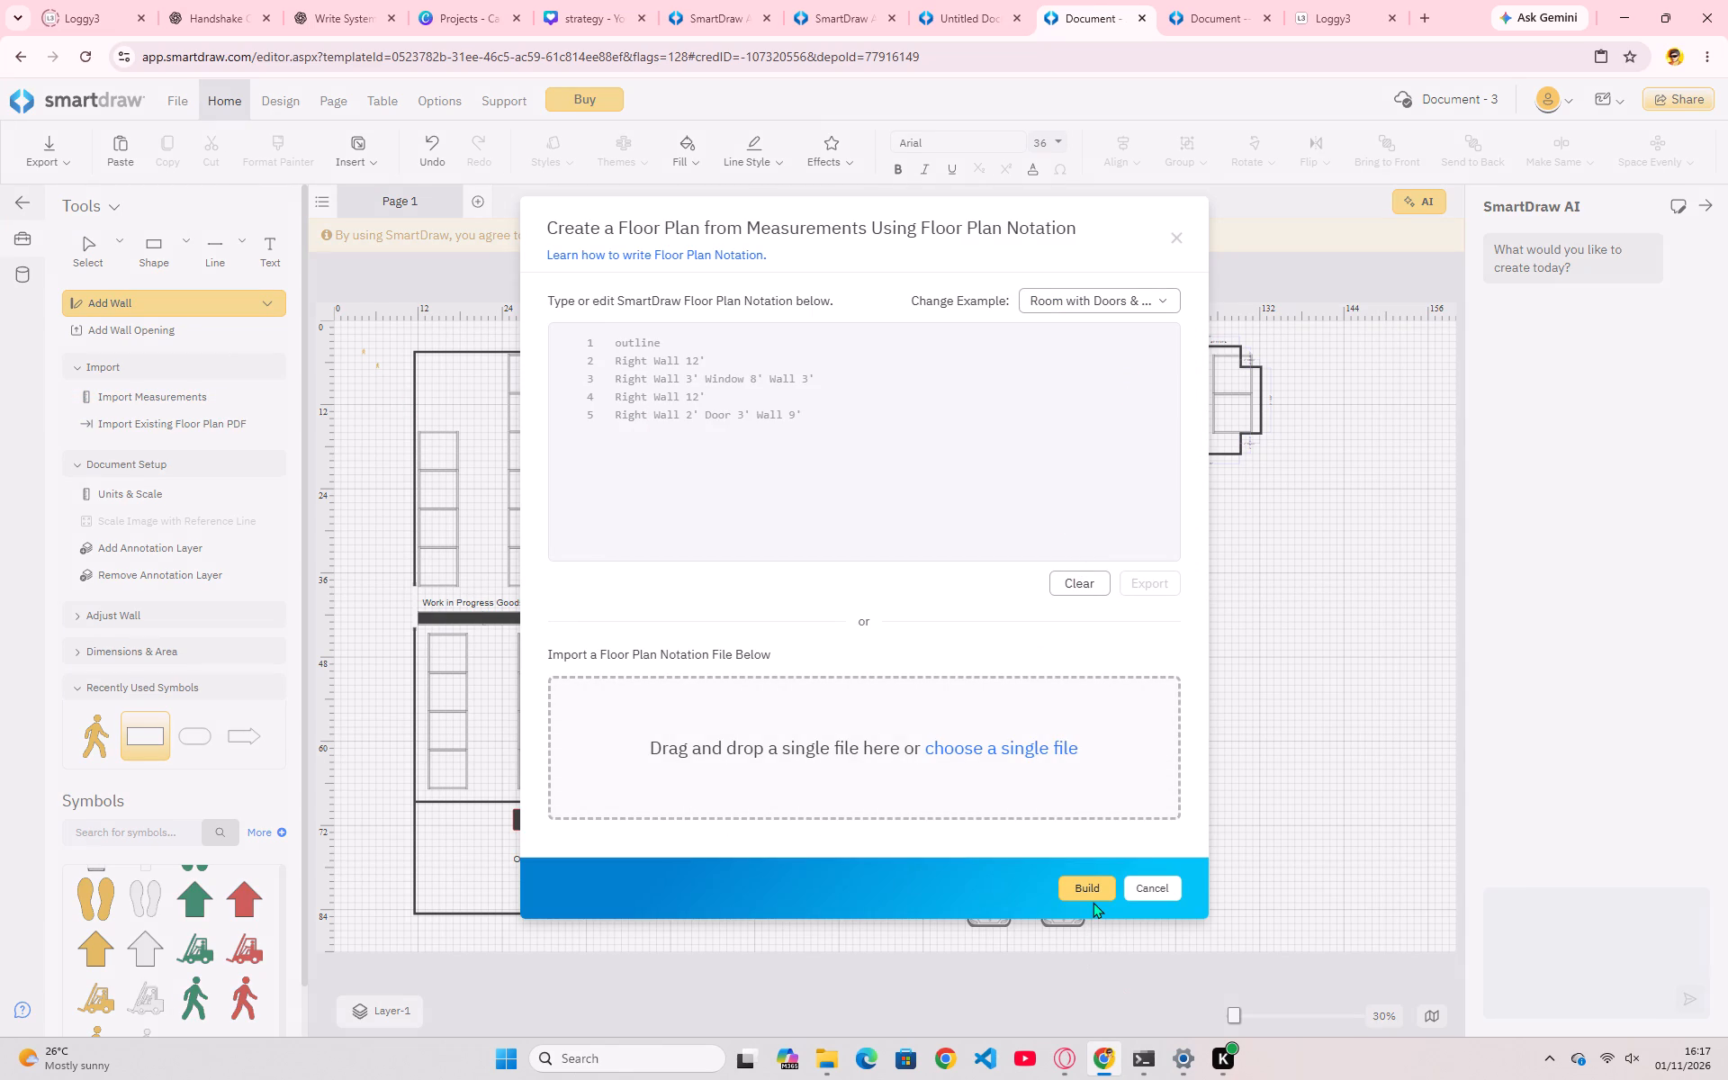
pyautogui.click(1088, 887)
pyautogui.click(609, 370)
pyautogui.click(644, 346)
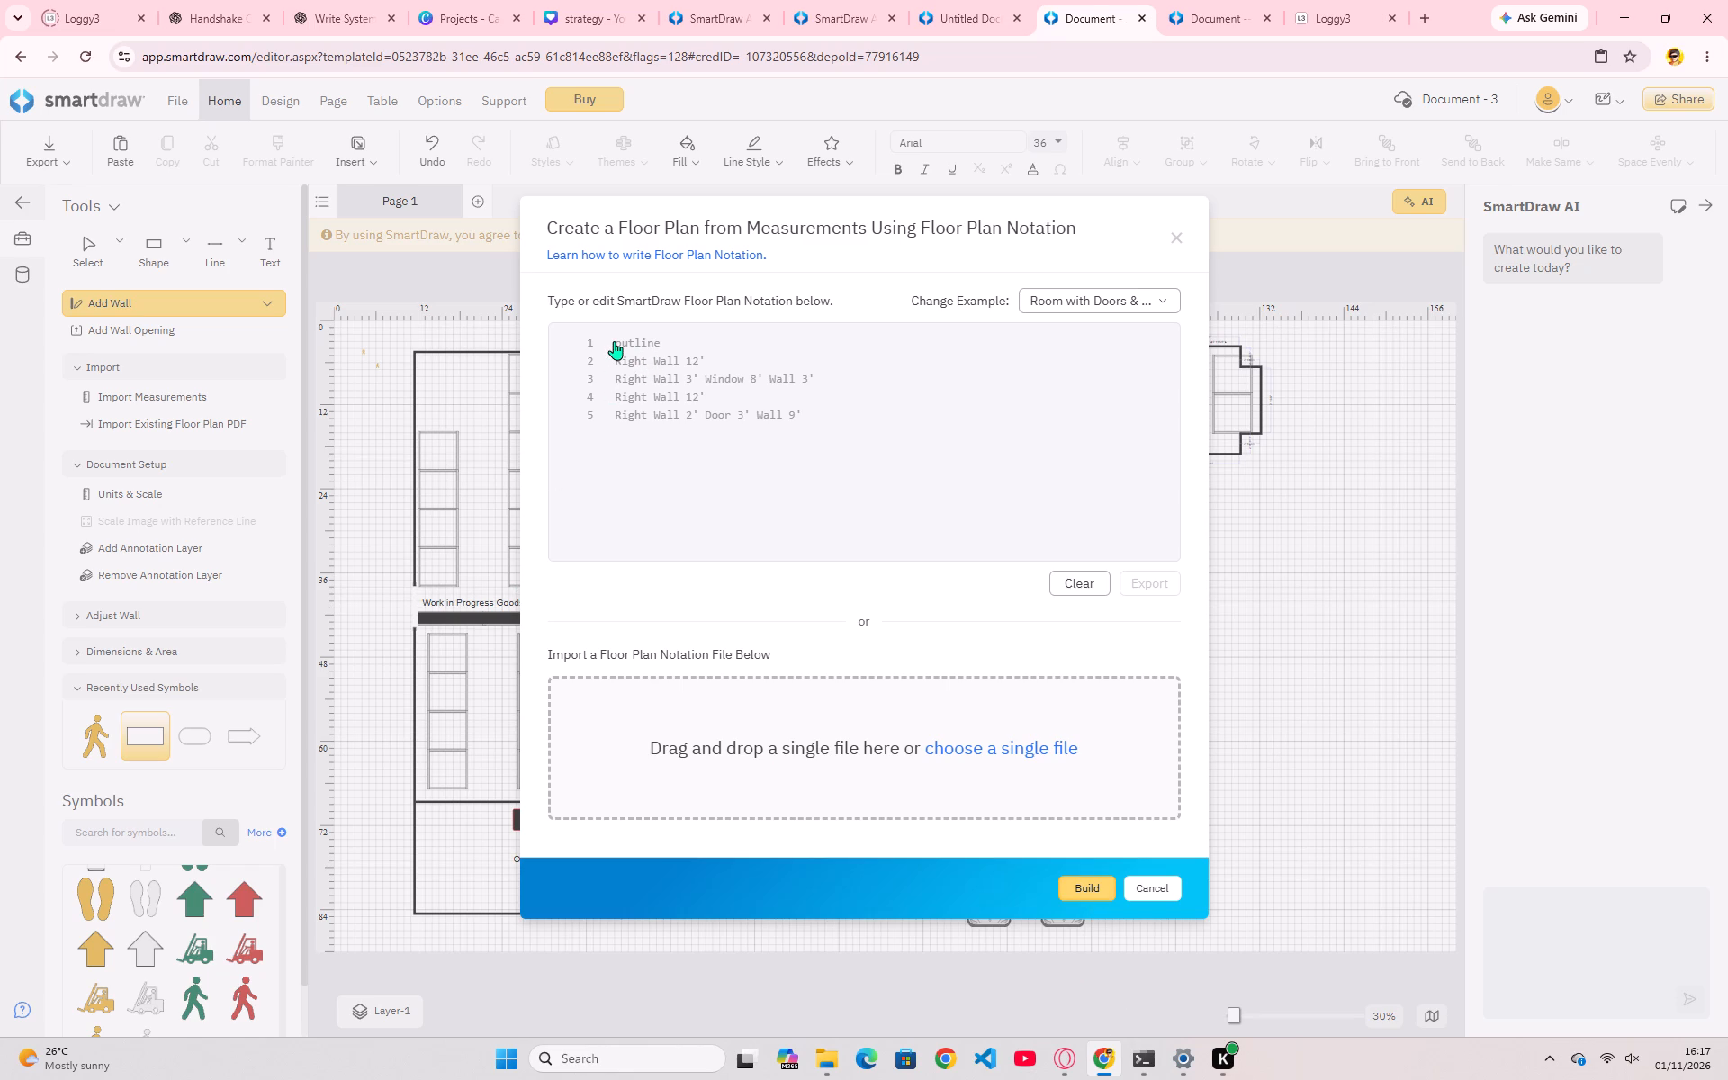
pyautogui.click(614, 341)
pyautogui.click(590, 341)
pyautogui.click(1088, 583)
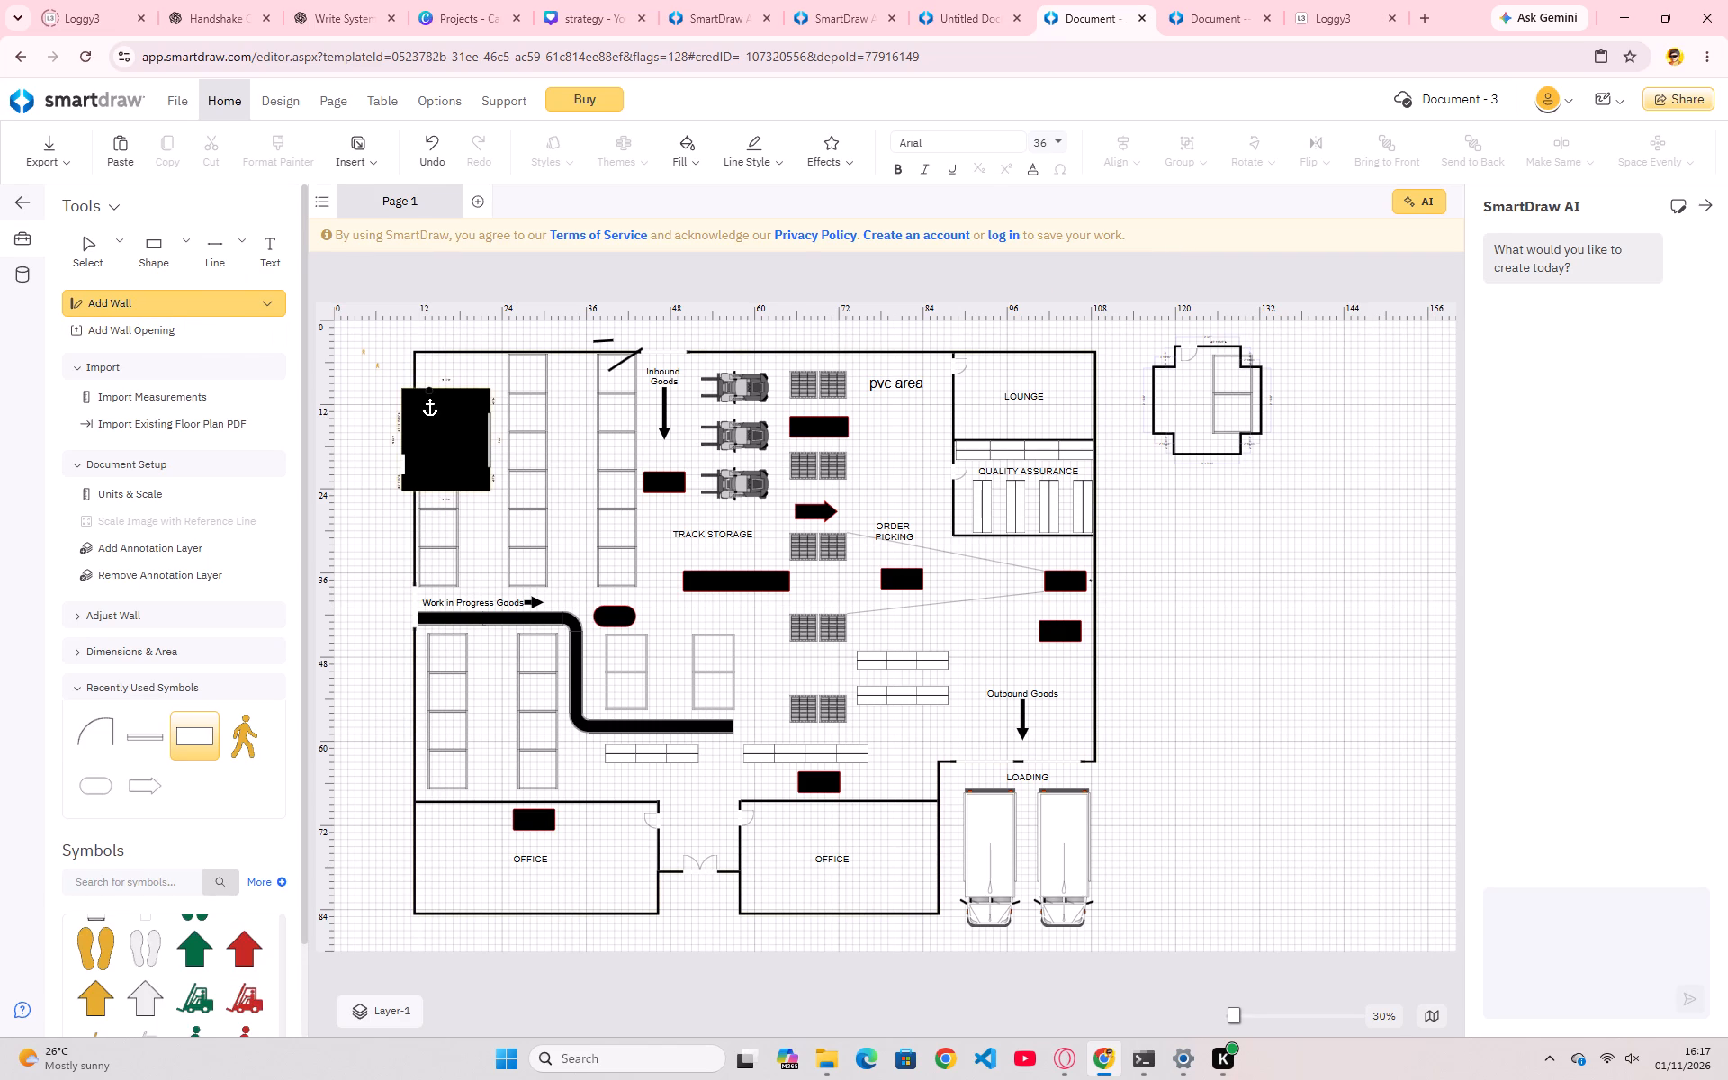
# Draw a diagonal wall between the plan's east wall and the new room, plus a short wall stub east of the plan.
pyautogui.moveTo(429, 395); pyautogui.dragTo(457, 468)
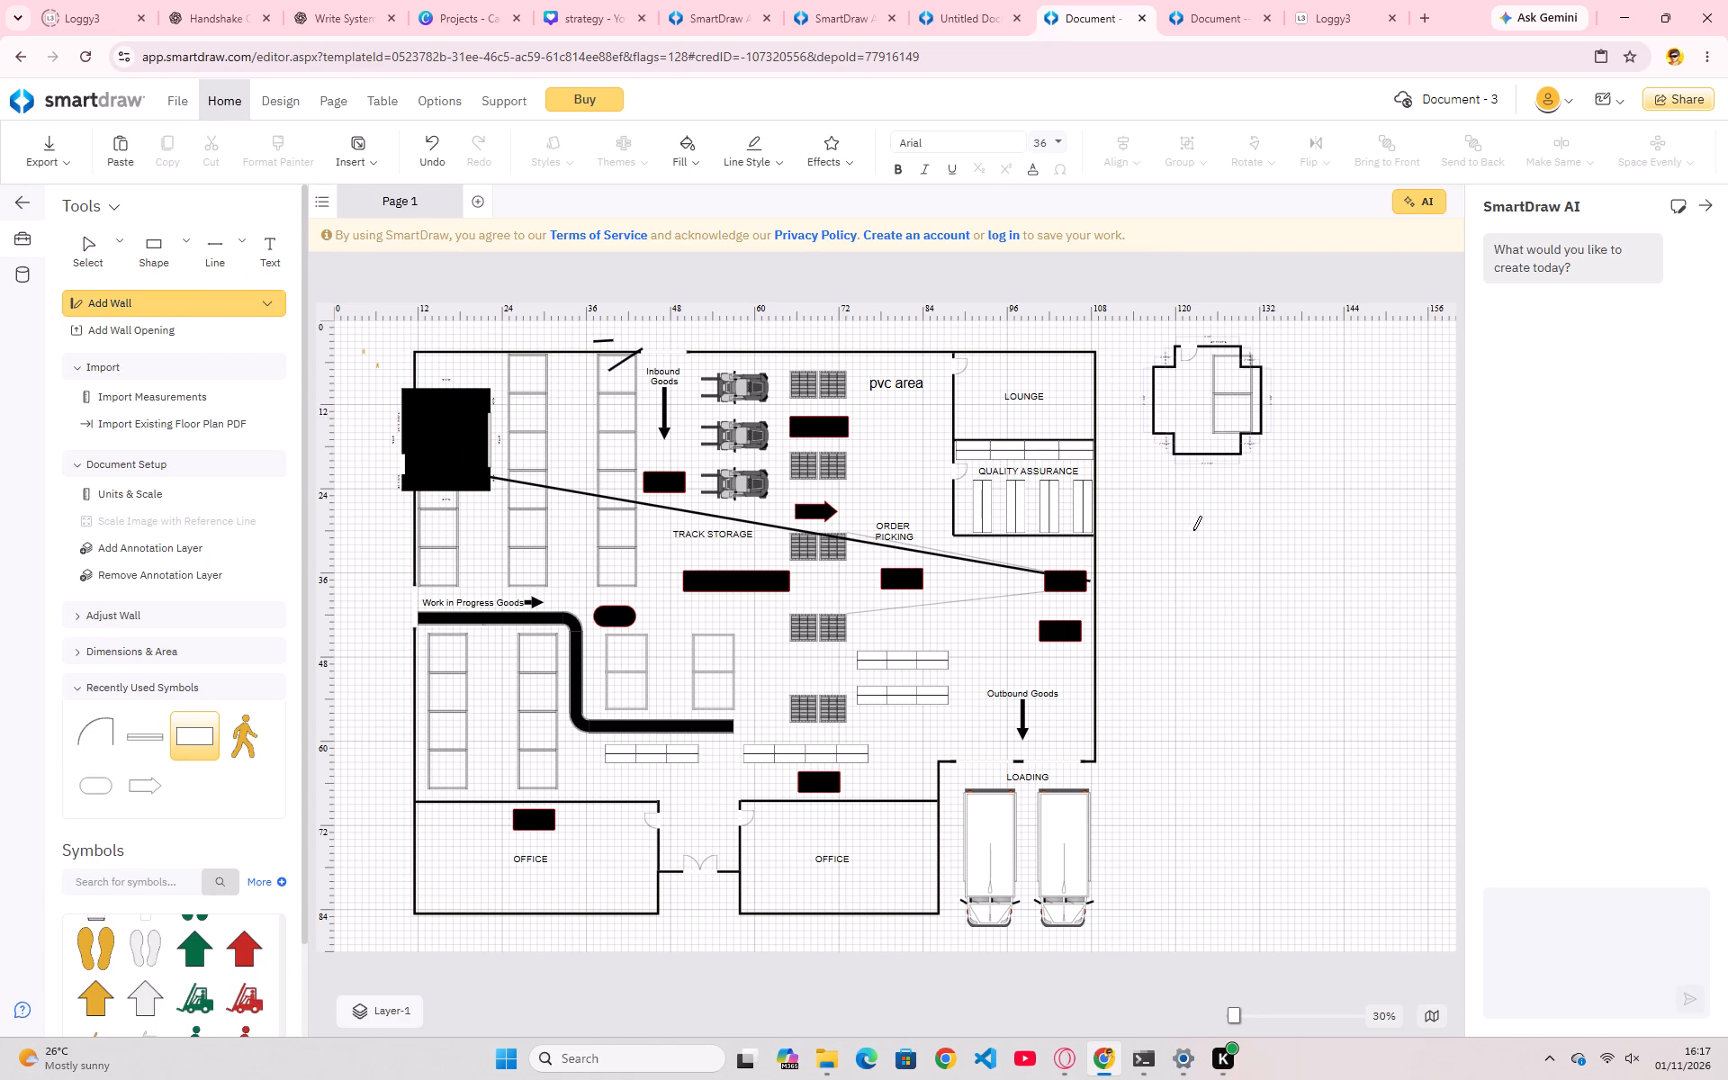
pyautogui.moveTo(1237, 600); pyautogui.dragTo(1237, 612)
# Draw a vertical wall about 62 ft long from the new room's southwest corner down past the offices.
pyautogui.click(400, 488)
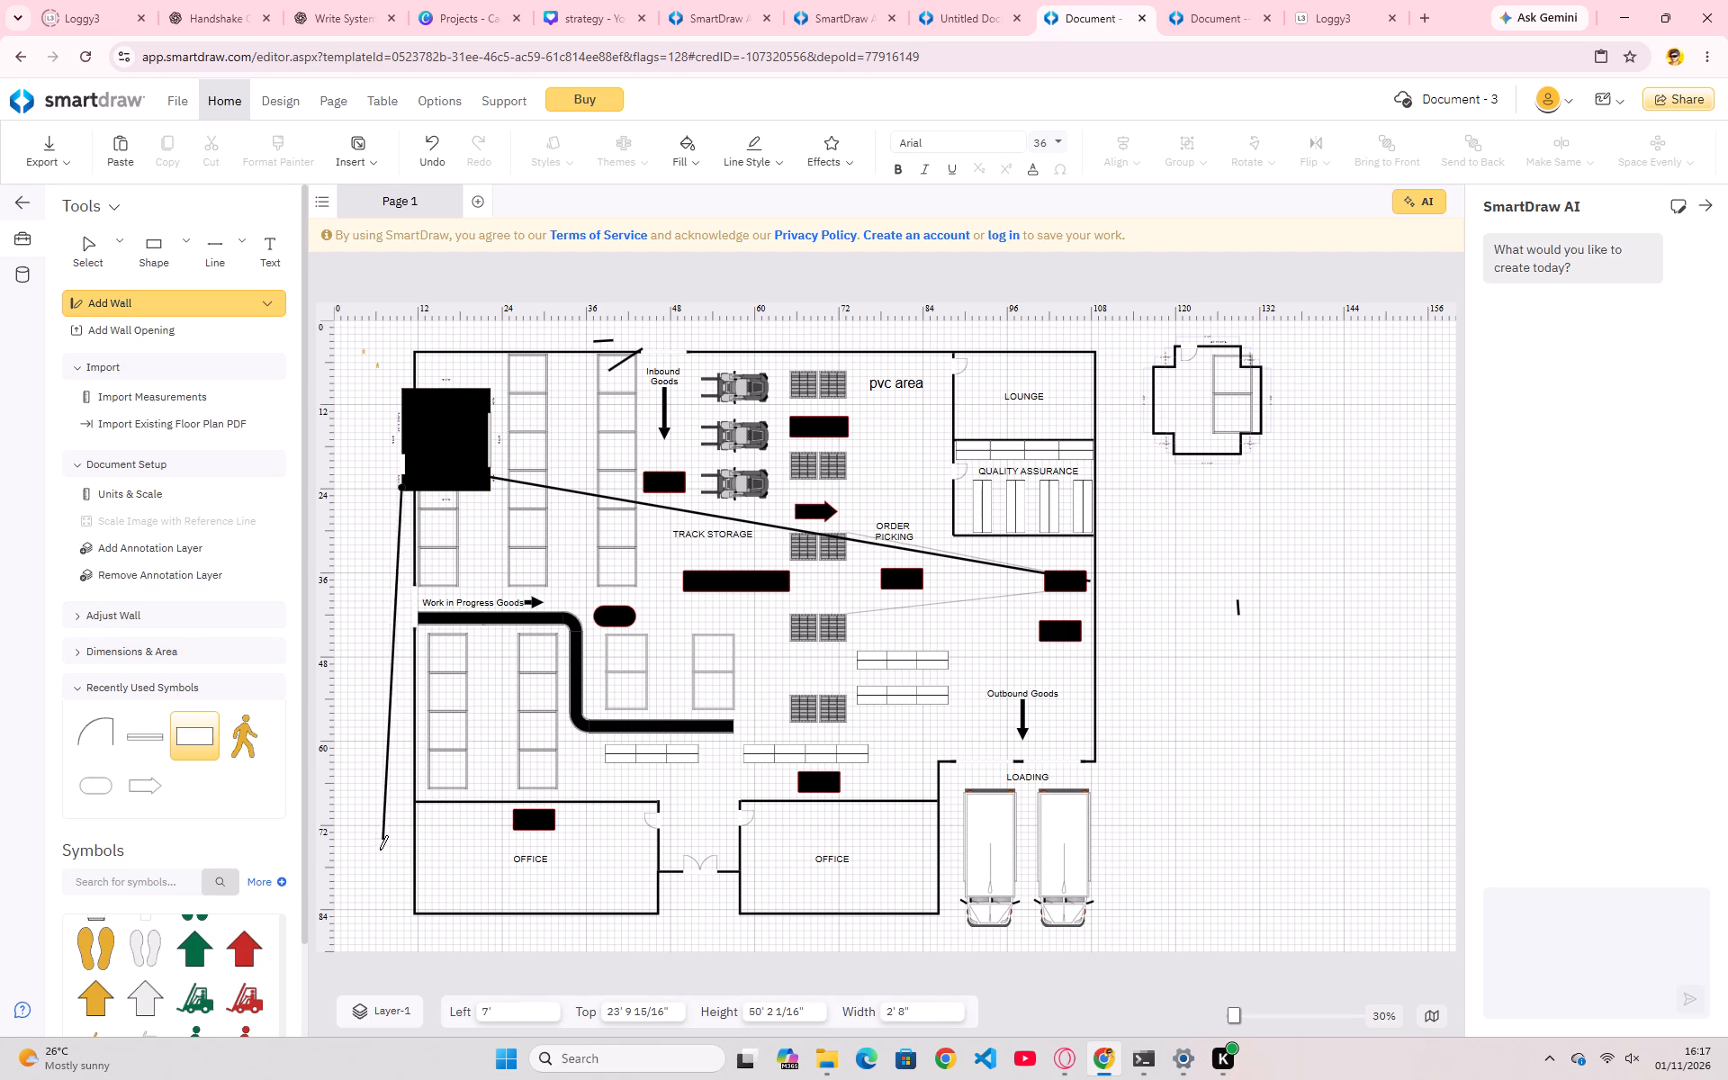
pyautogui.click(381, 926)
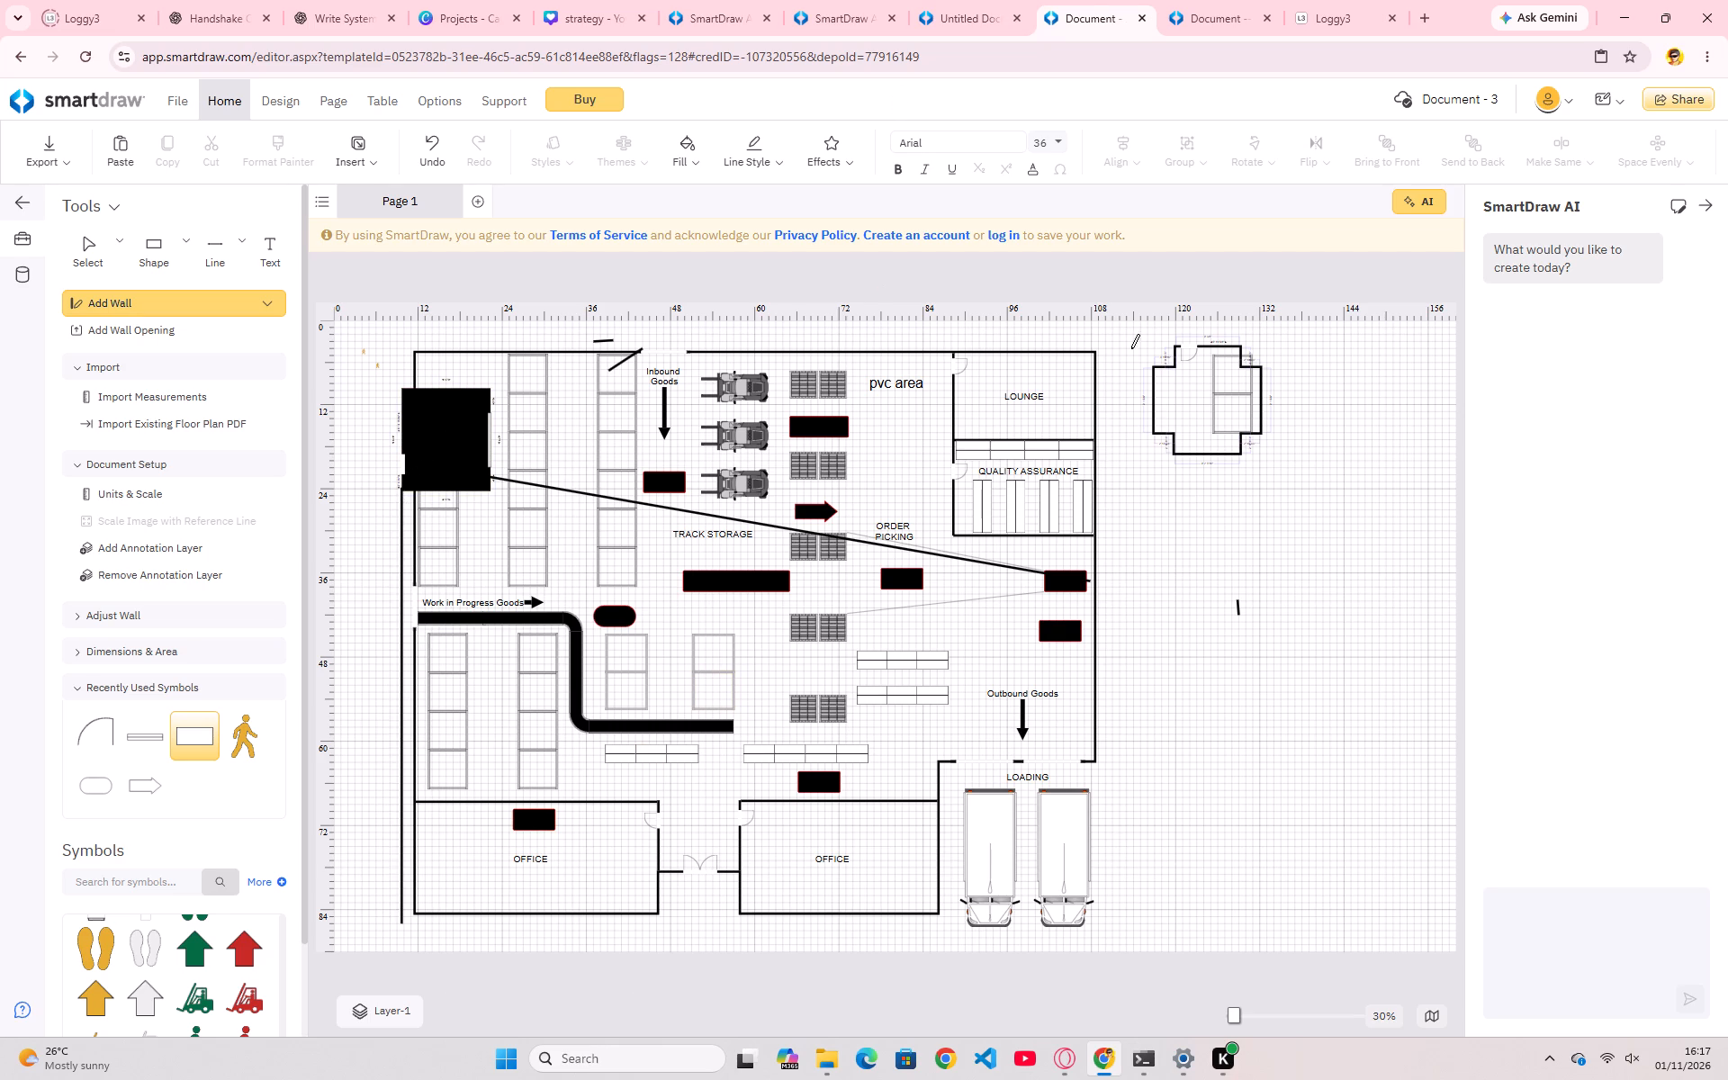
# Draw two parallel vertical walls from the separate small room's lower outer corners down to the level of the loading trucks.
pyautogui.click(1154, 431)
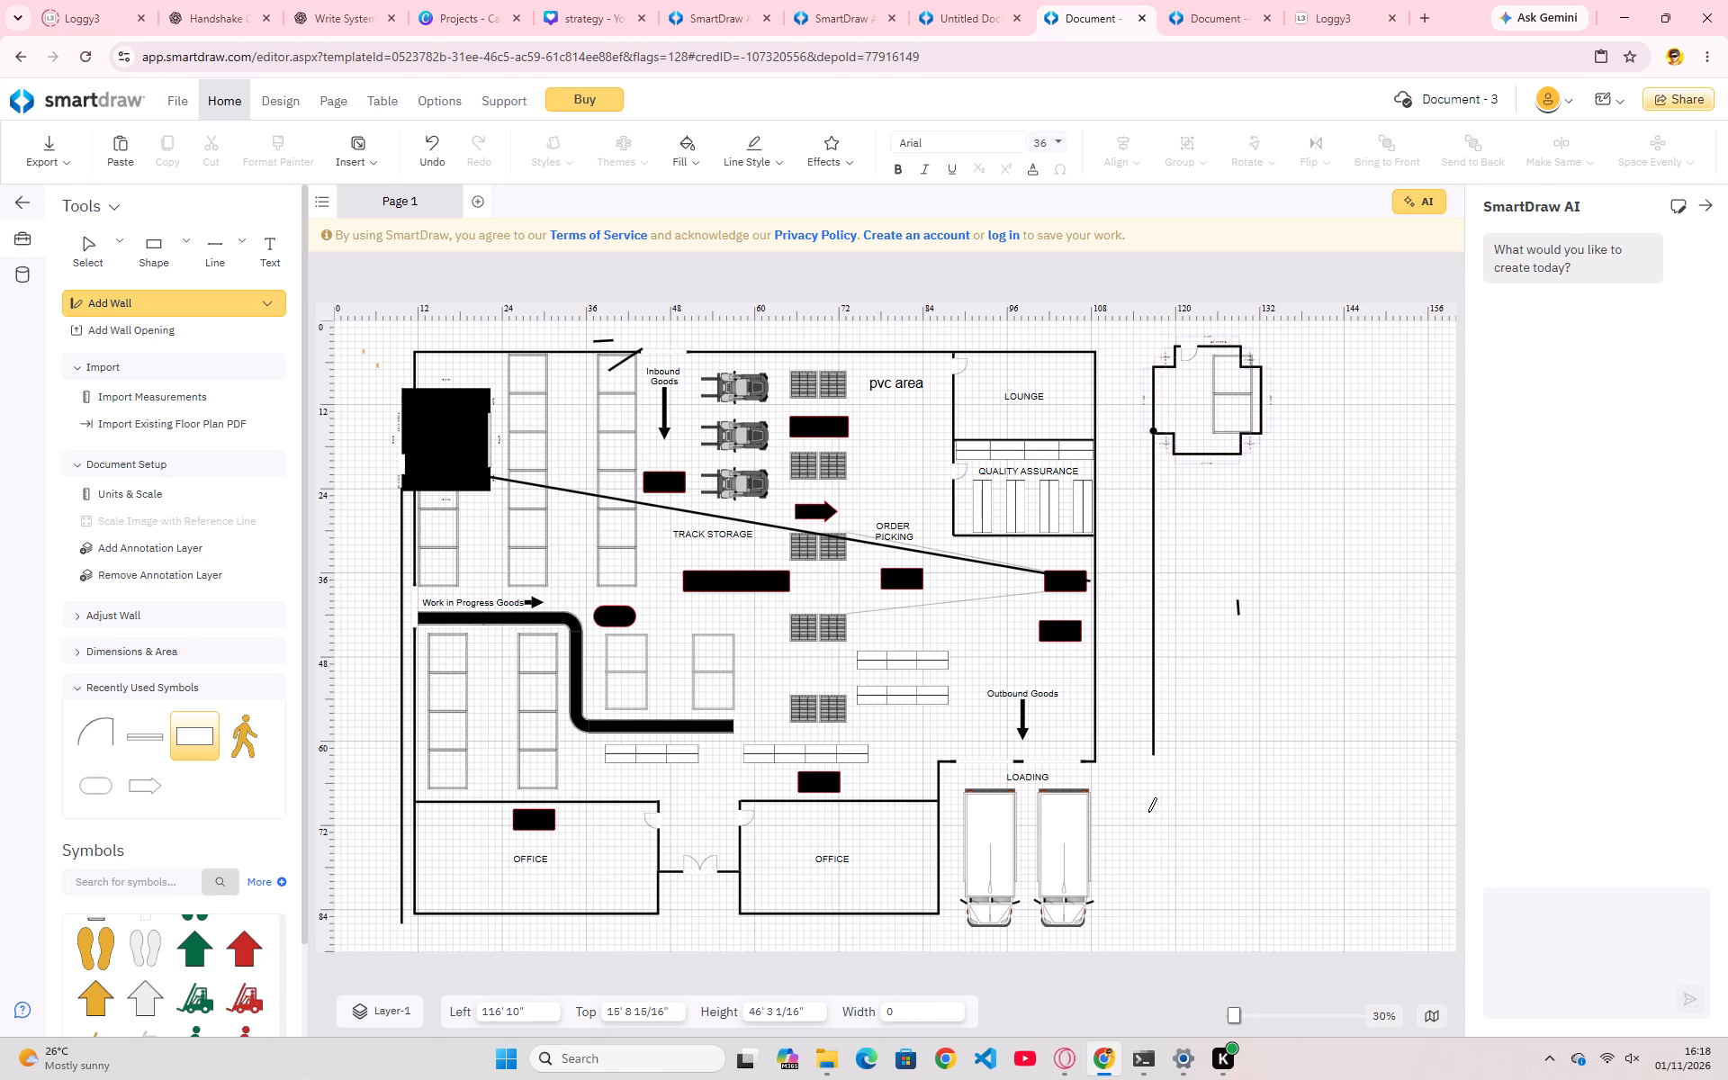
pyautogui.click(1134, 907)
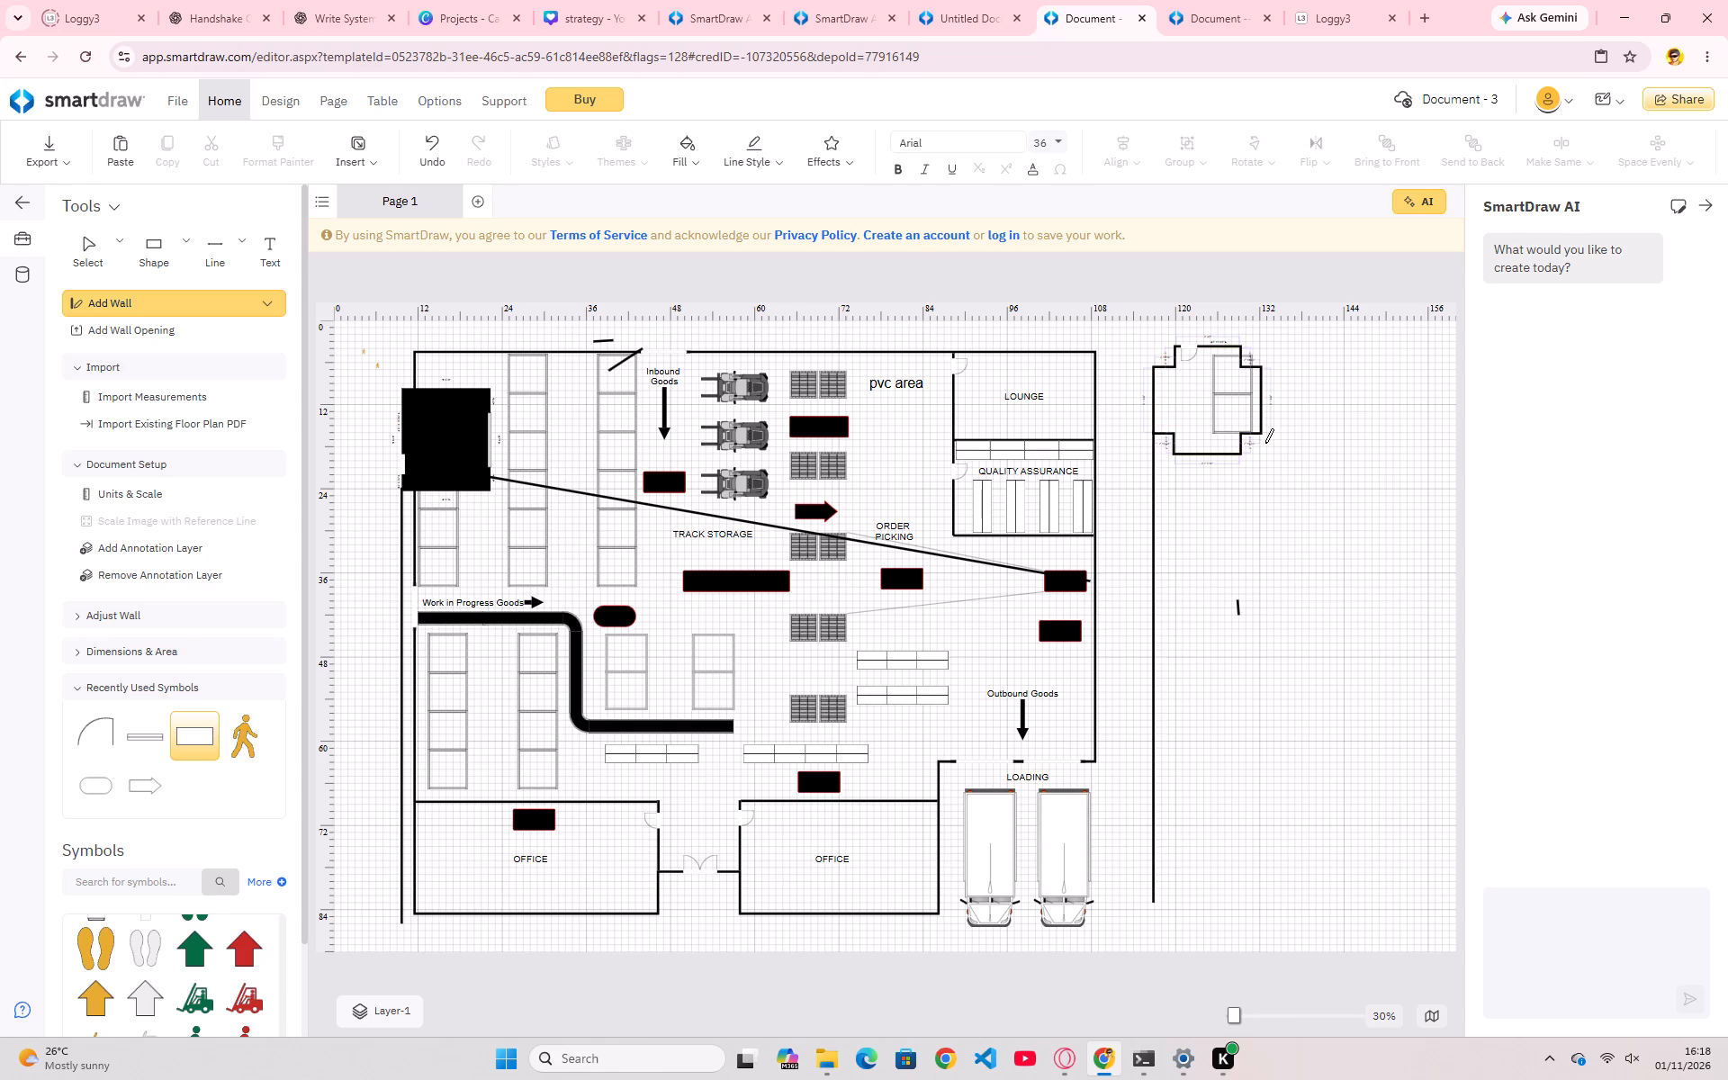
pyautogui.click(1261, 434)
pyautogui.click(1260, 430)
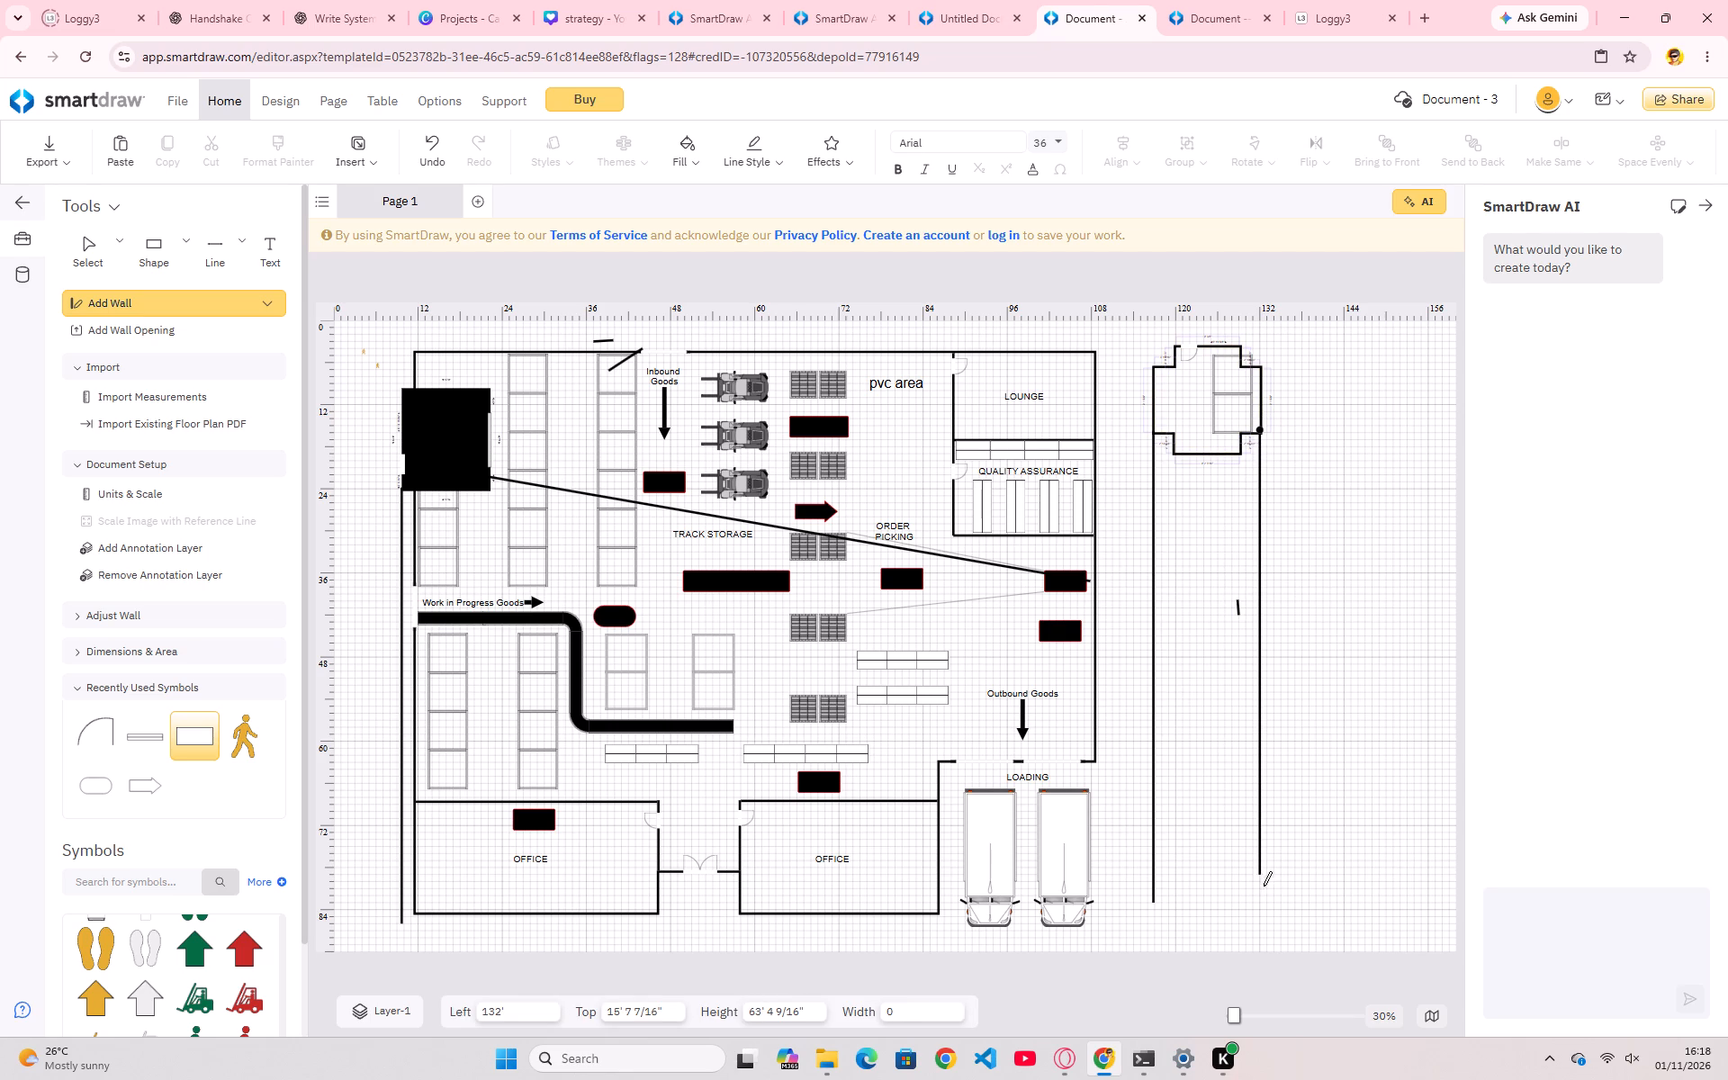
pyautogui.click(1261, 901)
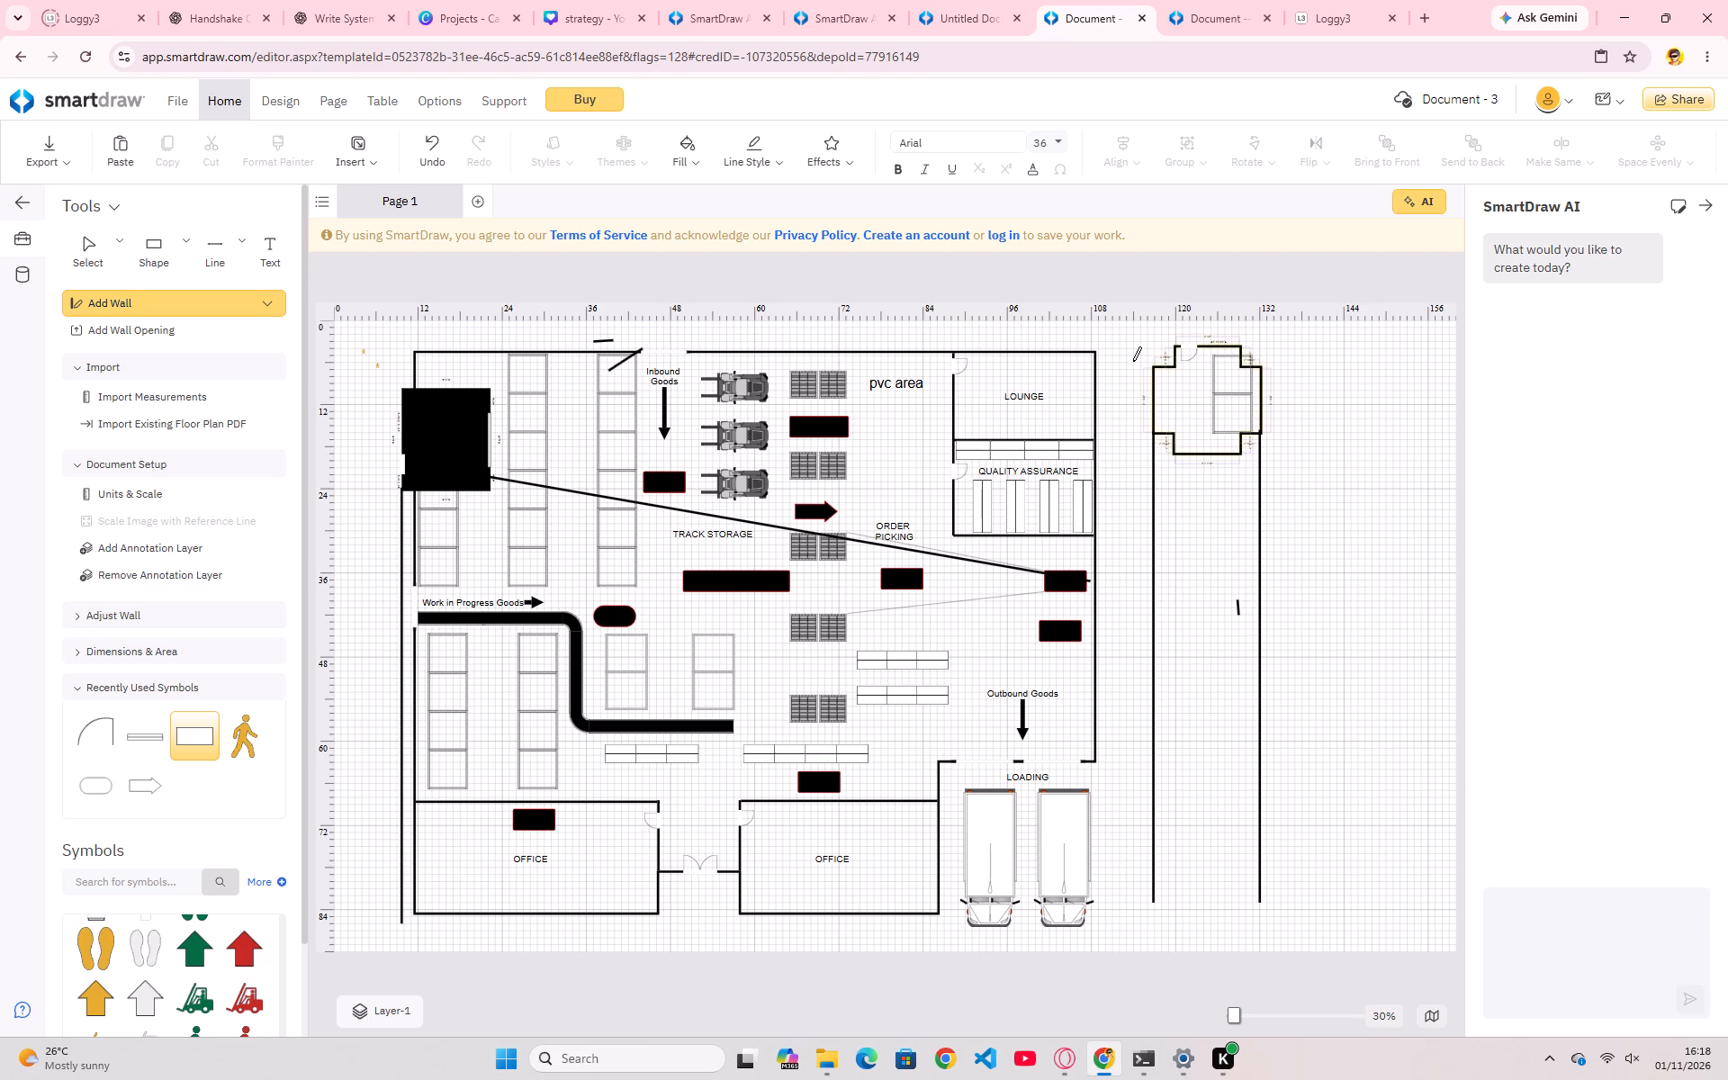
# Draw a horizontal wall from the separate small room's top, above the warehouse, to the plan's northwest corner.
pyautogui.click(1178, 345)
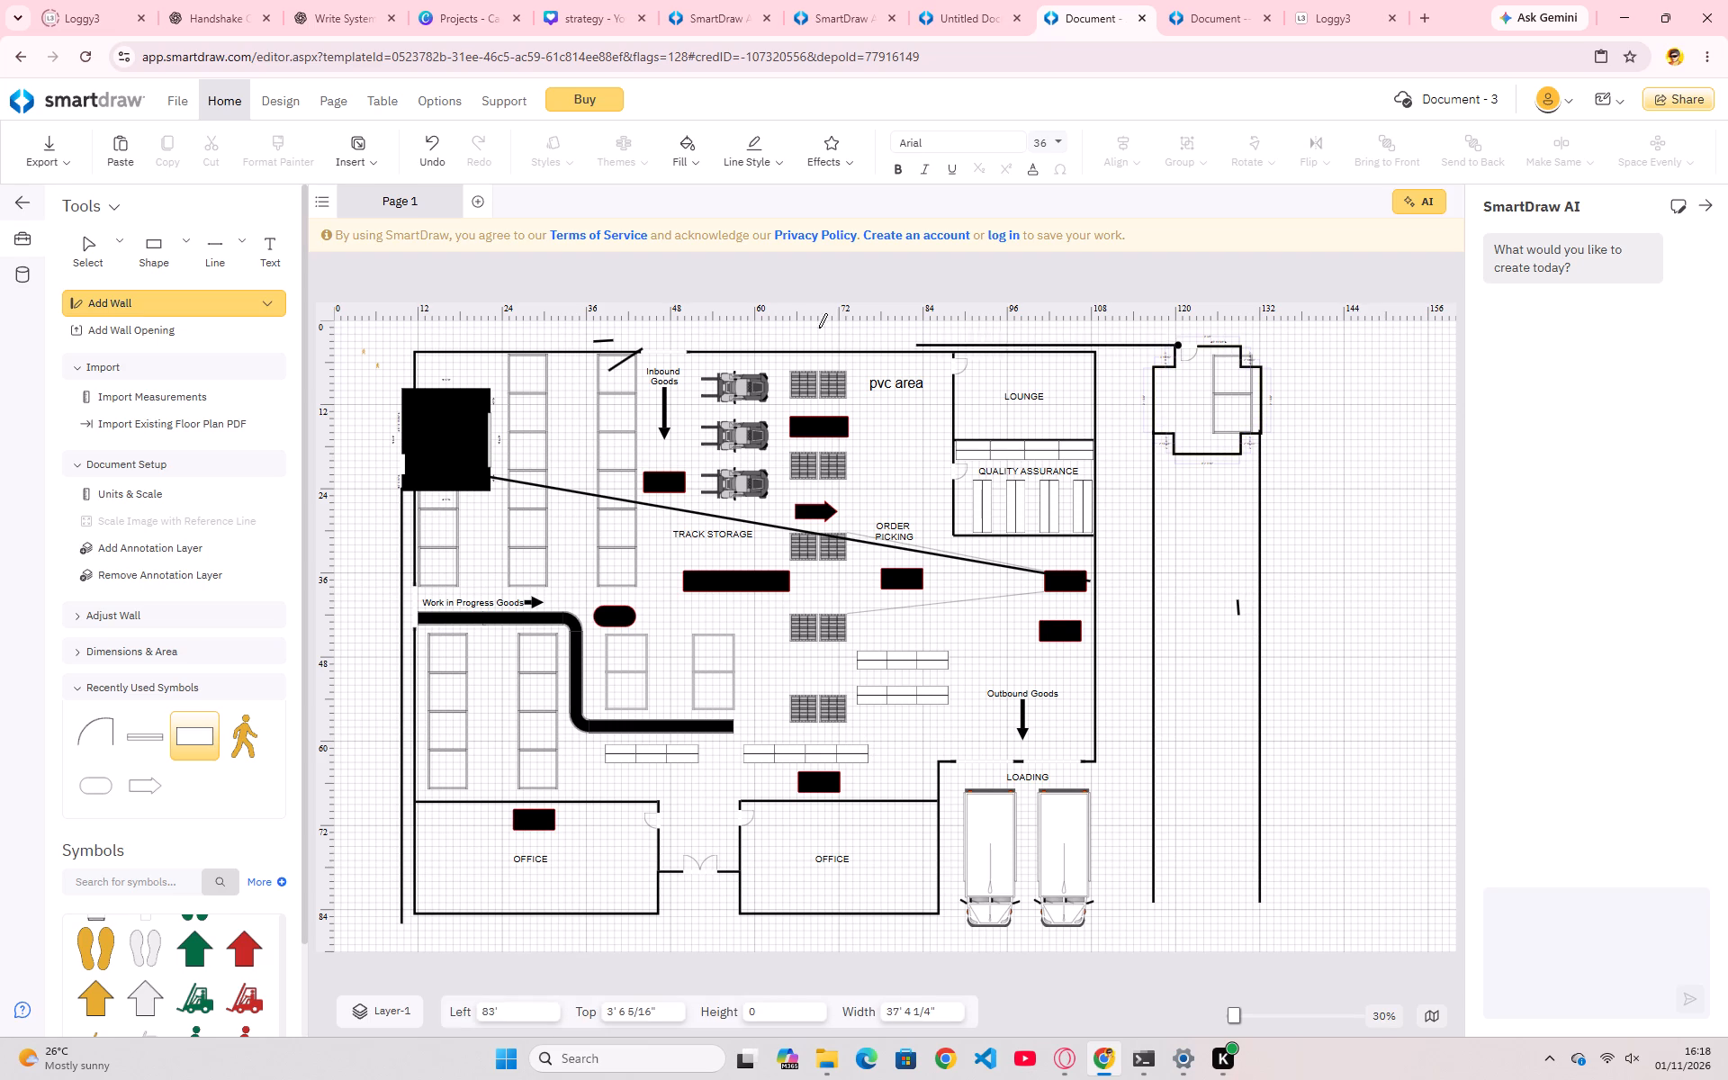
pyautogui.click(416, 339)
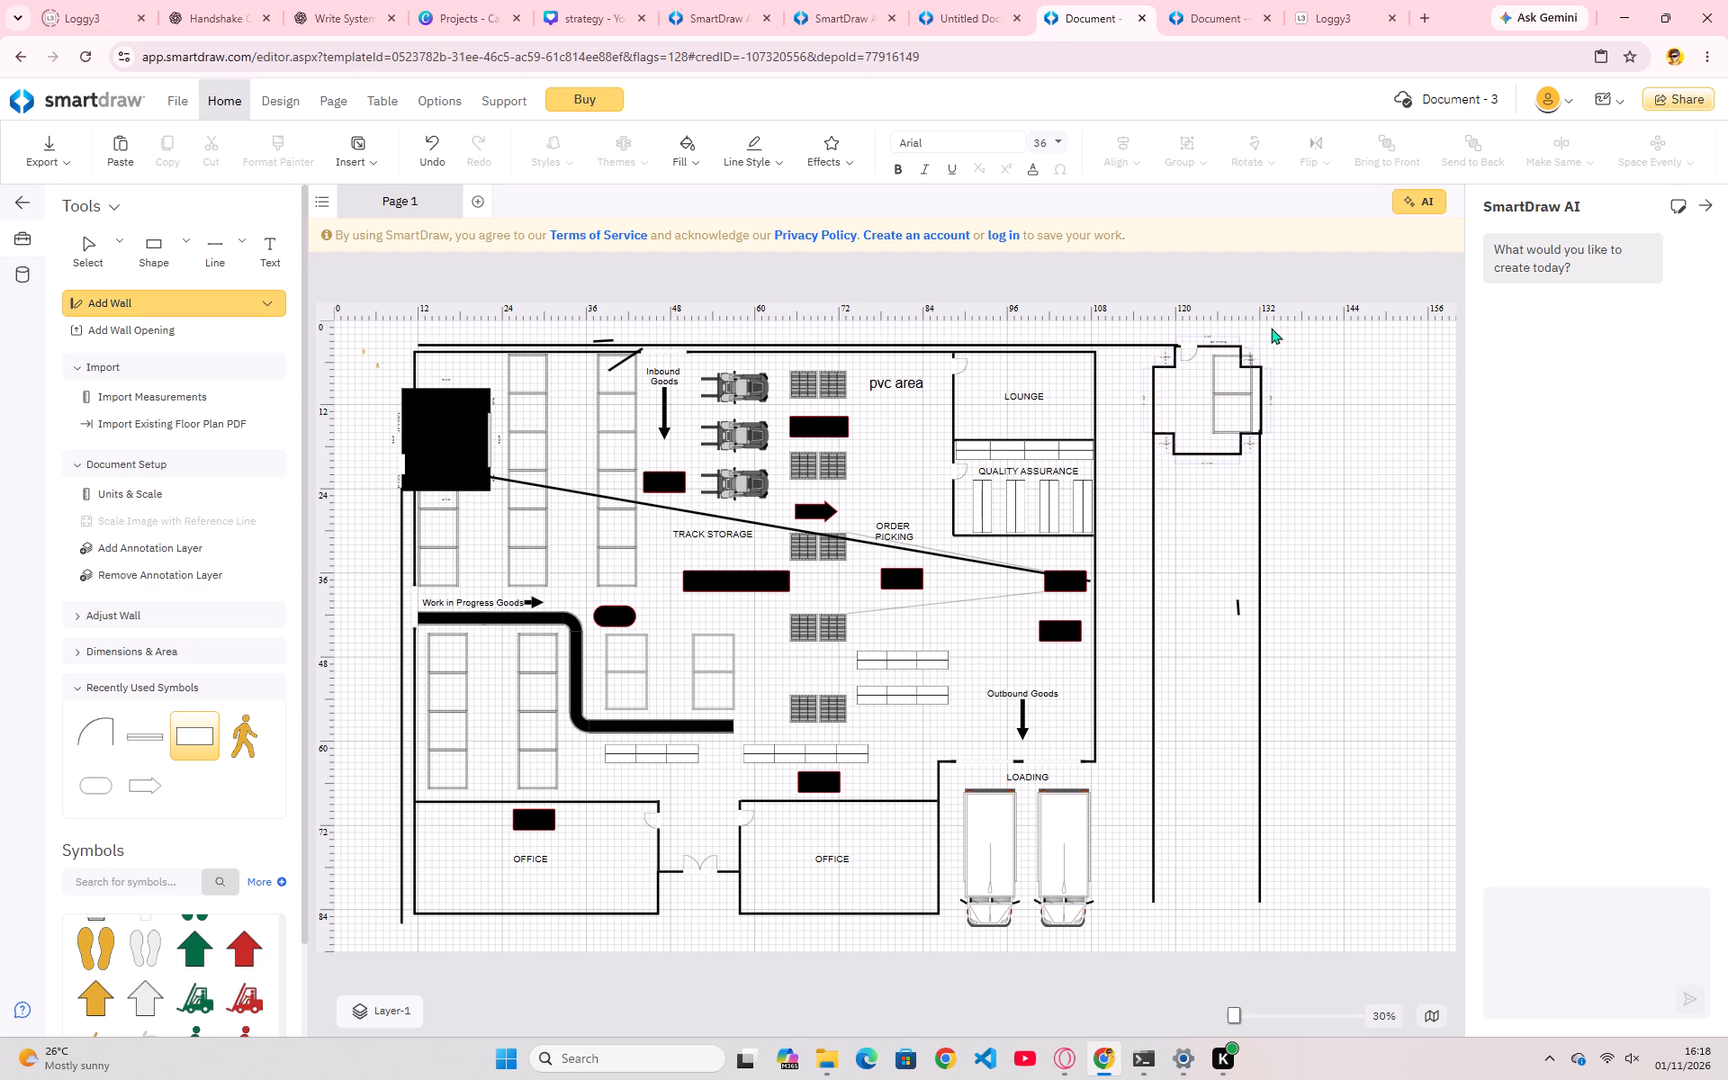
# Draw a wall about 12 ft east from the small room's upper-east corner, then continue it south to the level of the loading trucks.
pyautogui.click(1262, 364)
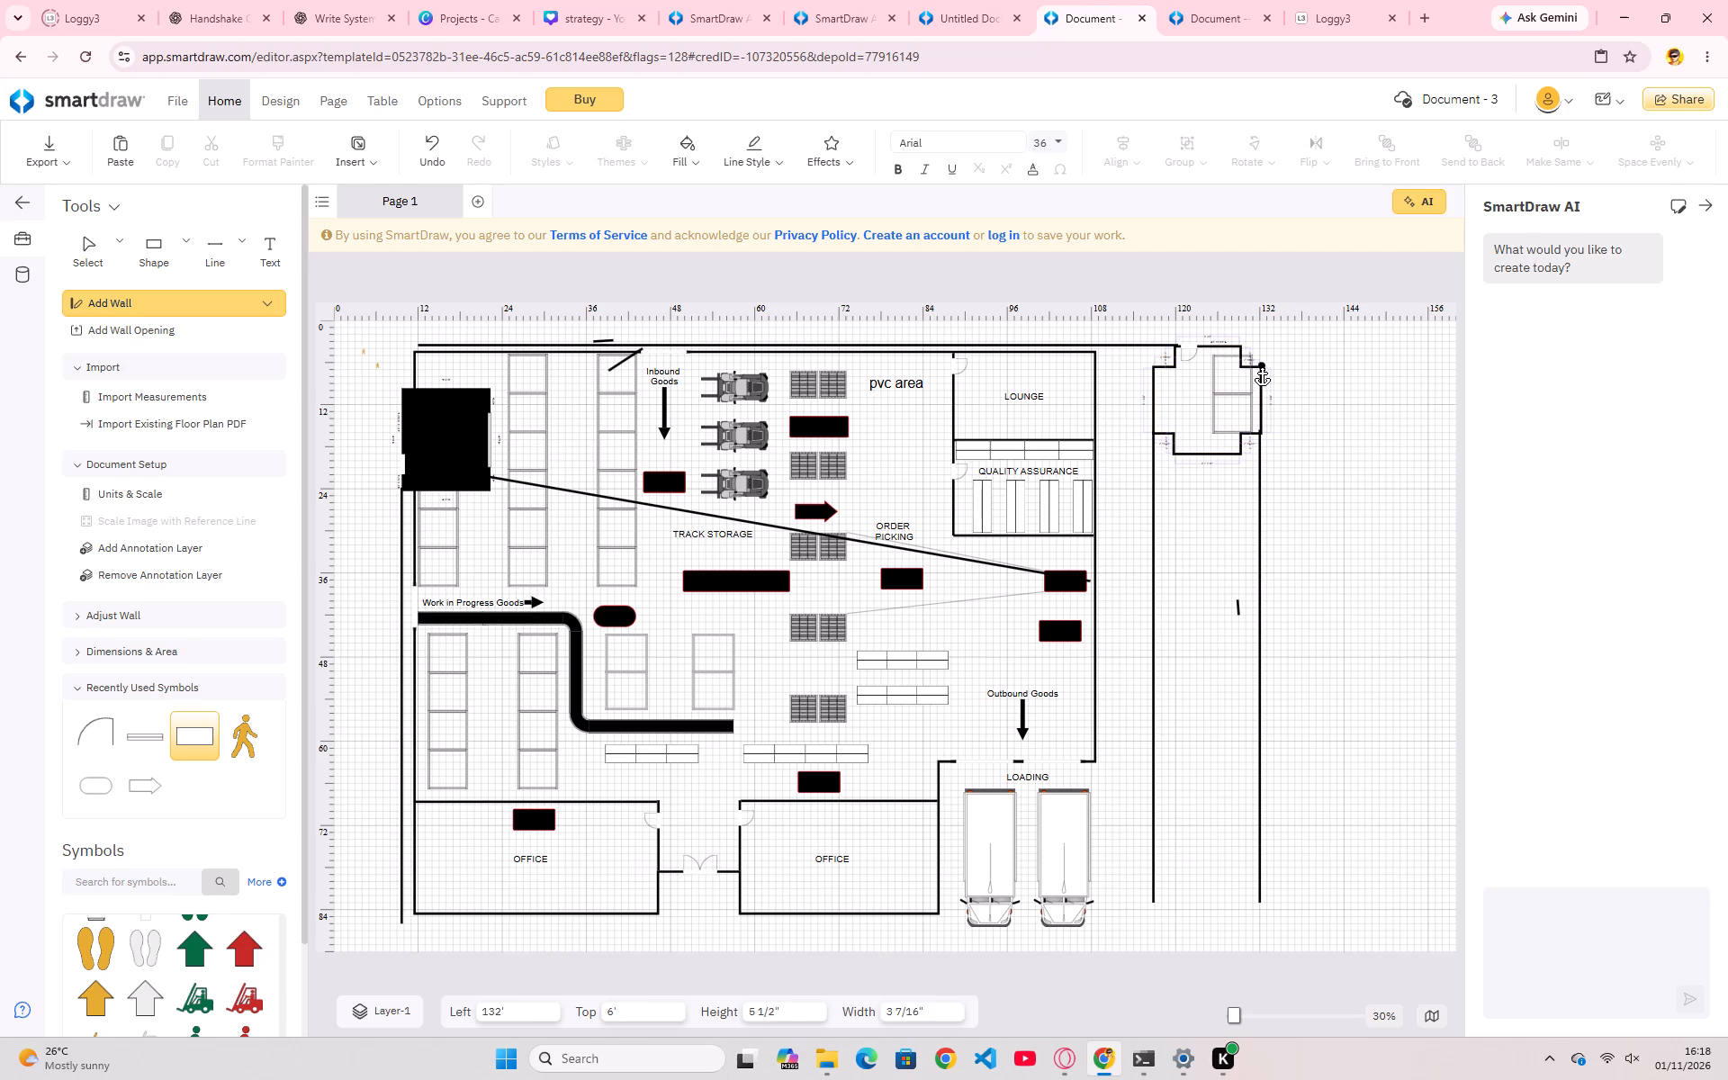
pyautogui.click(1347, 367)
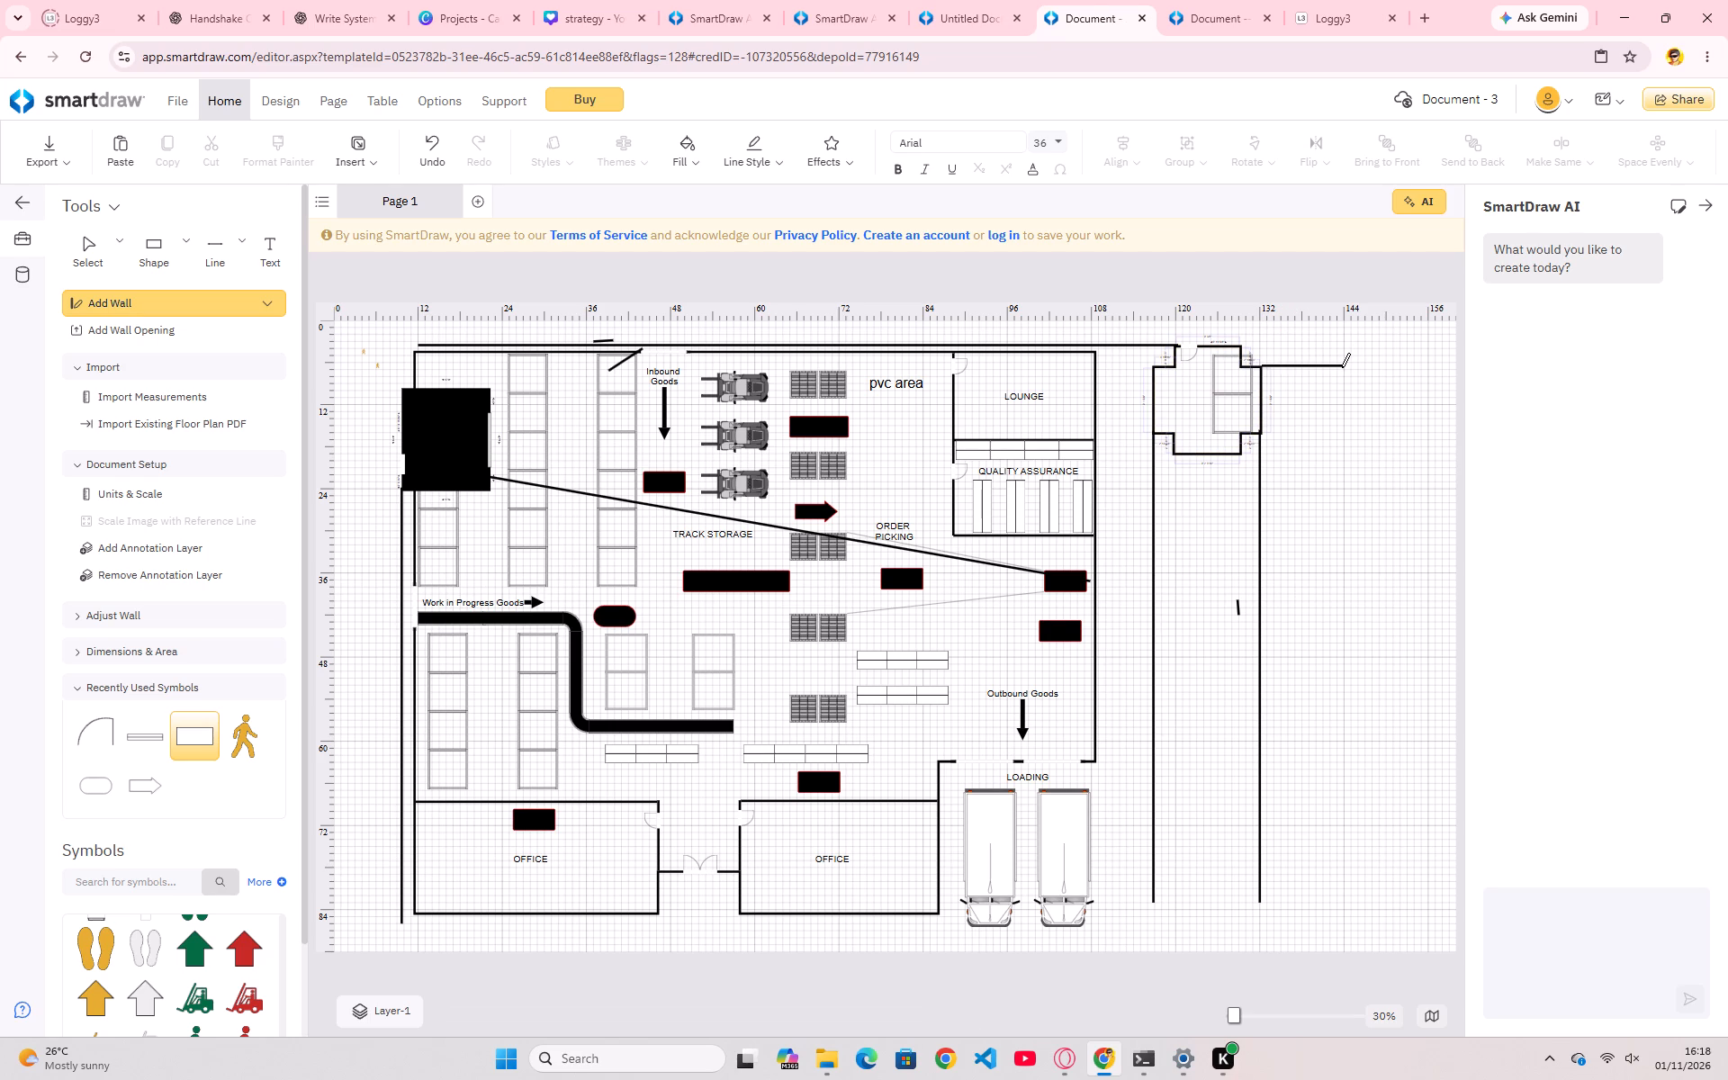
pyautogui.moveTo(1342, 367); pyautogui.dragTo(1344, 412)
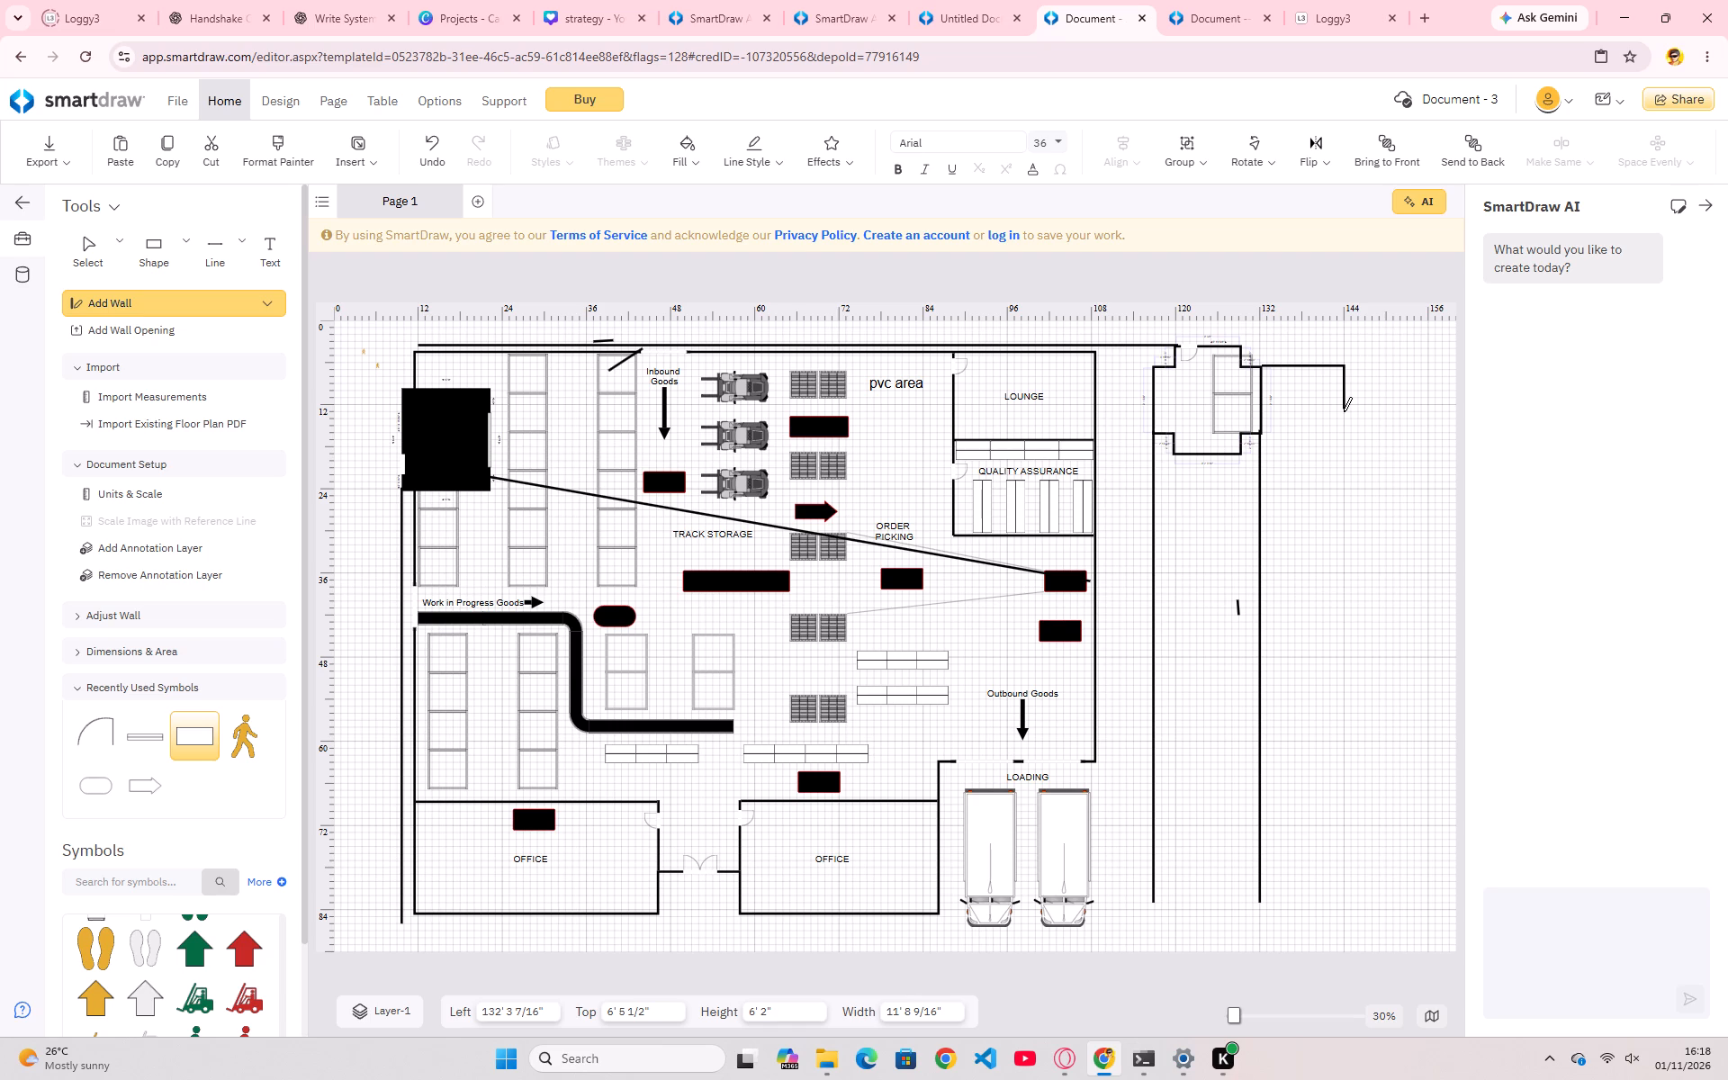
pyautogui.click(1344, 411)
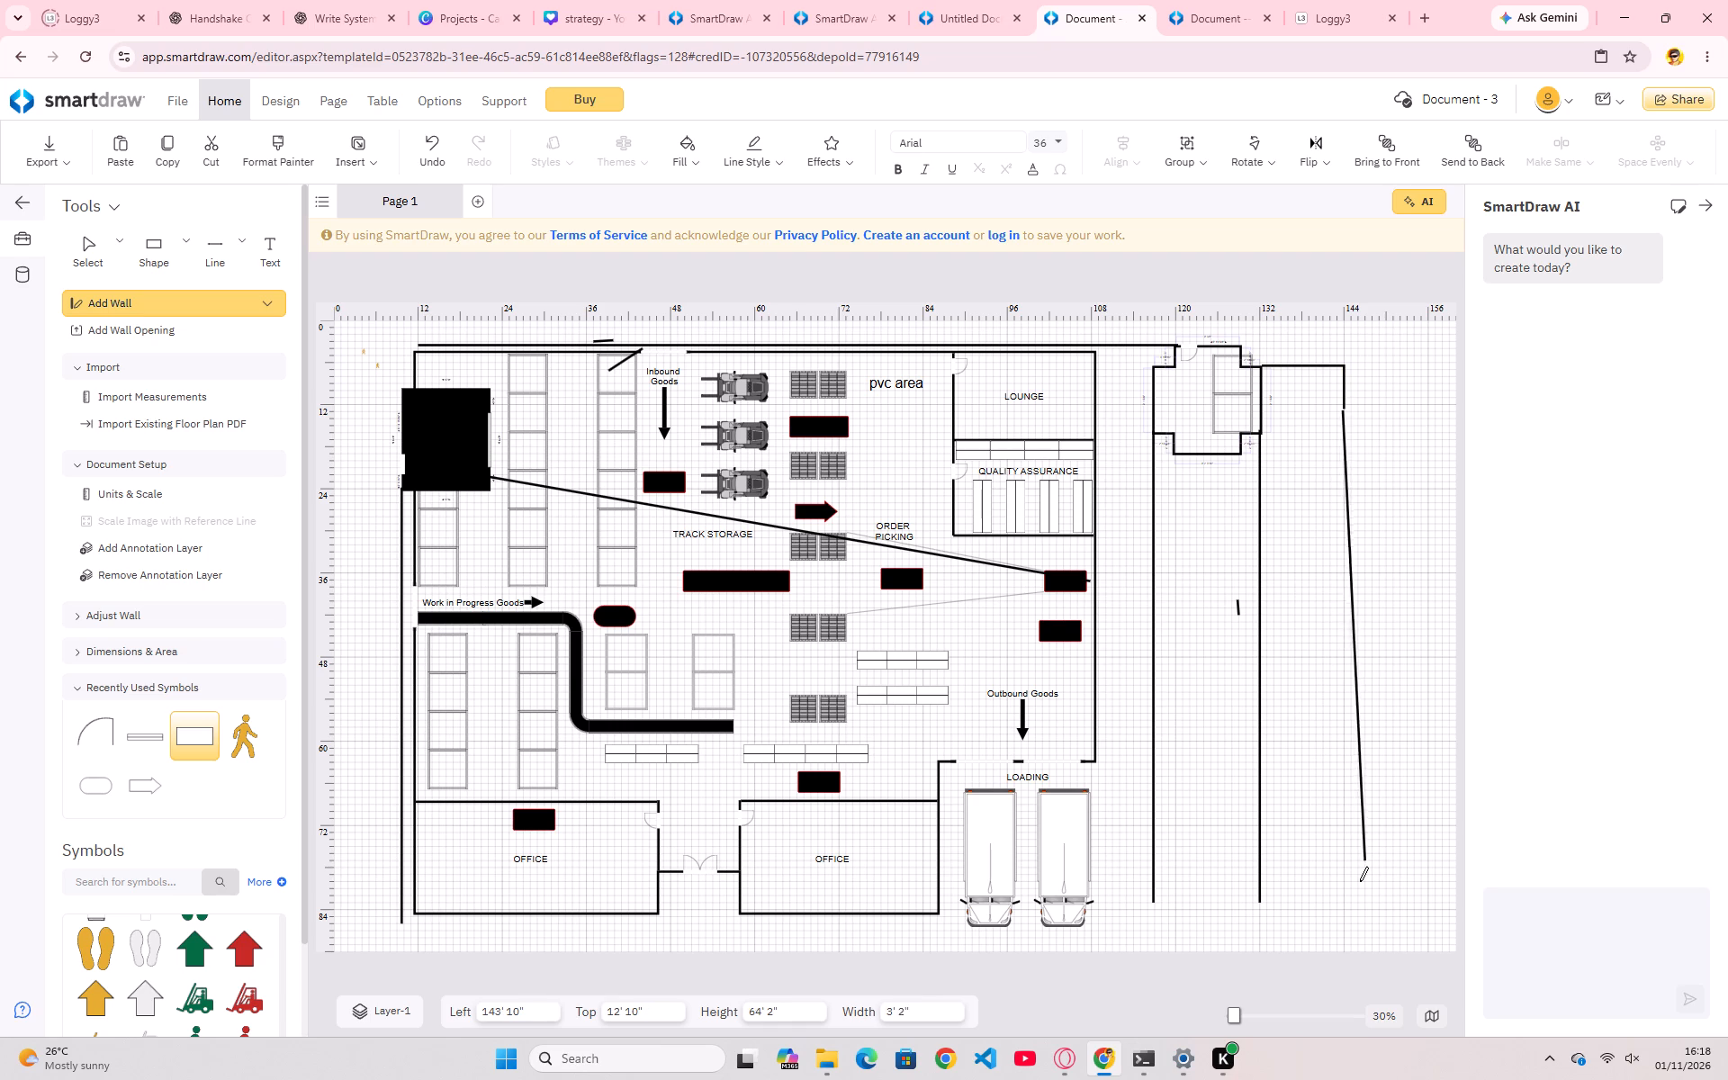
pyautogui.click(1357, 902)
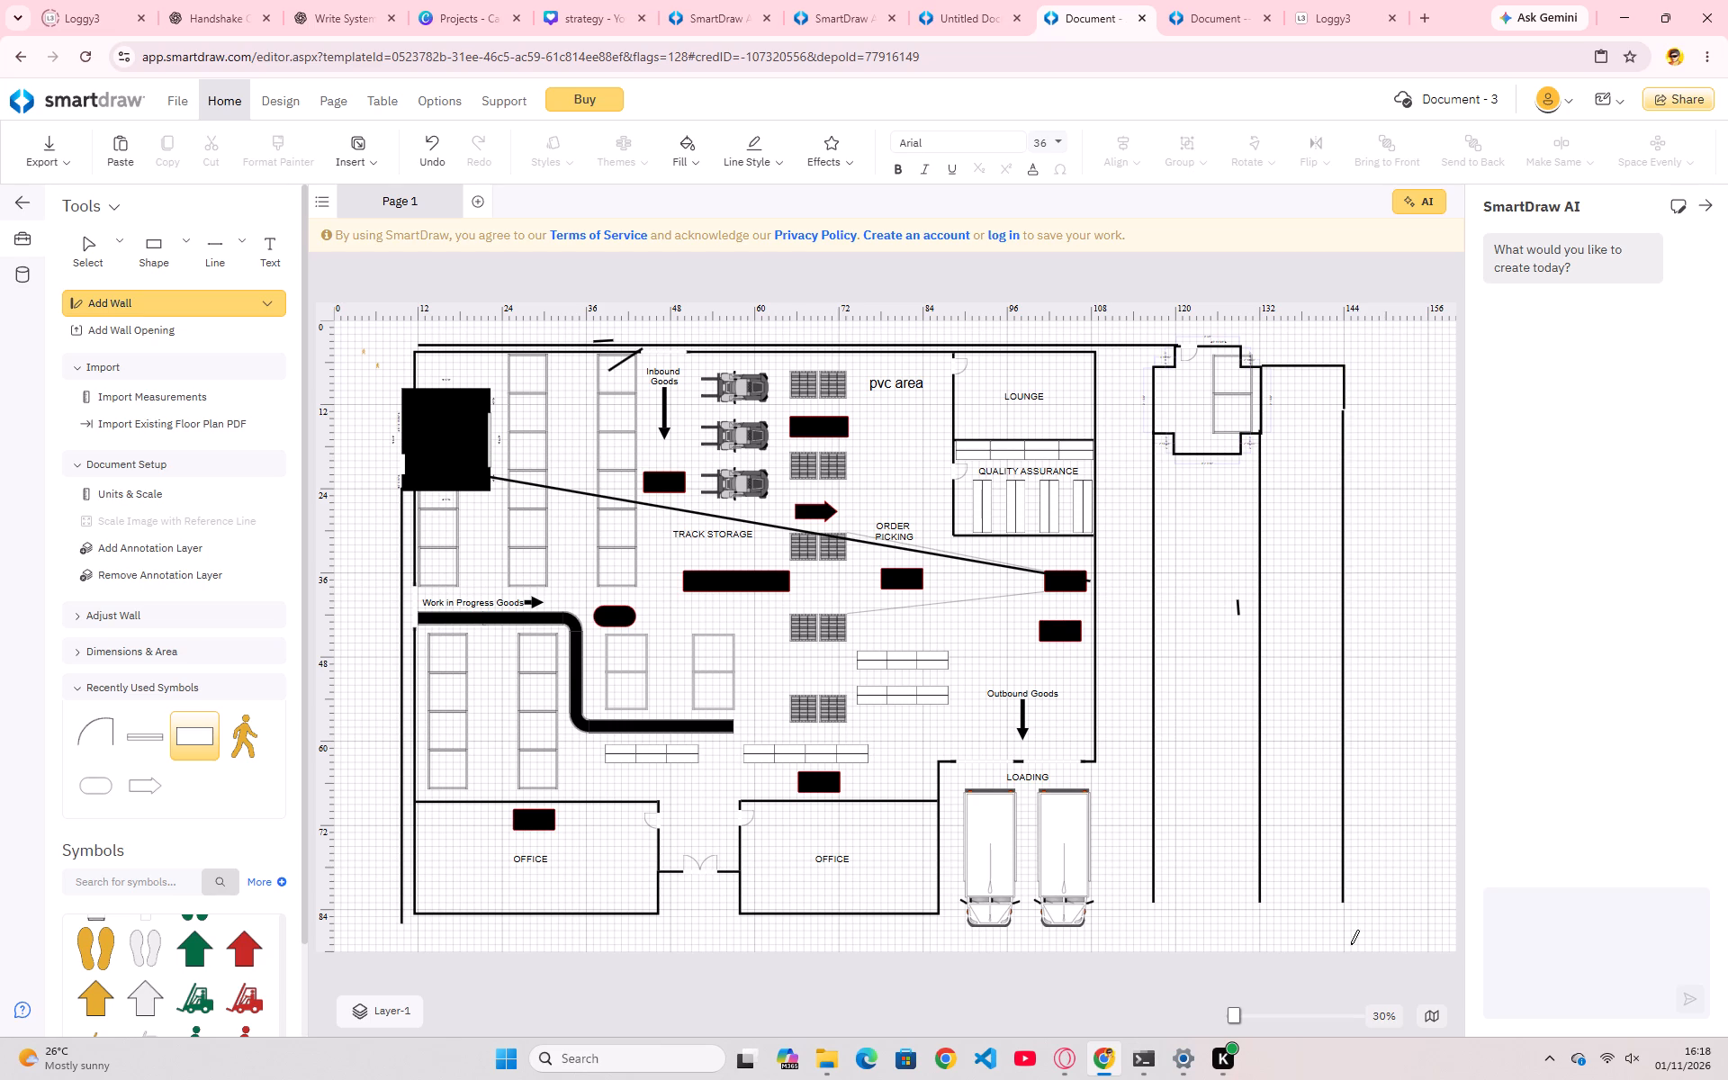
# Draw long outer walls around the drawing: south, east (about 82 ft), north and west (about 85 ft).
pyautogui.click(1343, 938)
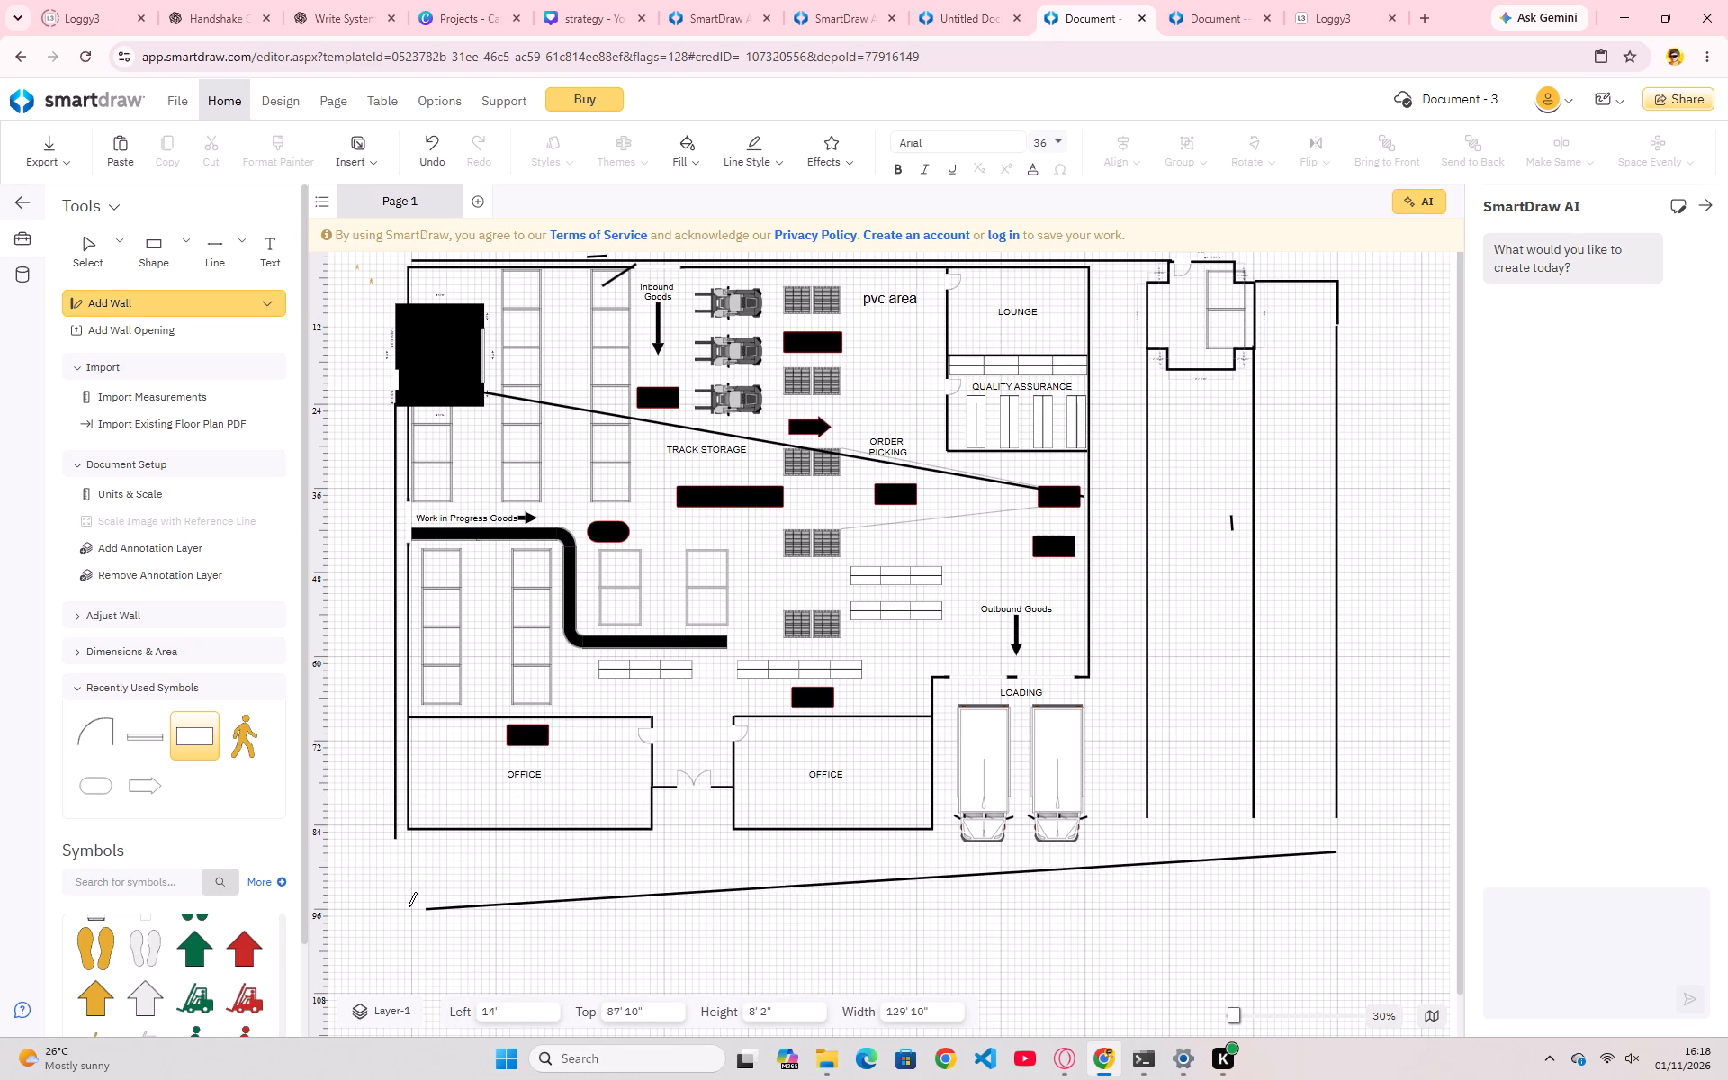
pyautogui.click(406, 882)
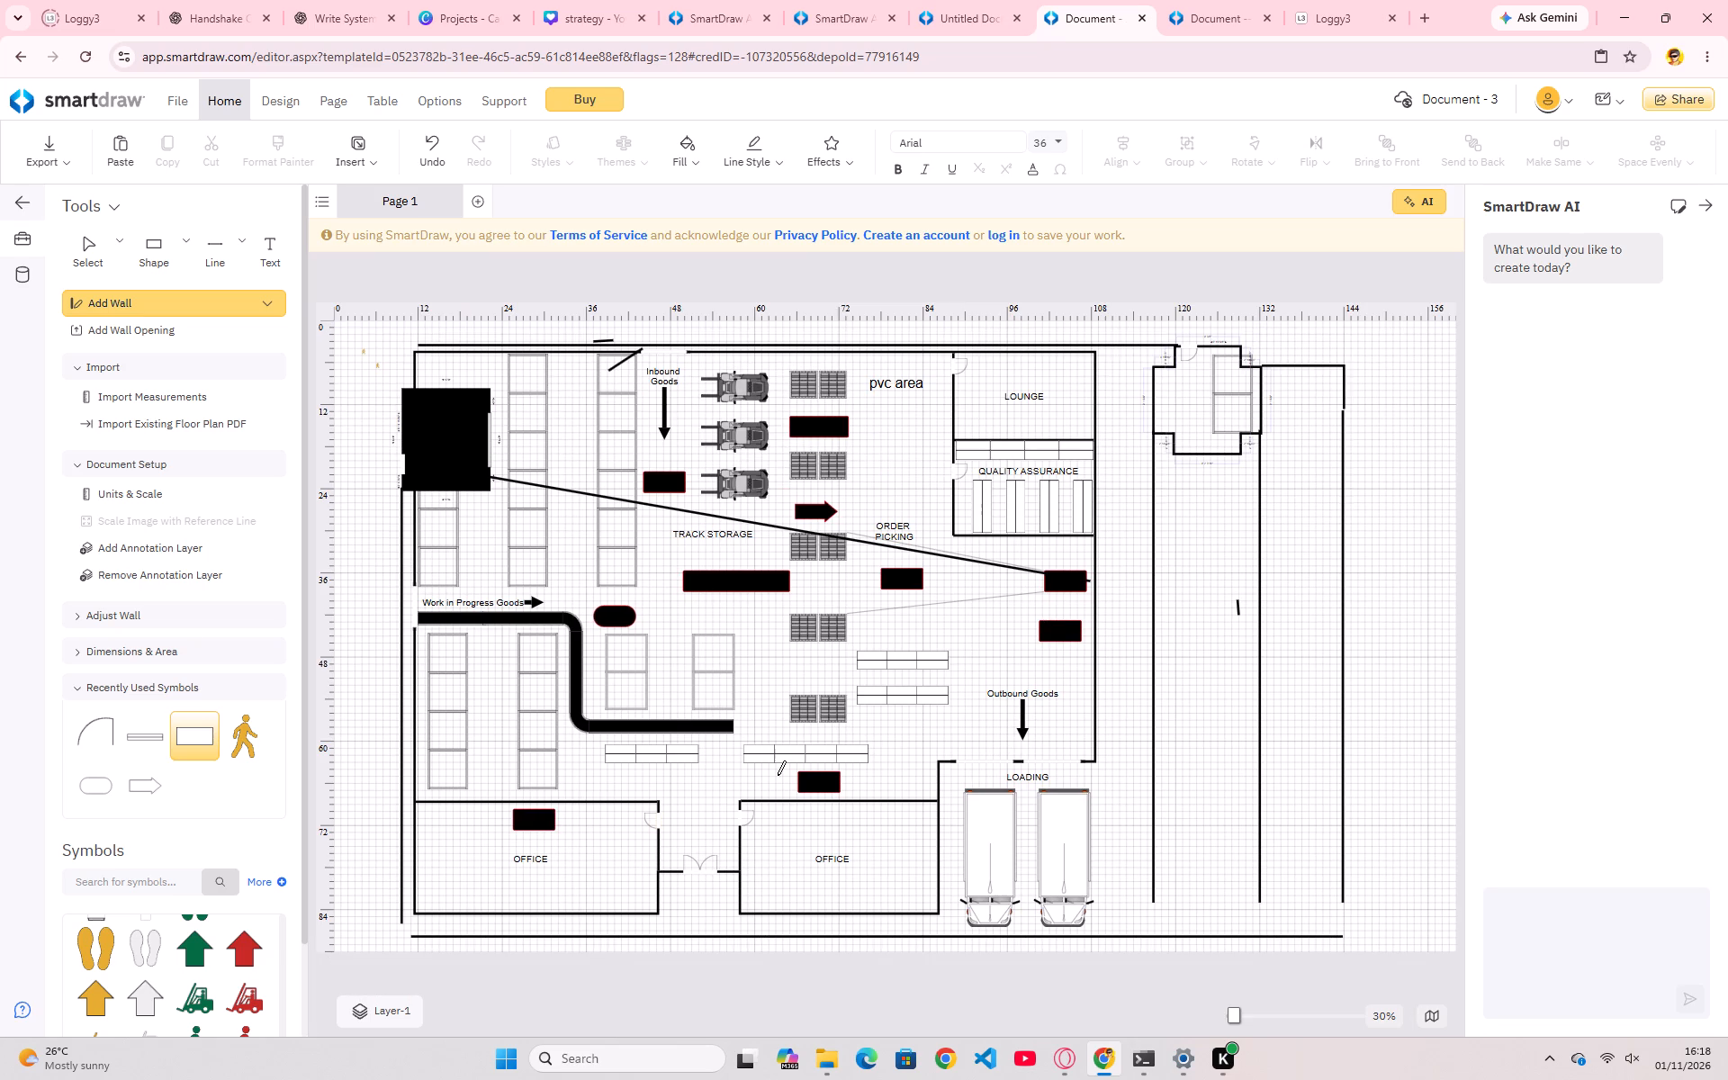
pyautogui.click(1372, 348)
pyautogui.moveTo(1372, 346); pyautogui.dragTo(1375, 898)
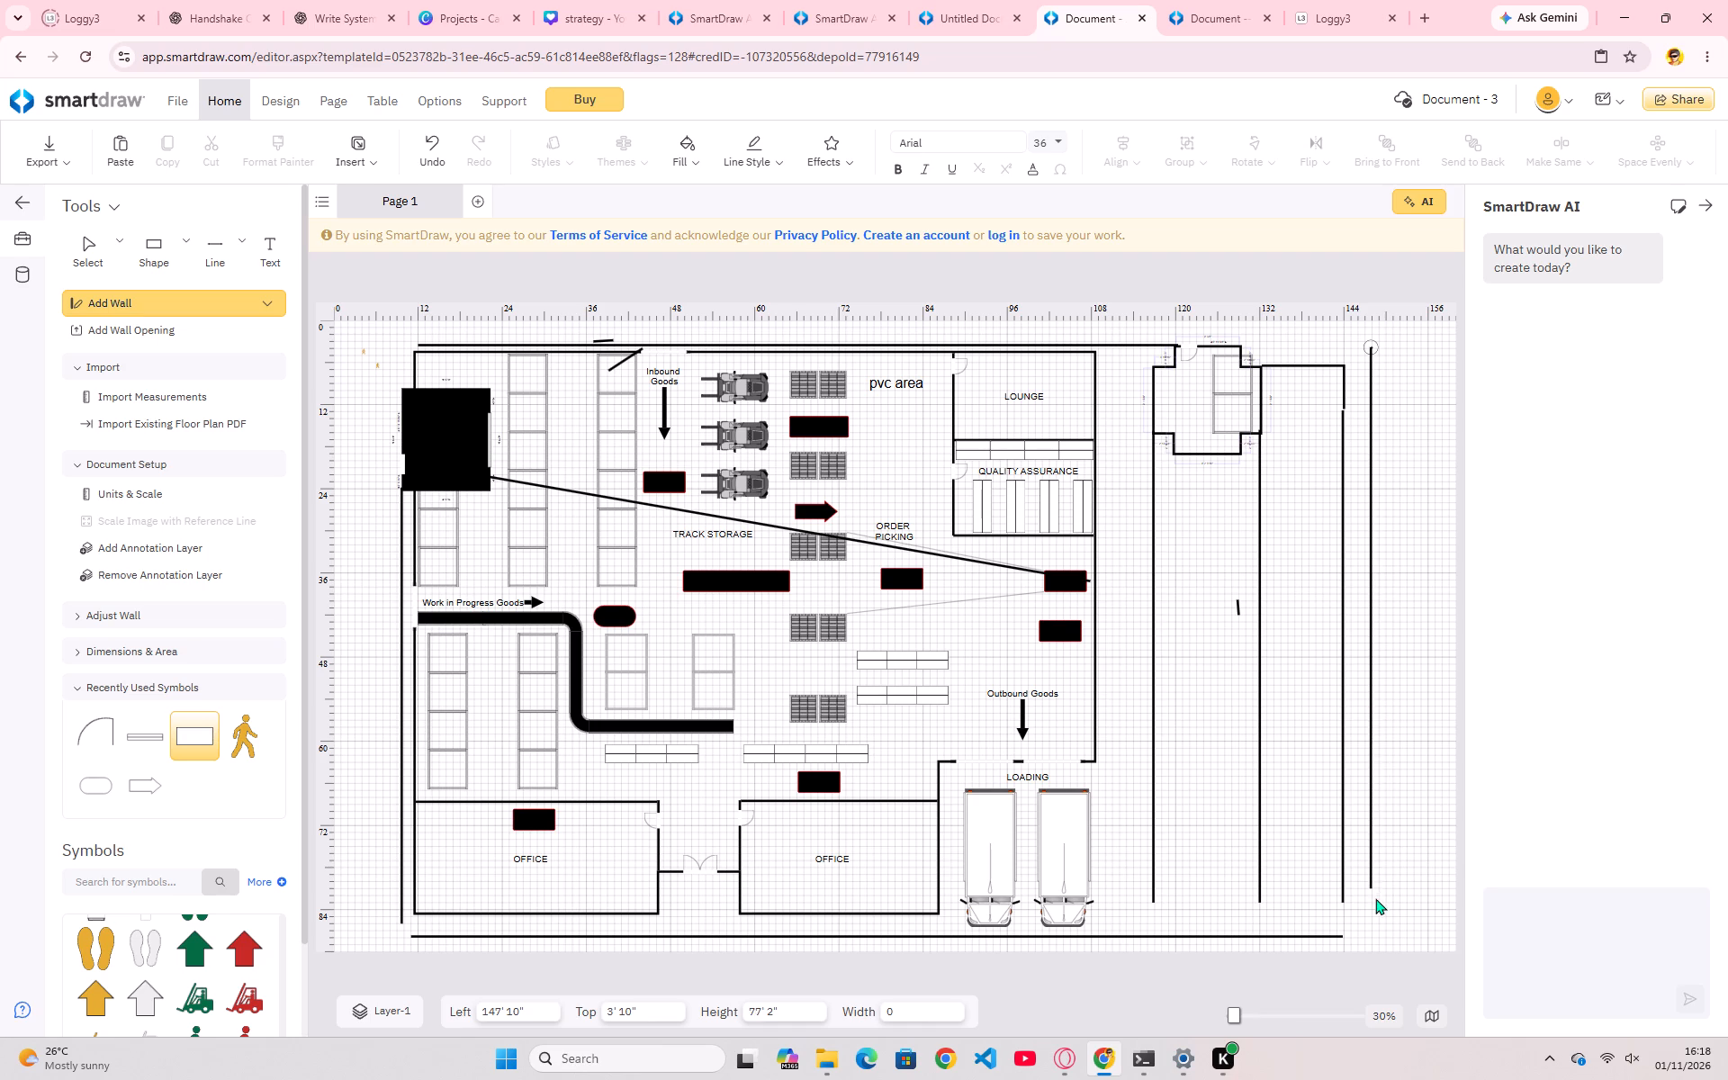
pyautogui.moveTo(1375, 898); pyautogui.dragTo(1375, 927)
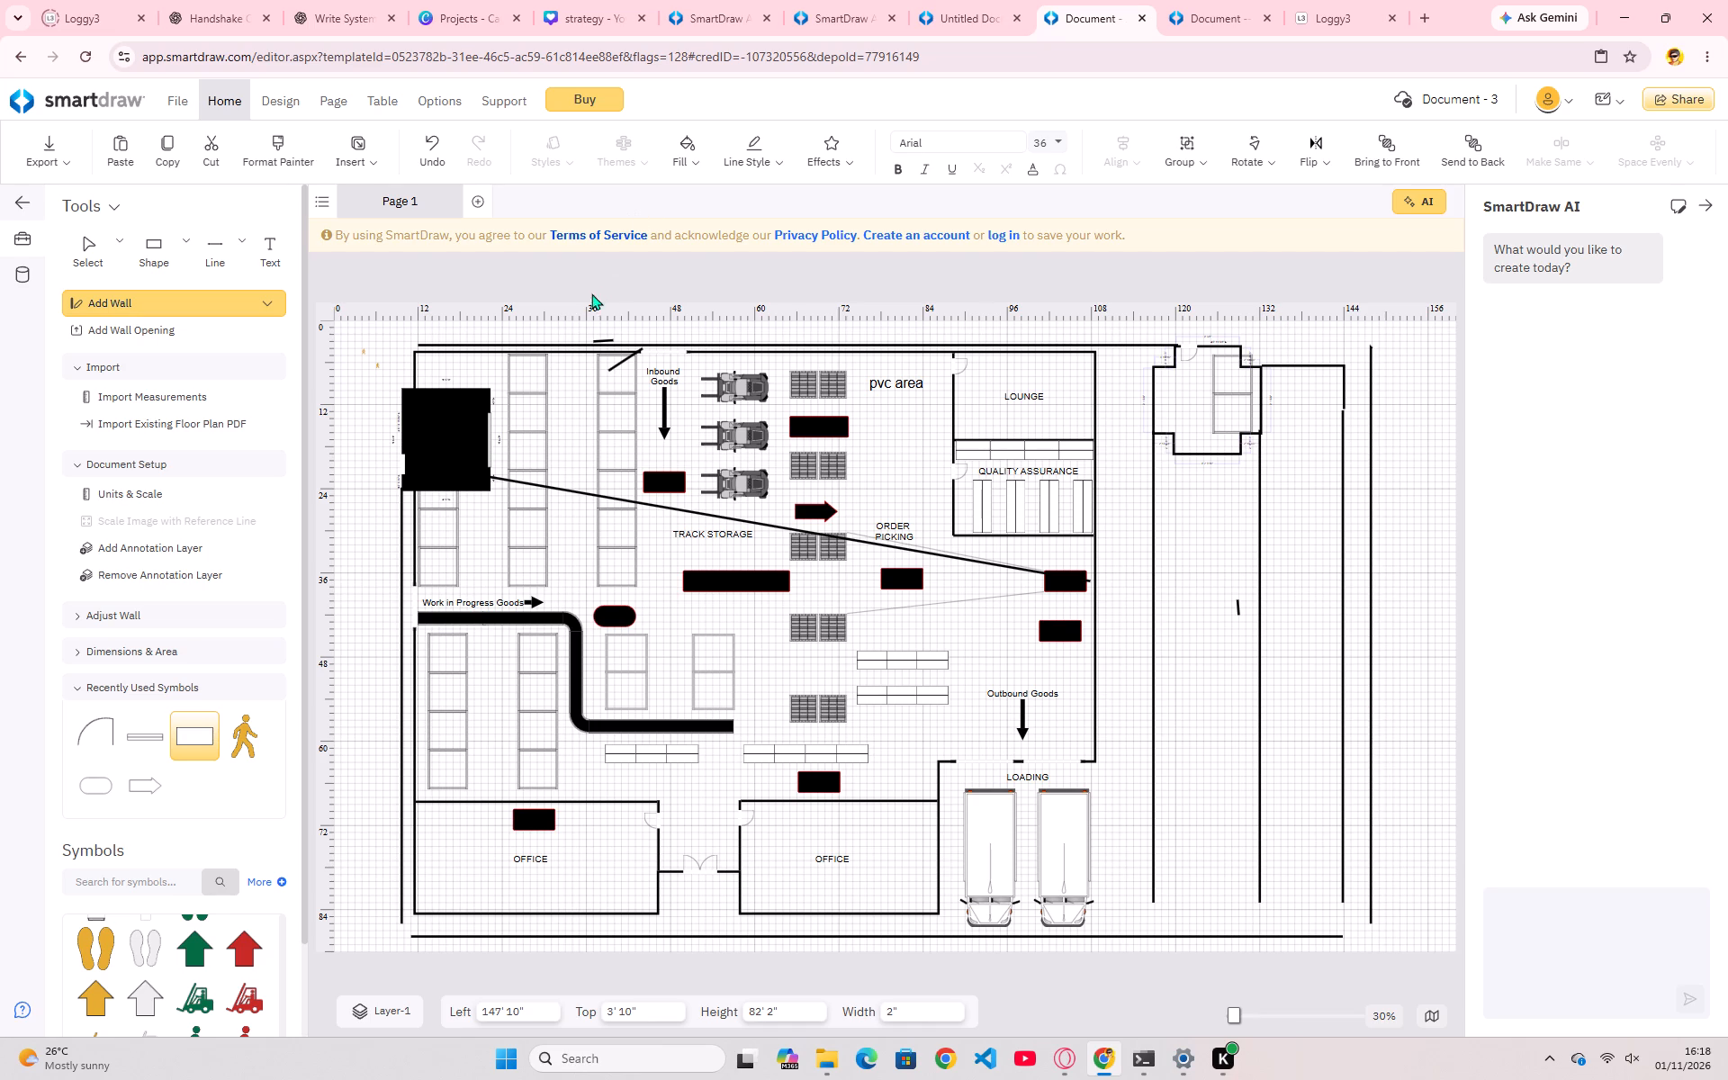
pyautogui.click(412, 325)
pyautogui.click(1380, 320)
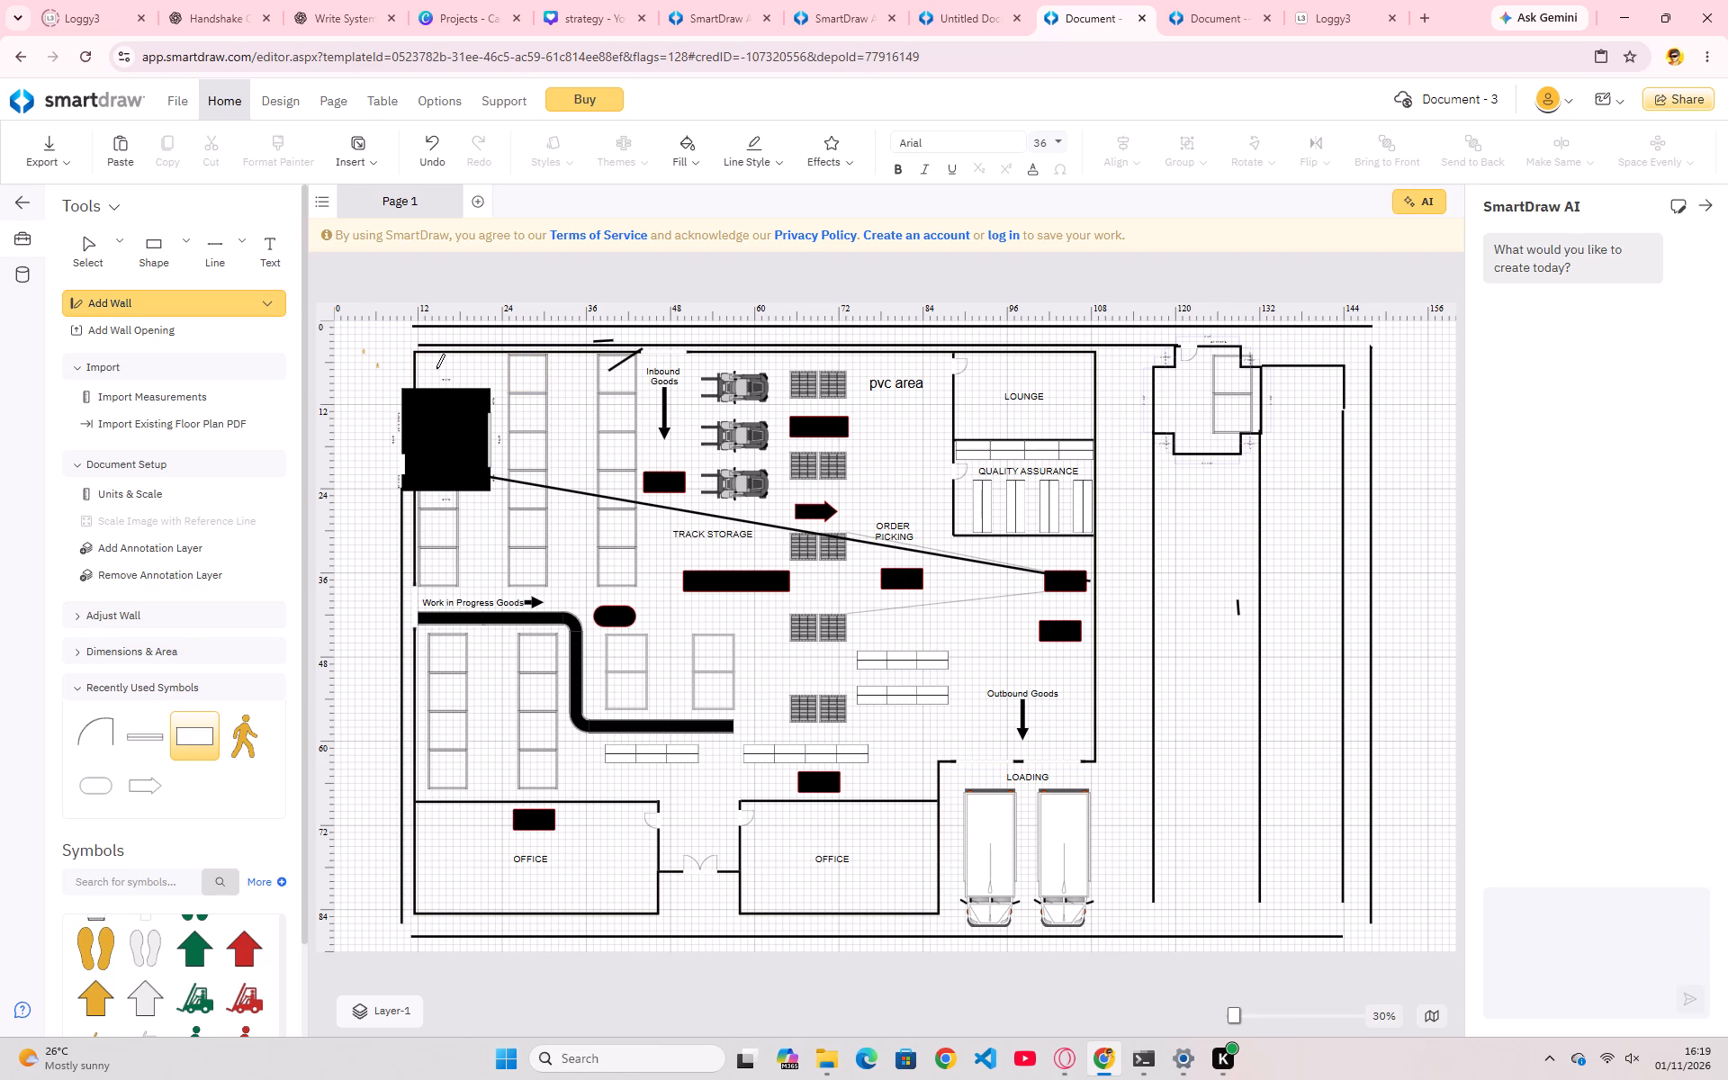
pyautogui.click(364, 333)
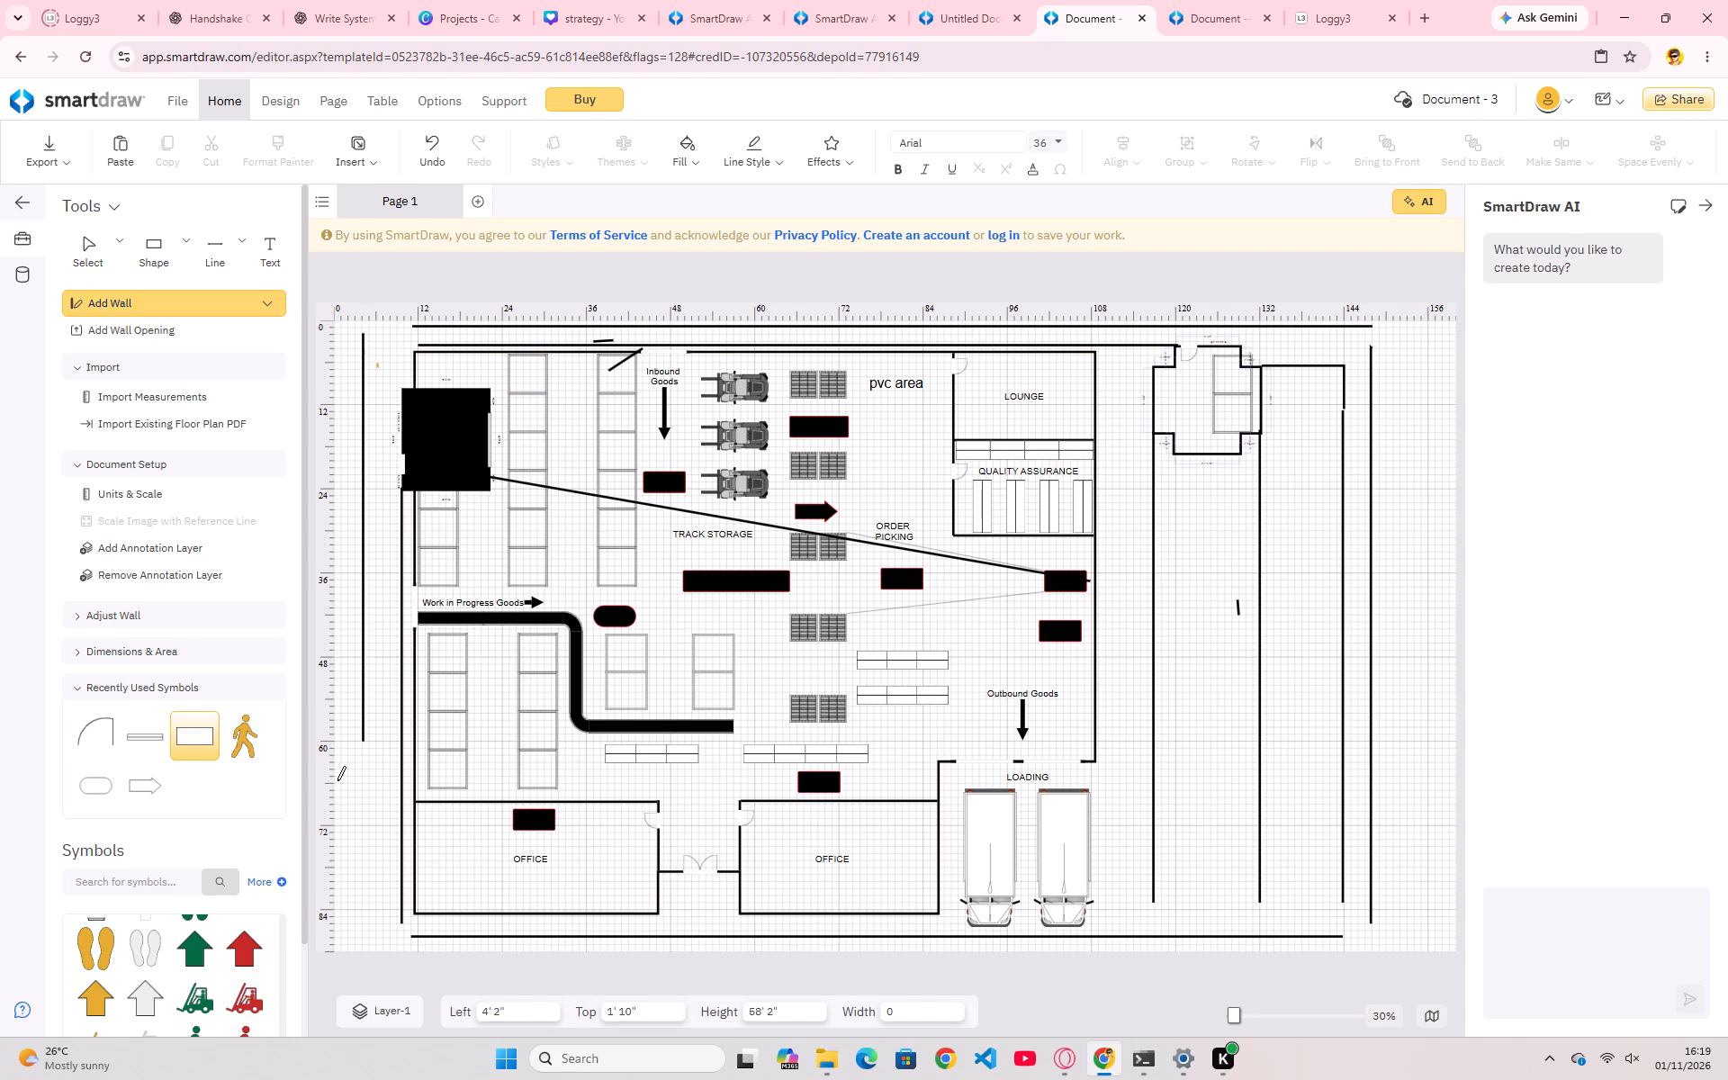
pyautogui.click(380, 931)
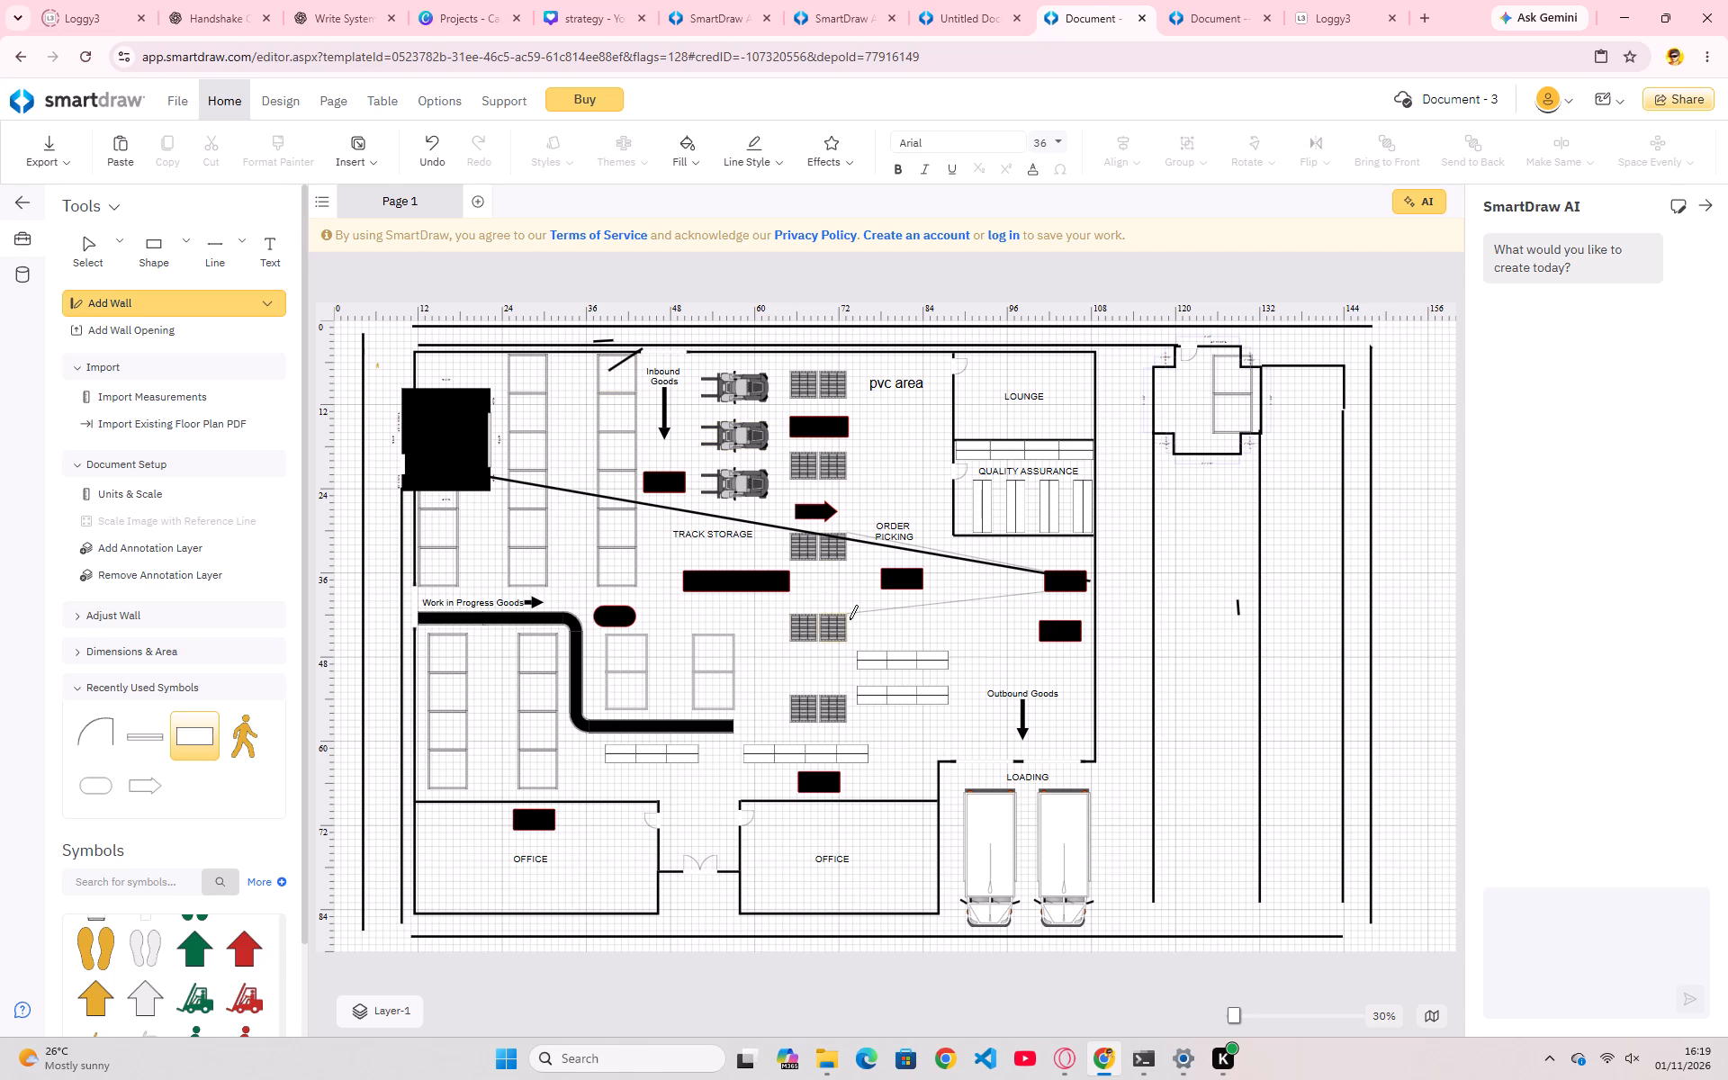
# Draw a diagonal wall along the lower order-picking line, from the black rectangle at the east wall to the central storage racks.
pyautogui.click(1045, 592)
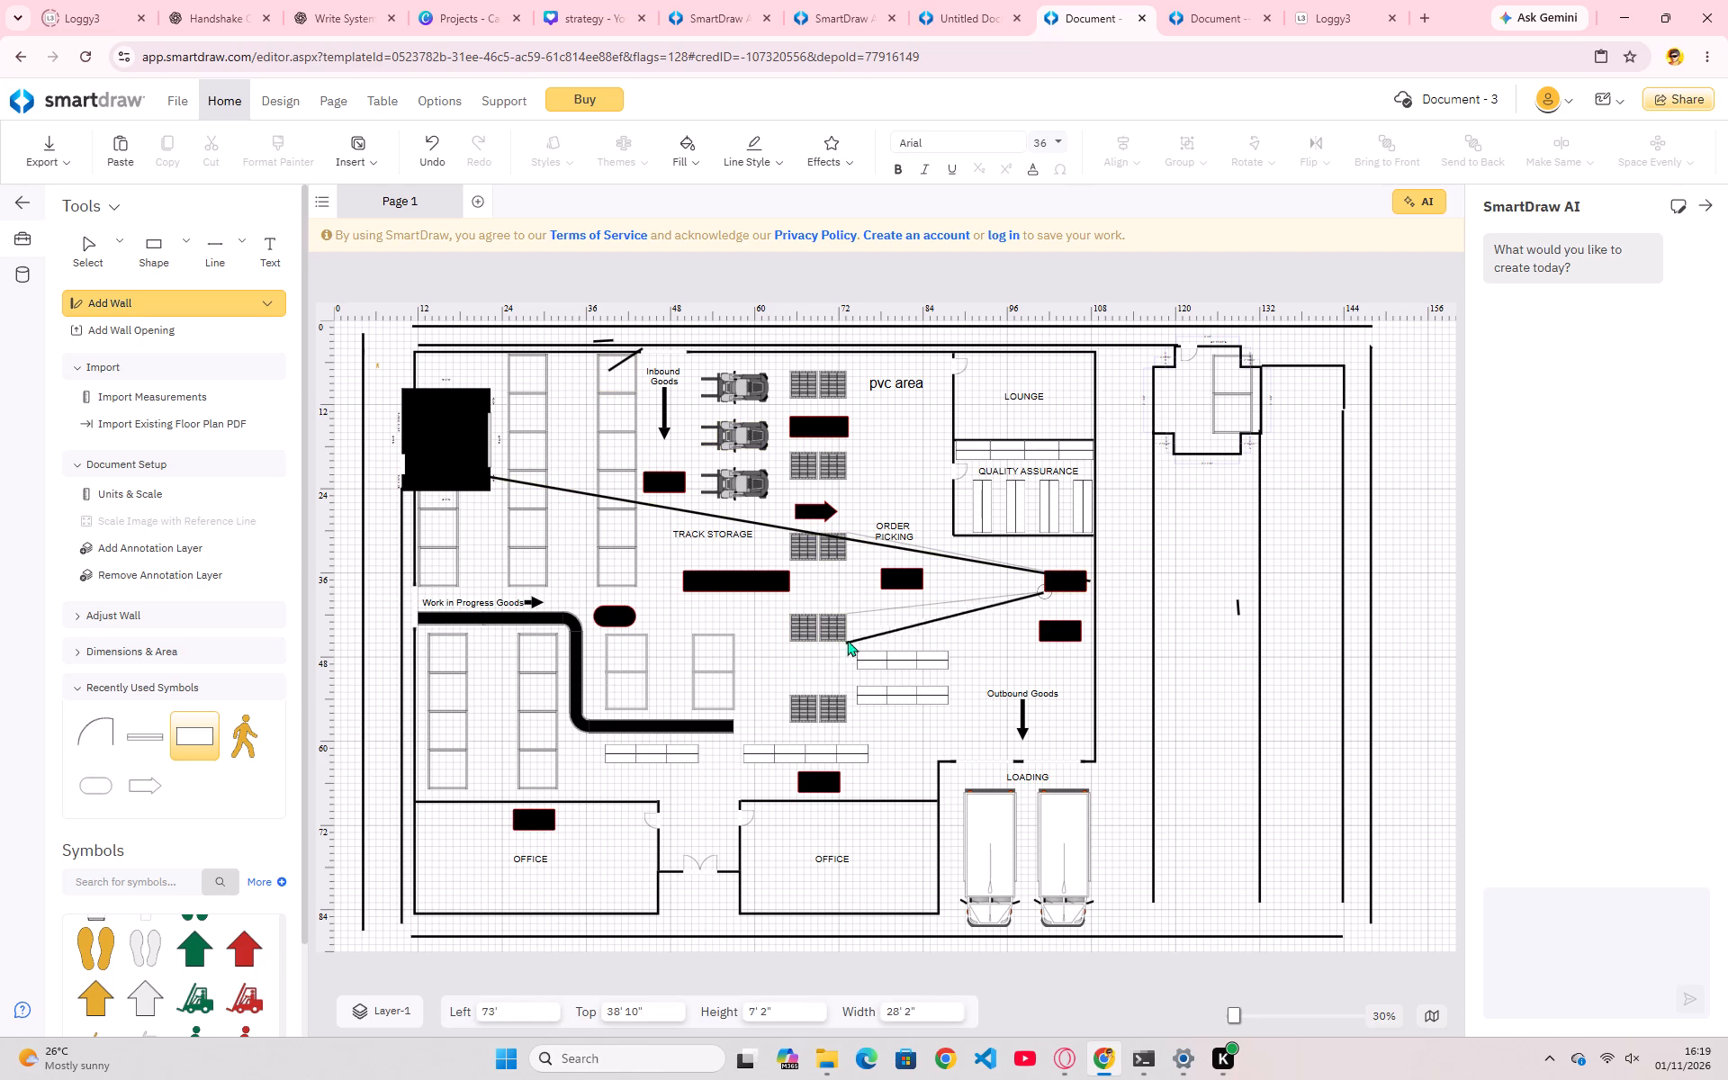
pyautogui.click(845, 616)
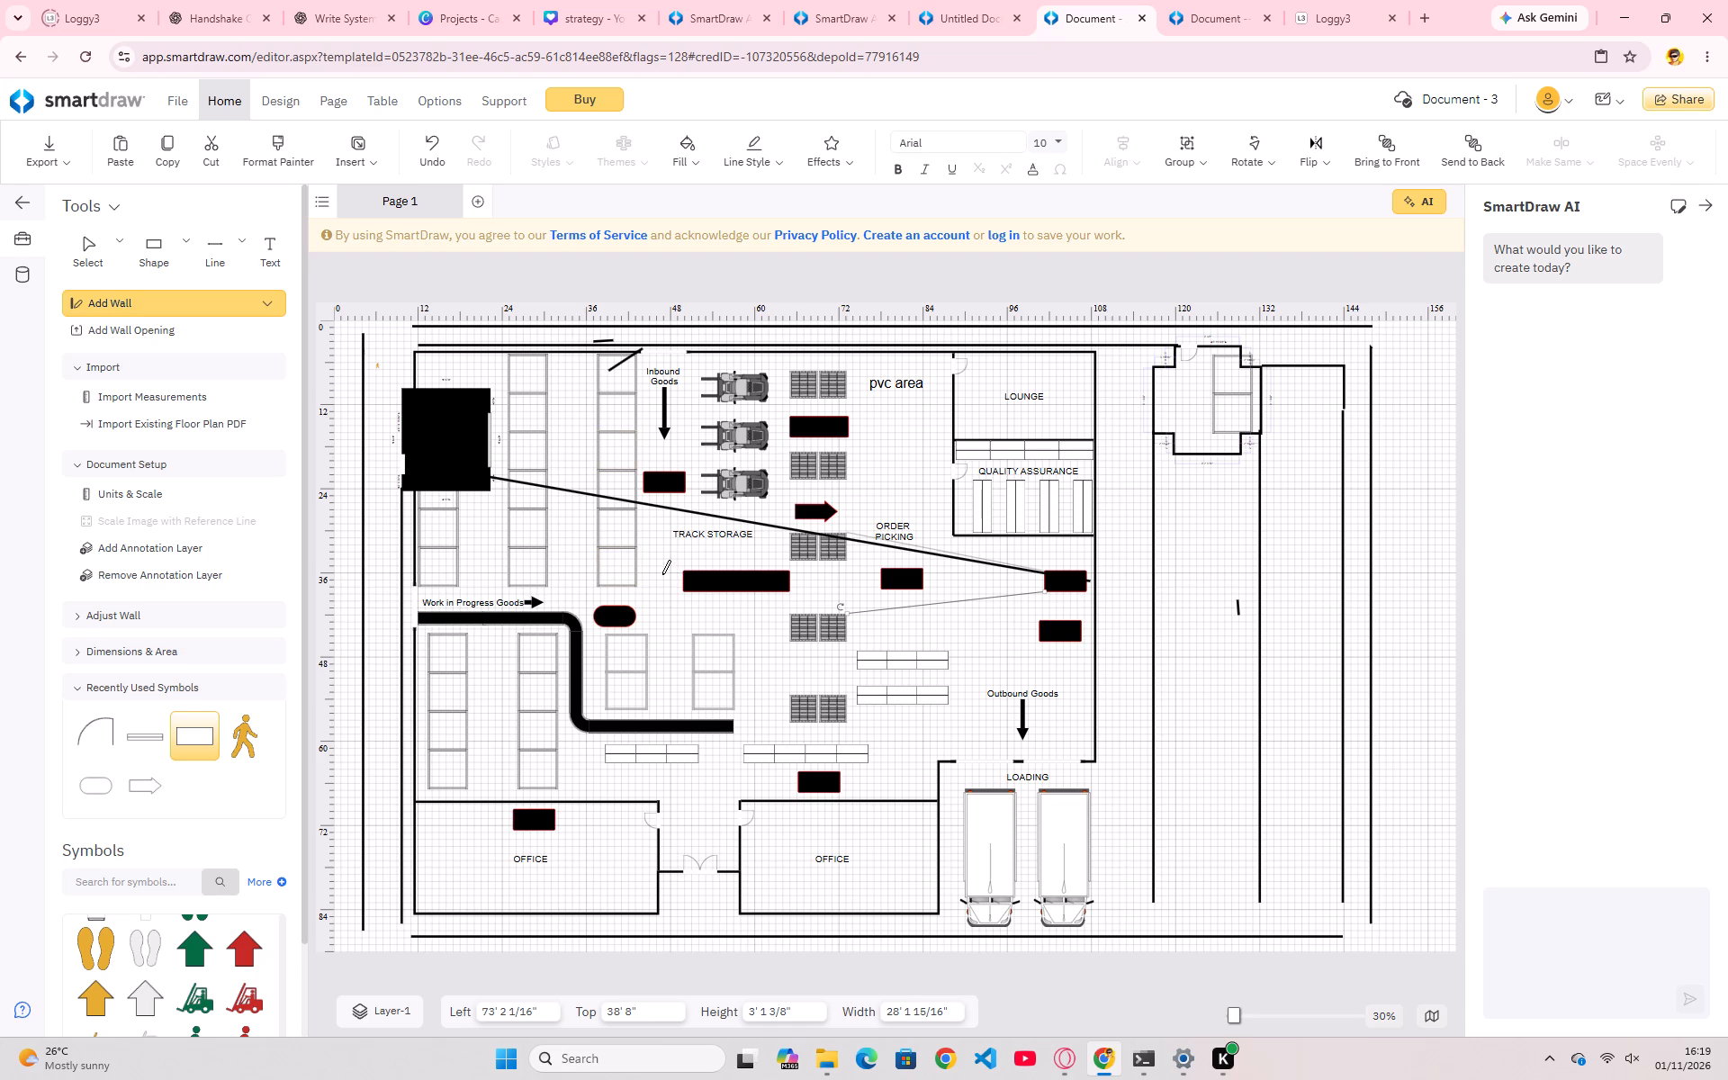
# Draw a diagonal wall about 31 ft wide and 14 ft high from below the third upper storage rack column to the lower horizontal rack.
pyautogui.click(640, 589)
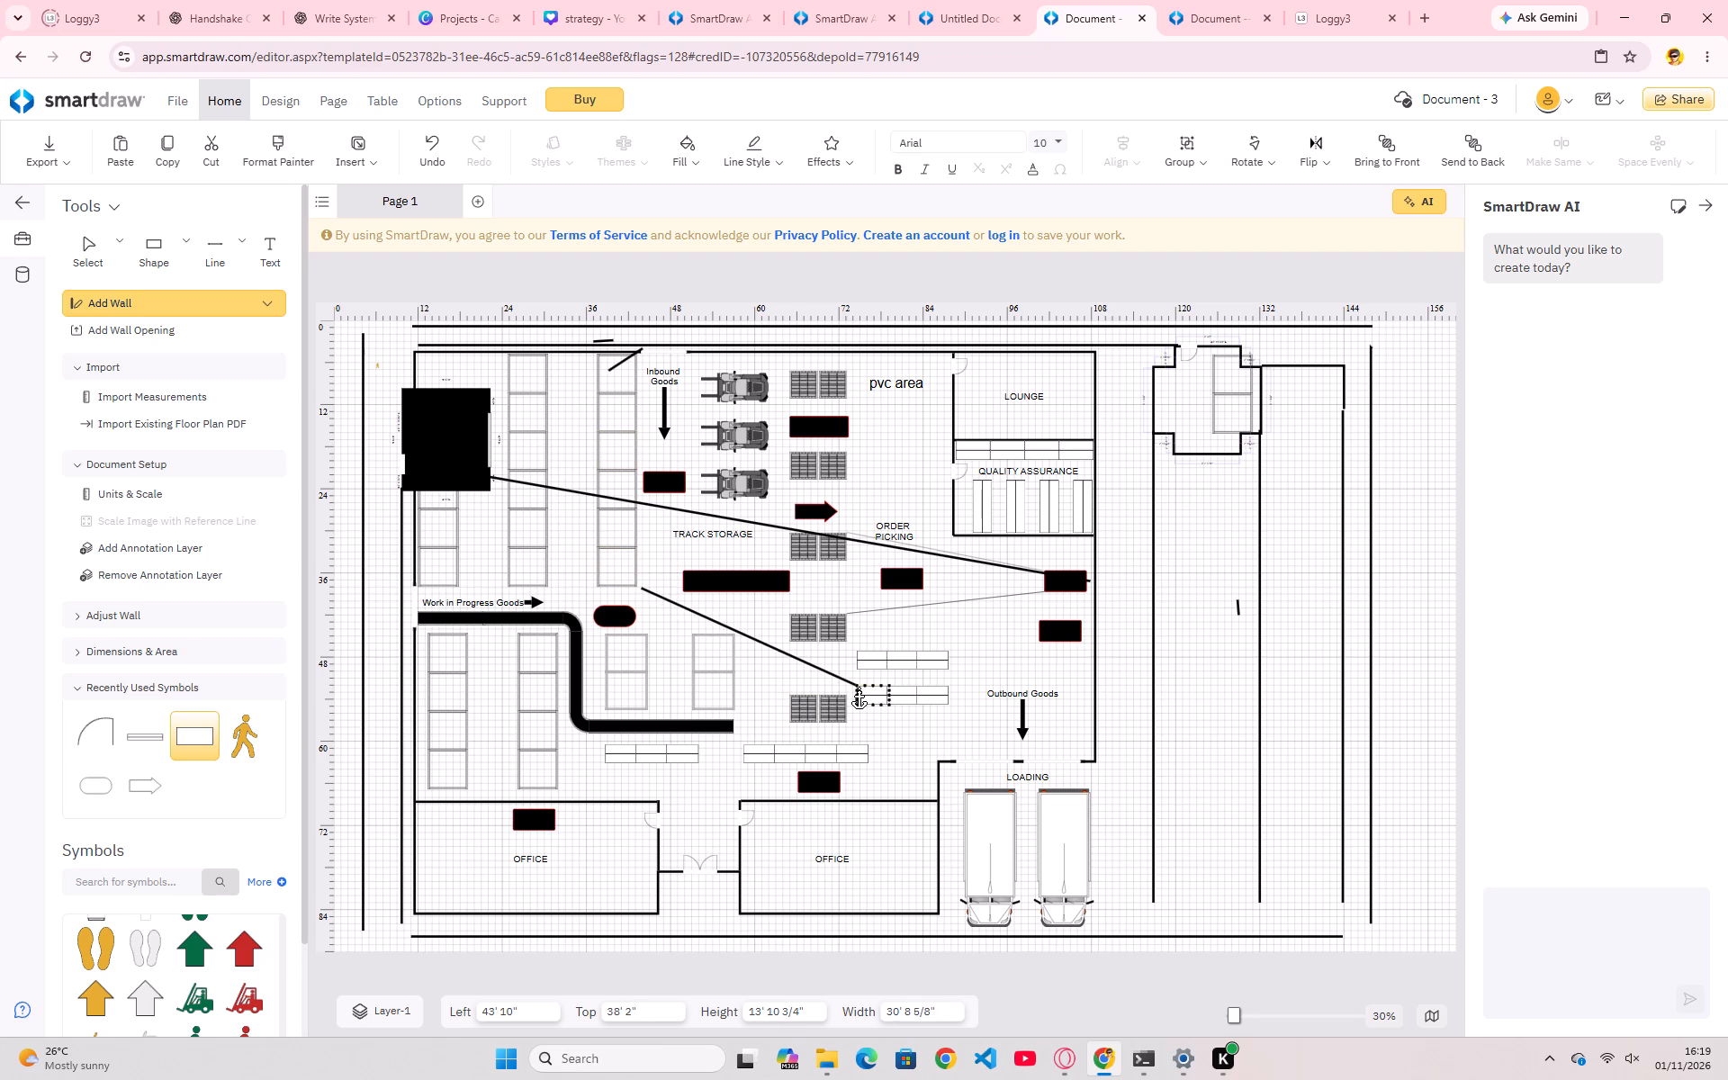
pyautogui.click(859, 688)
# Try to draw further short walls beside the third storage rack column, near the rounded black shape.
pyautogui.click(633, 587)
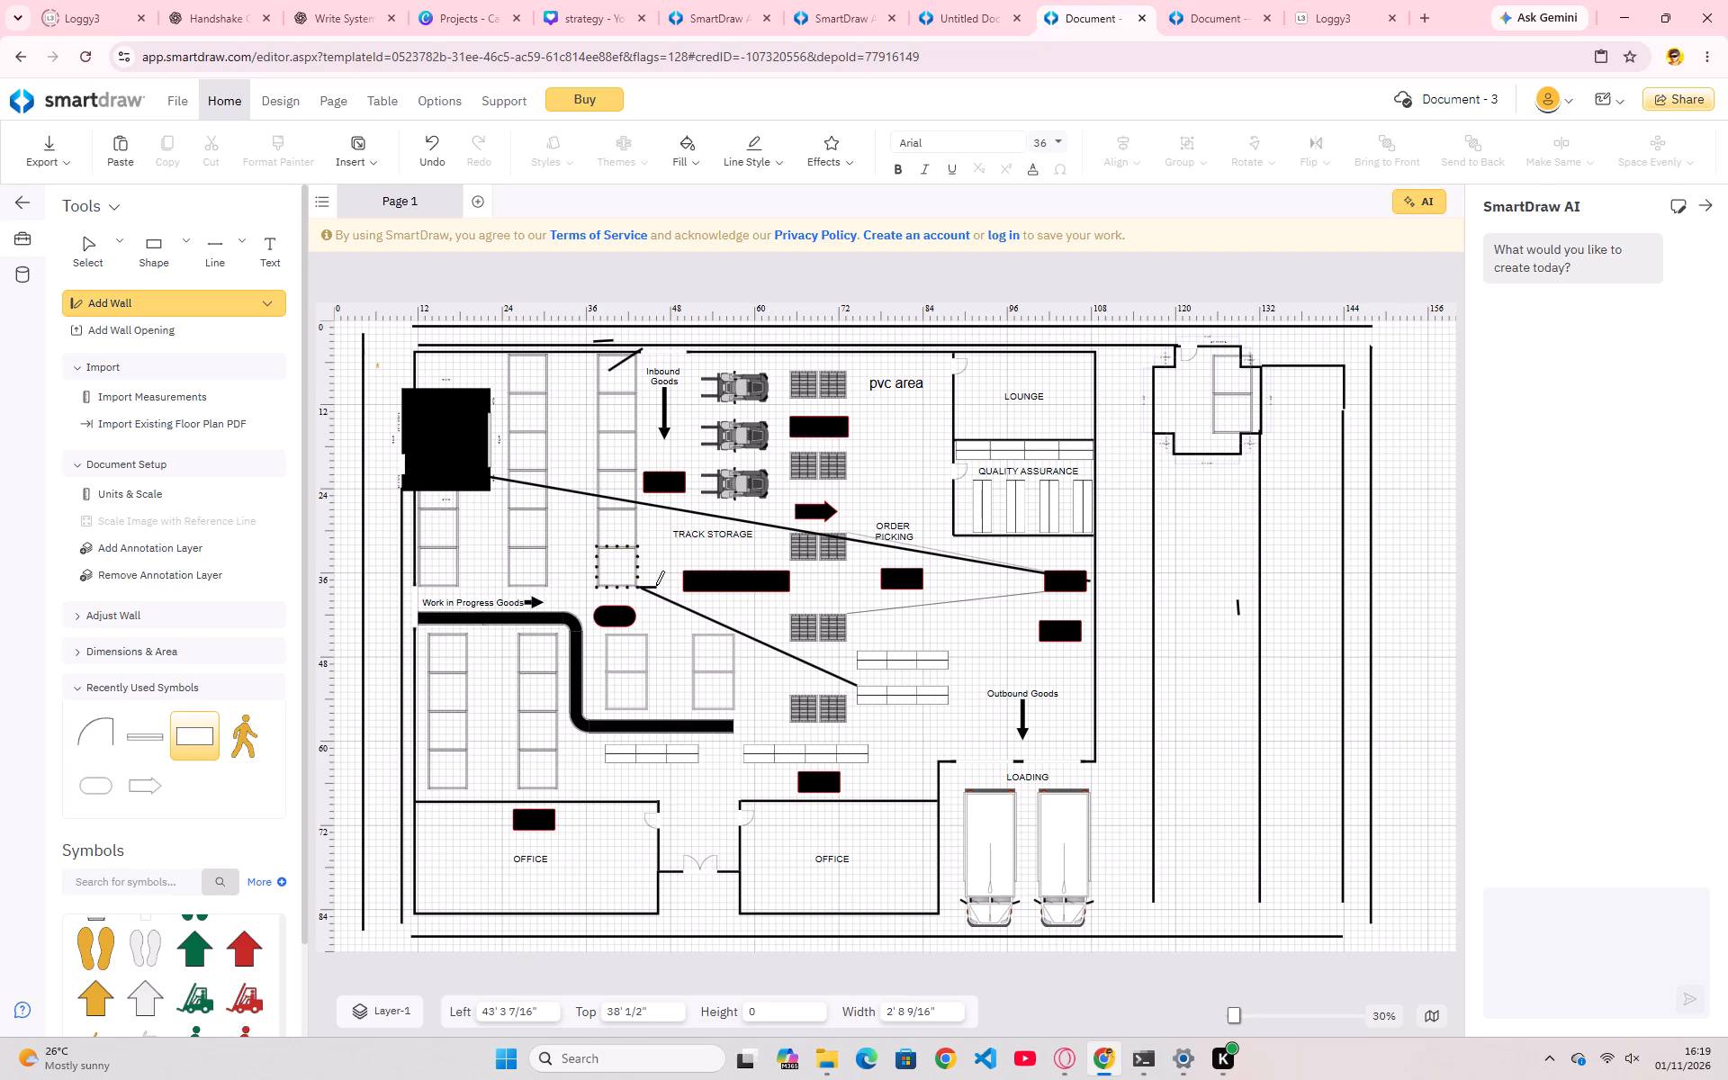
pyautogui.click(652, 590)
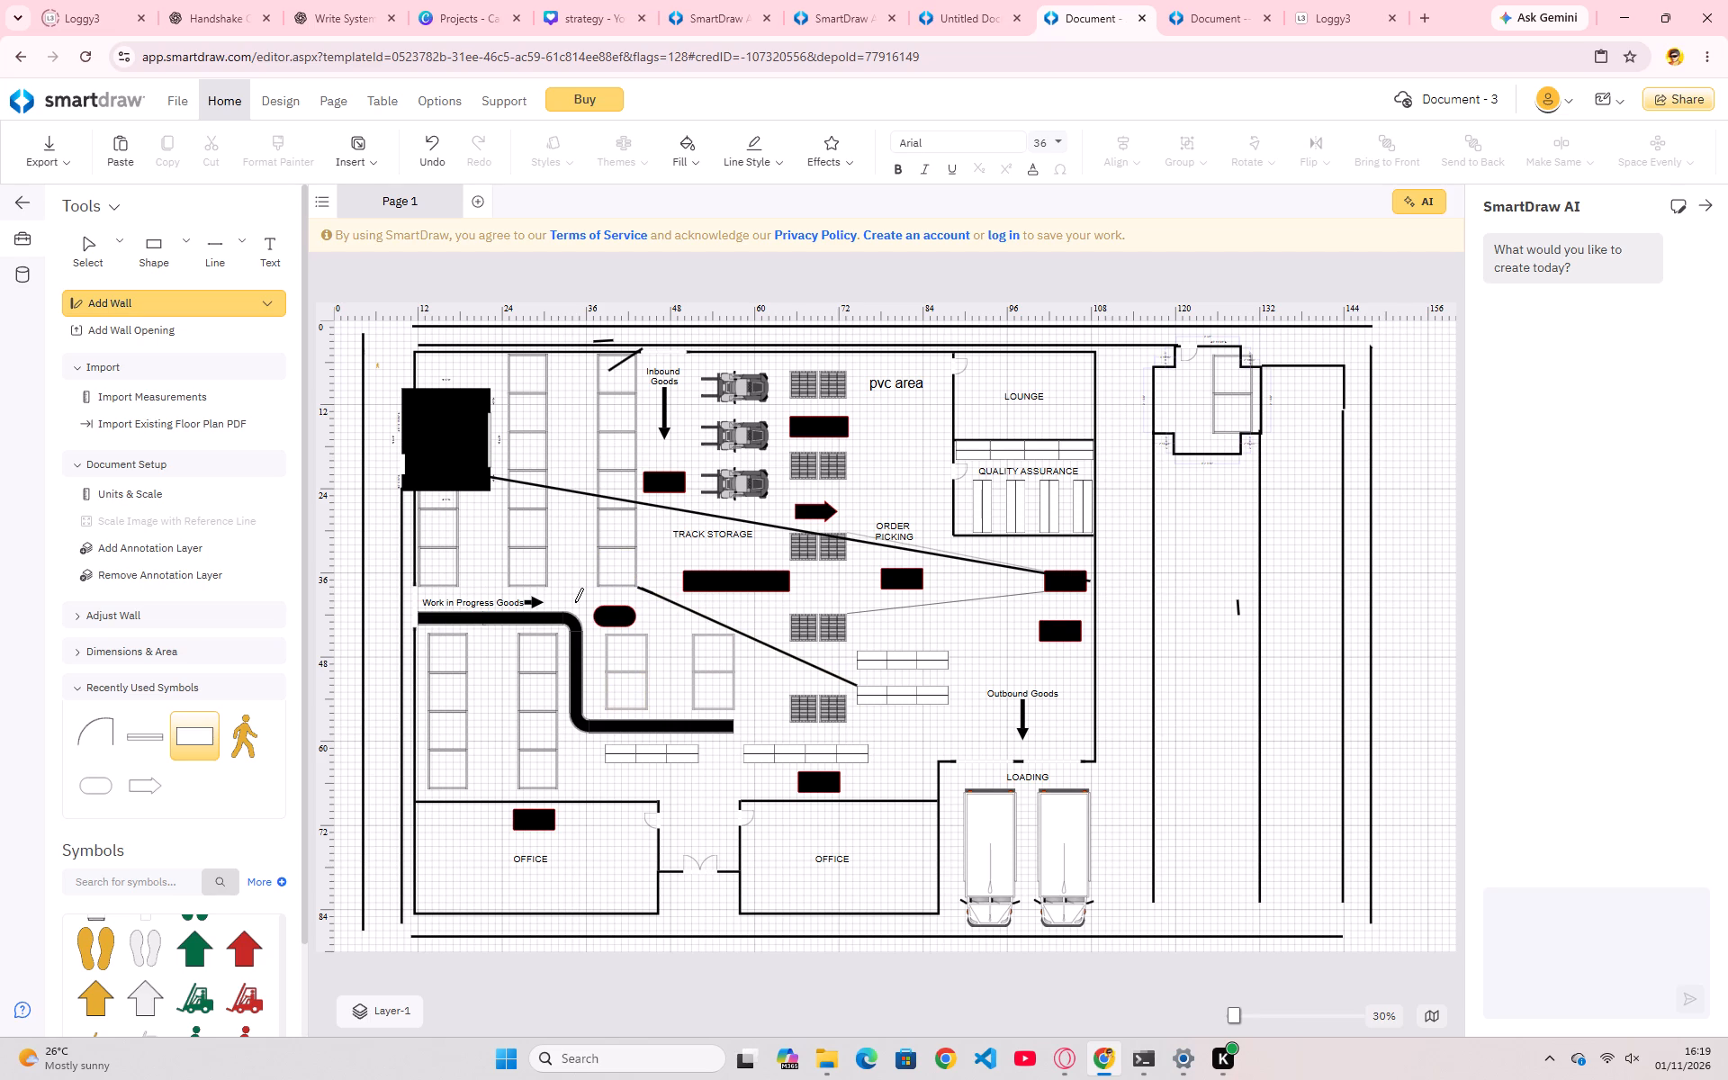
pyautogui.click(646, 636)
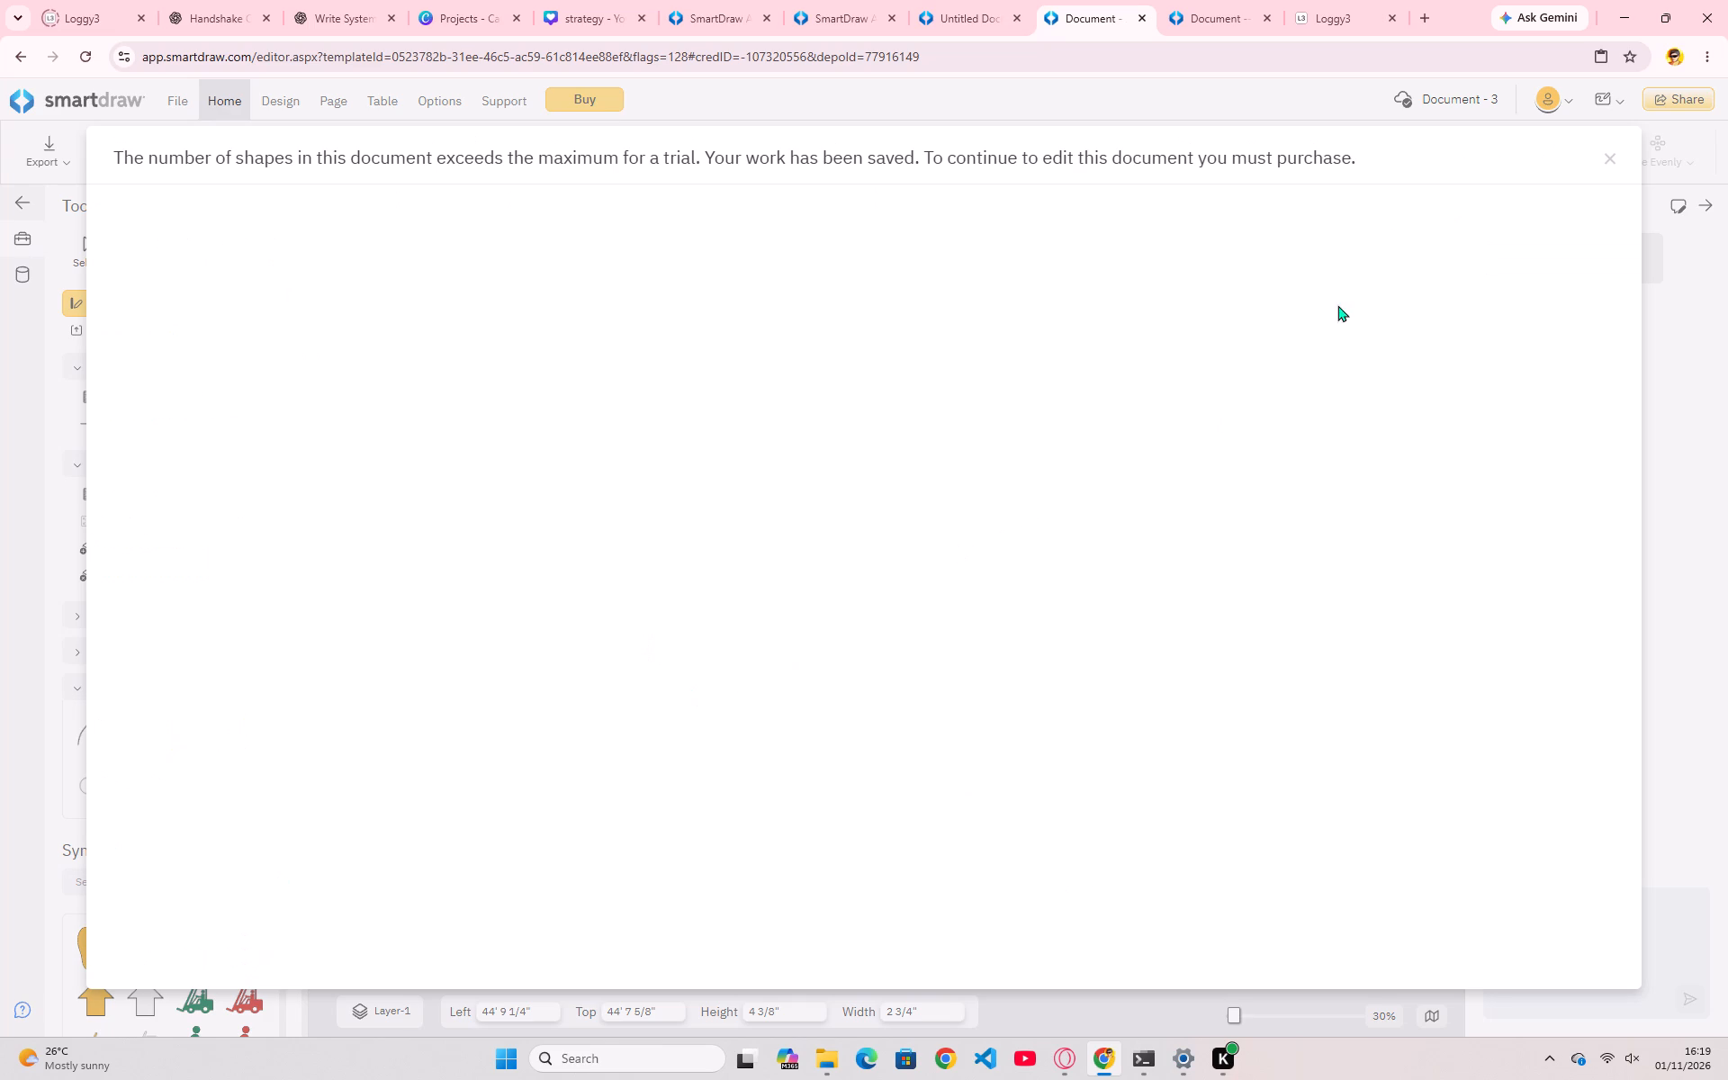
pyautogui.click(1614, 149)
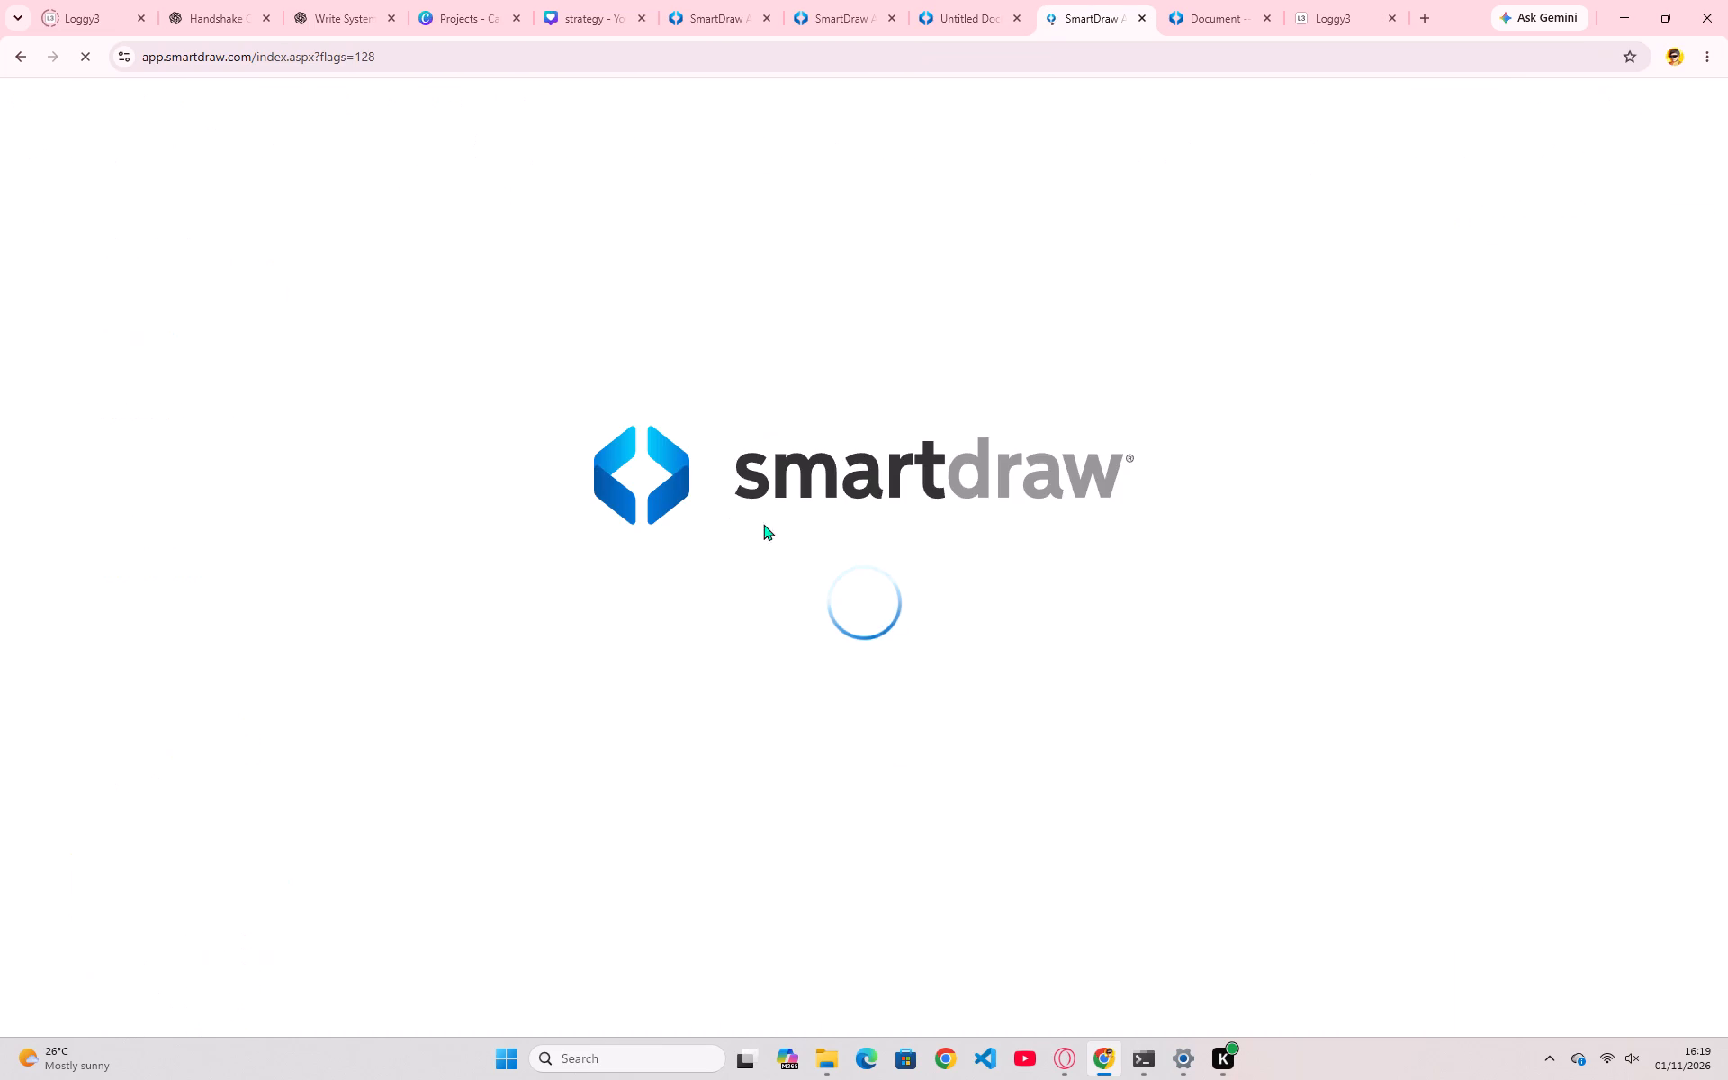
# Switch to the open untitled office evacuation floor plan document.
pyautogui.click(953, 0)
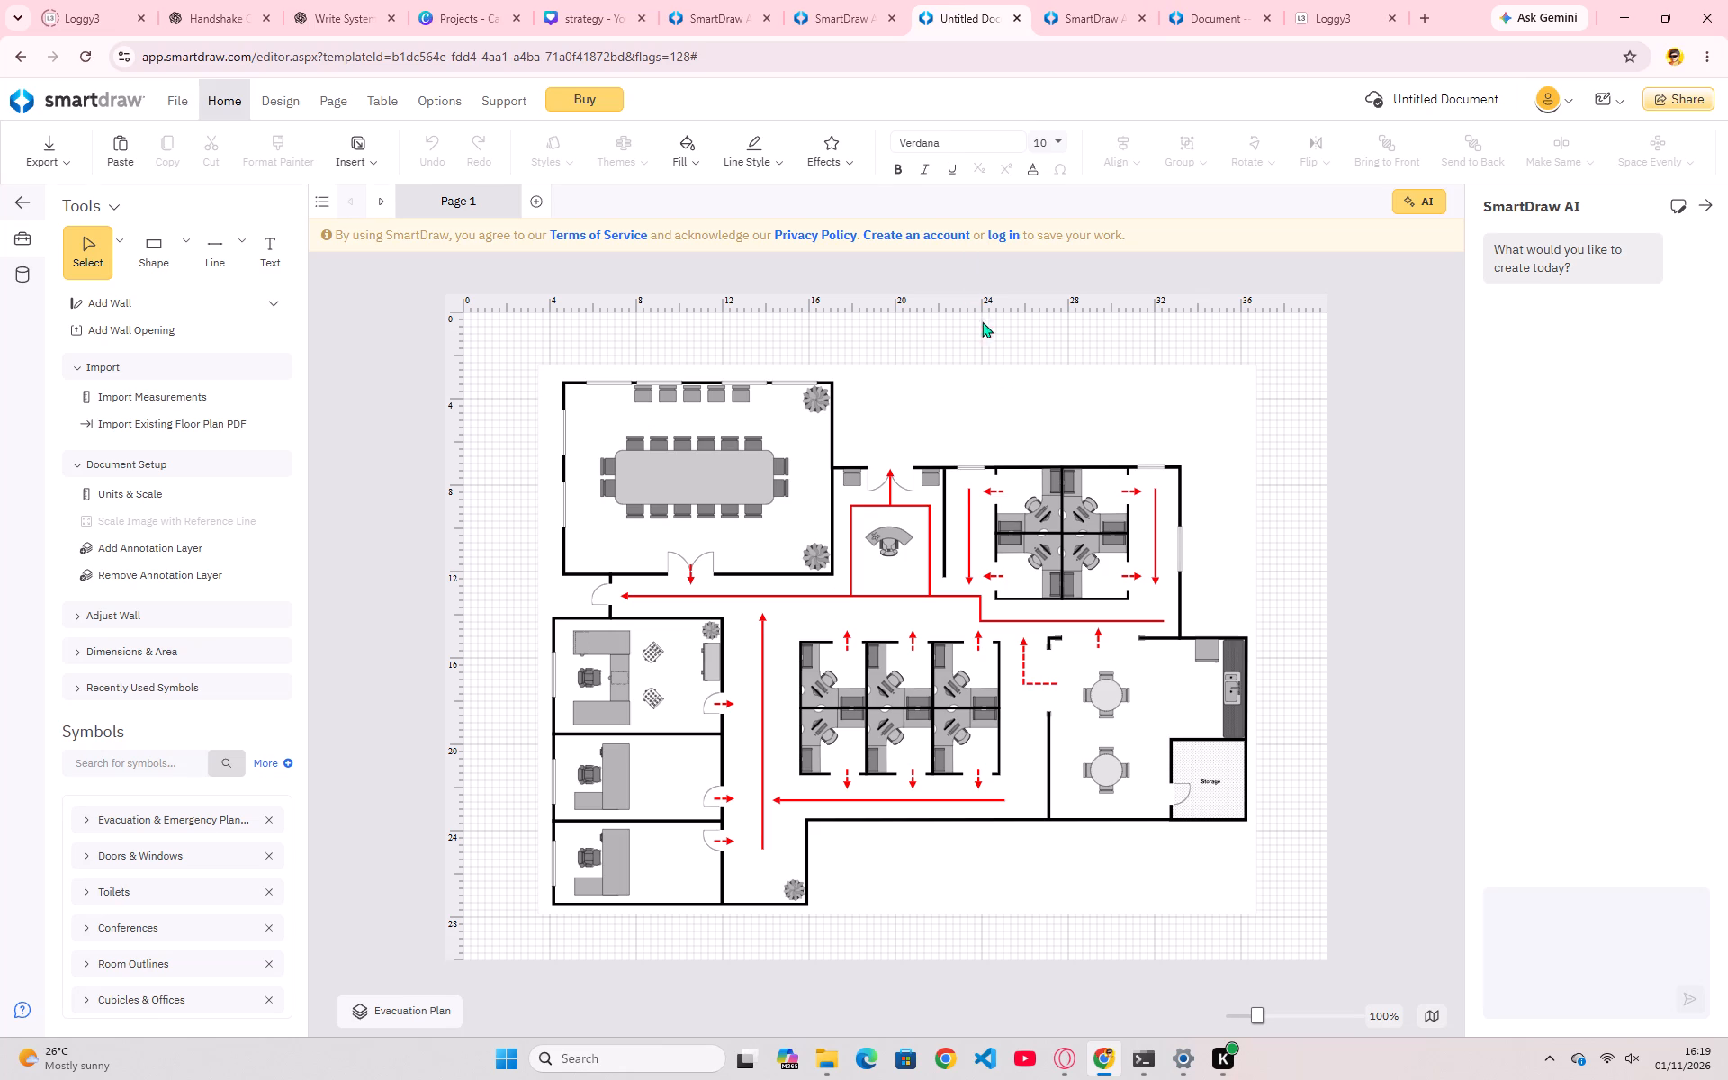
pyautogui.click(1087, 27)
pyautogui.click(978, 24)
pyautogui.click(835, 24)
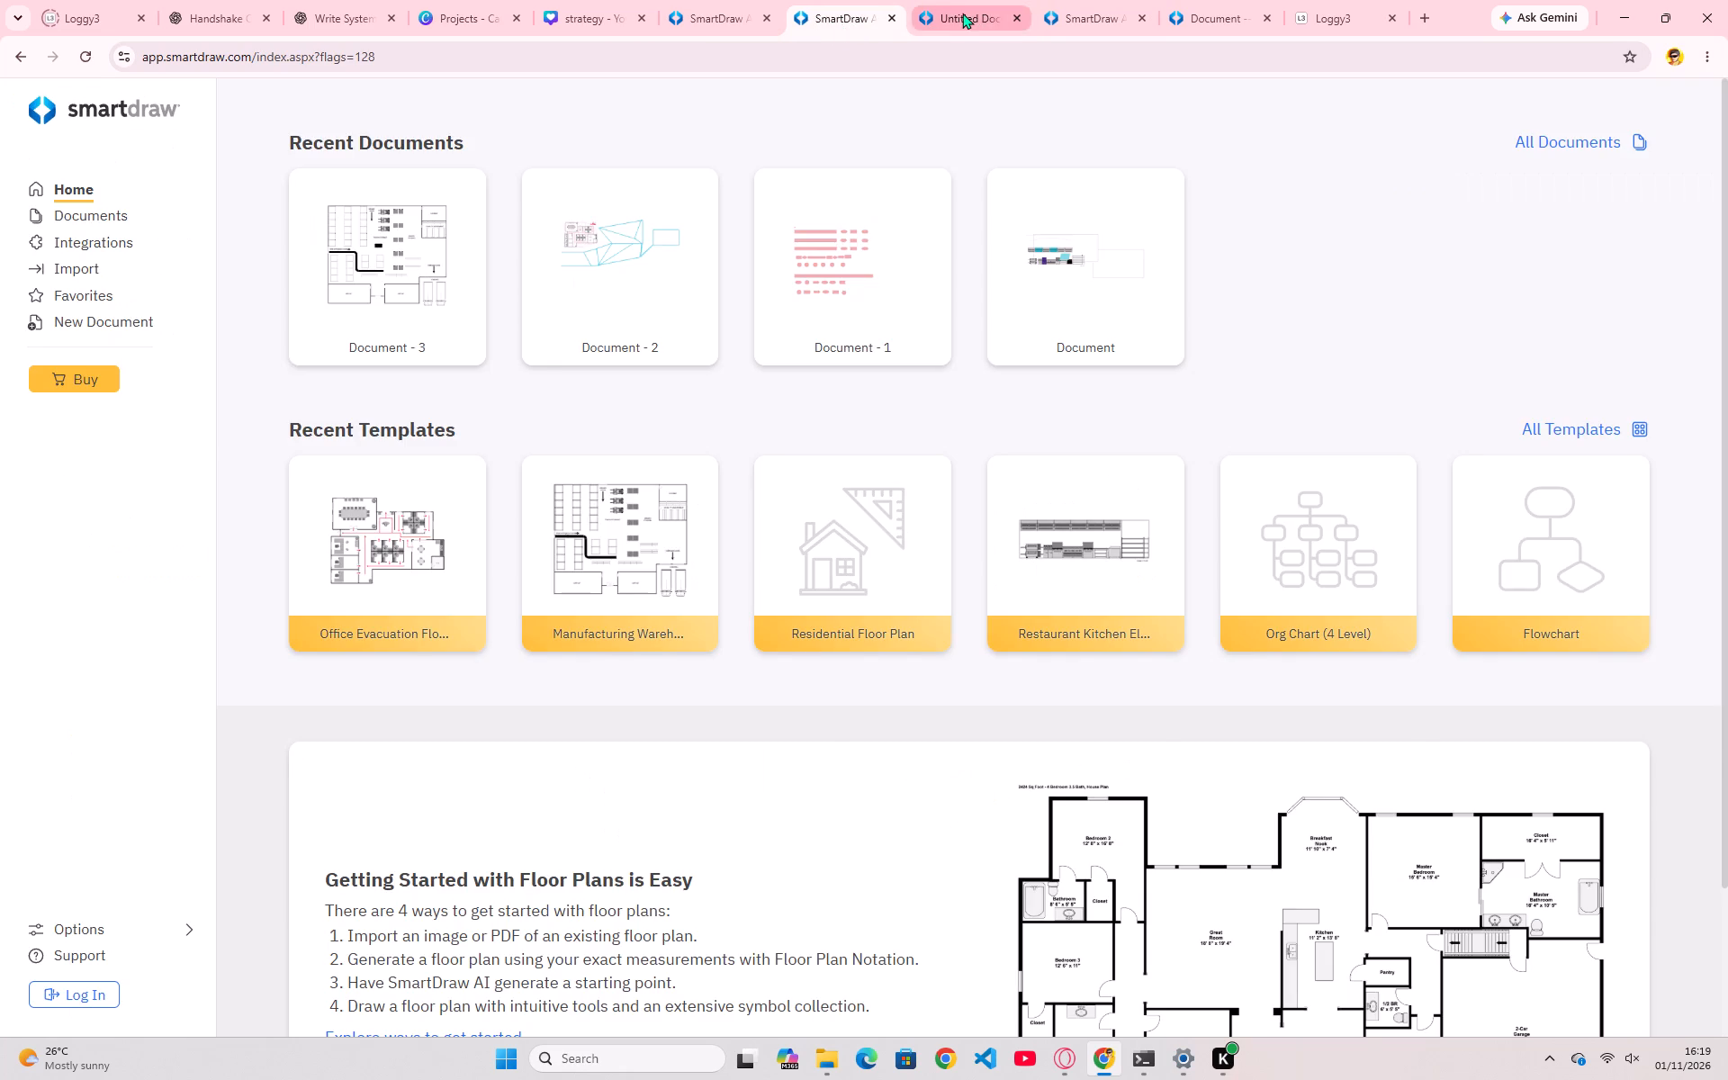
pyautogui.click(962, 13)
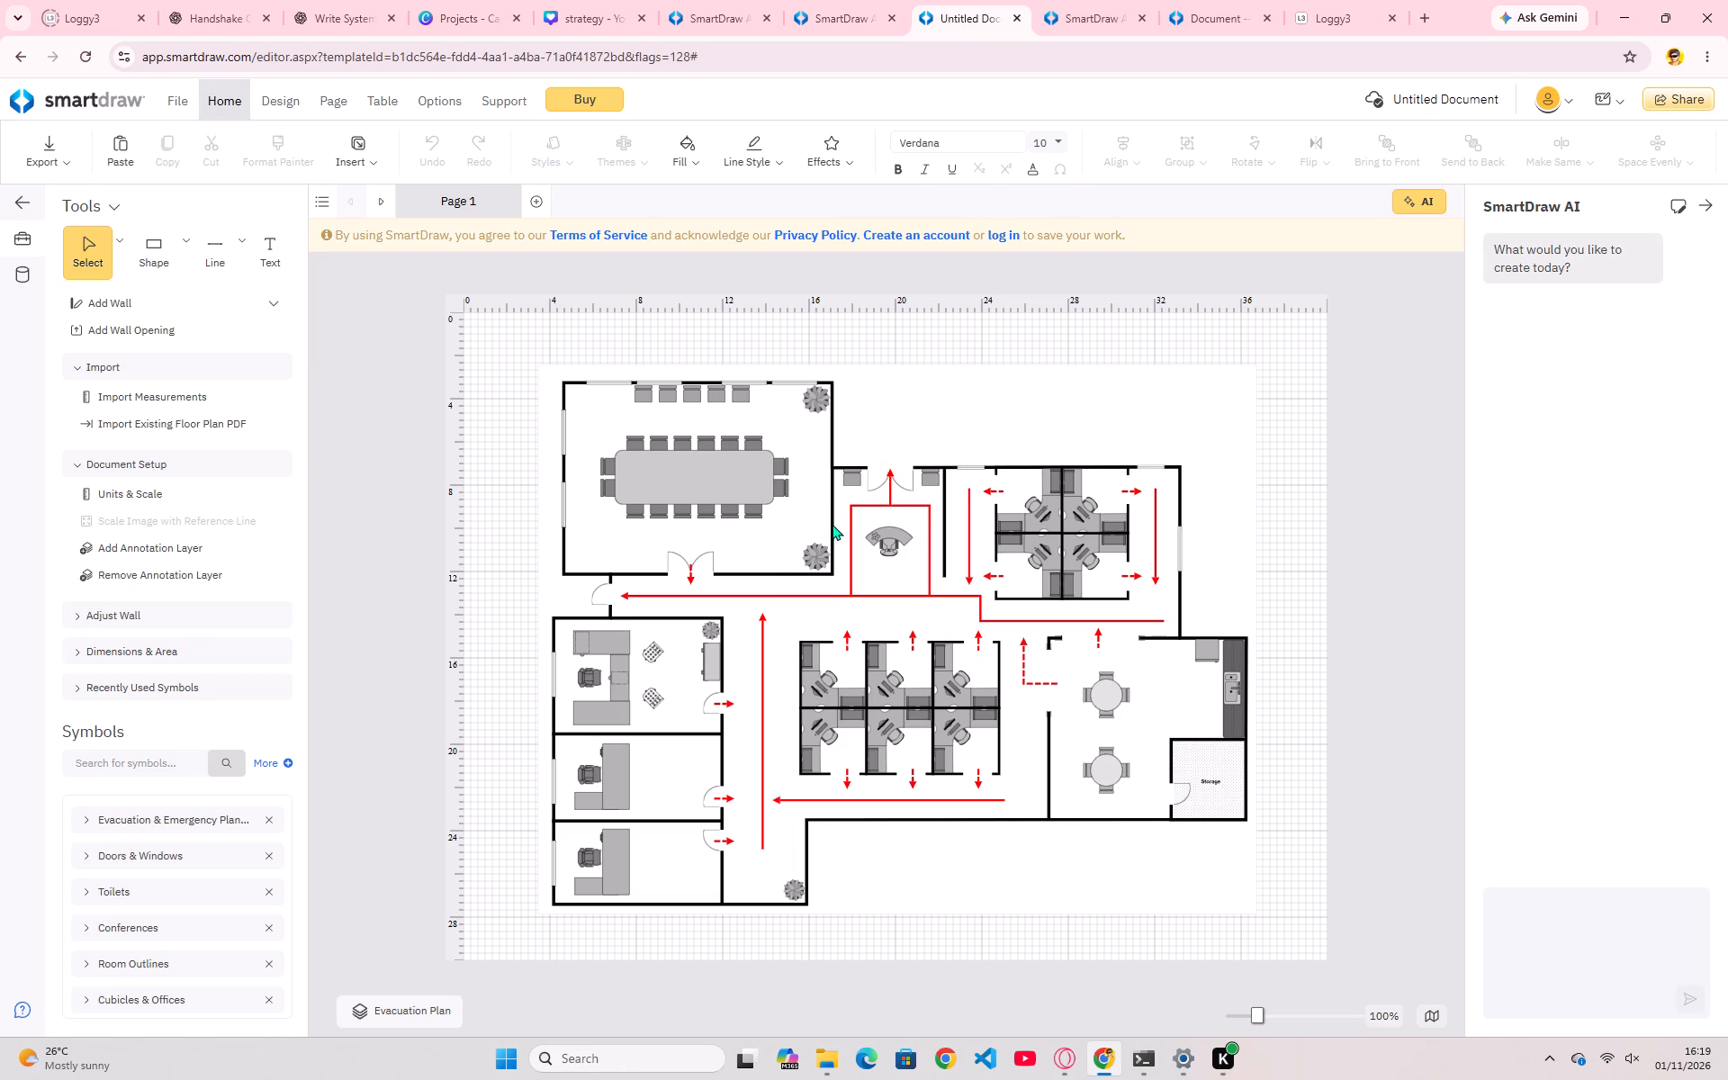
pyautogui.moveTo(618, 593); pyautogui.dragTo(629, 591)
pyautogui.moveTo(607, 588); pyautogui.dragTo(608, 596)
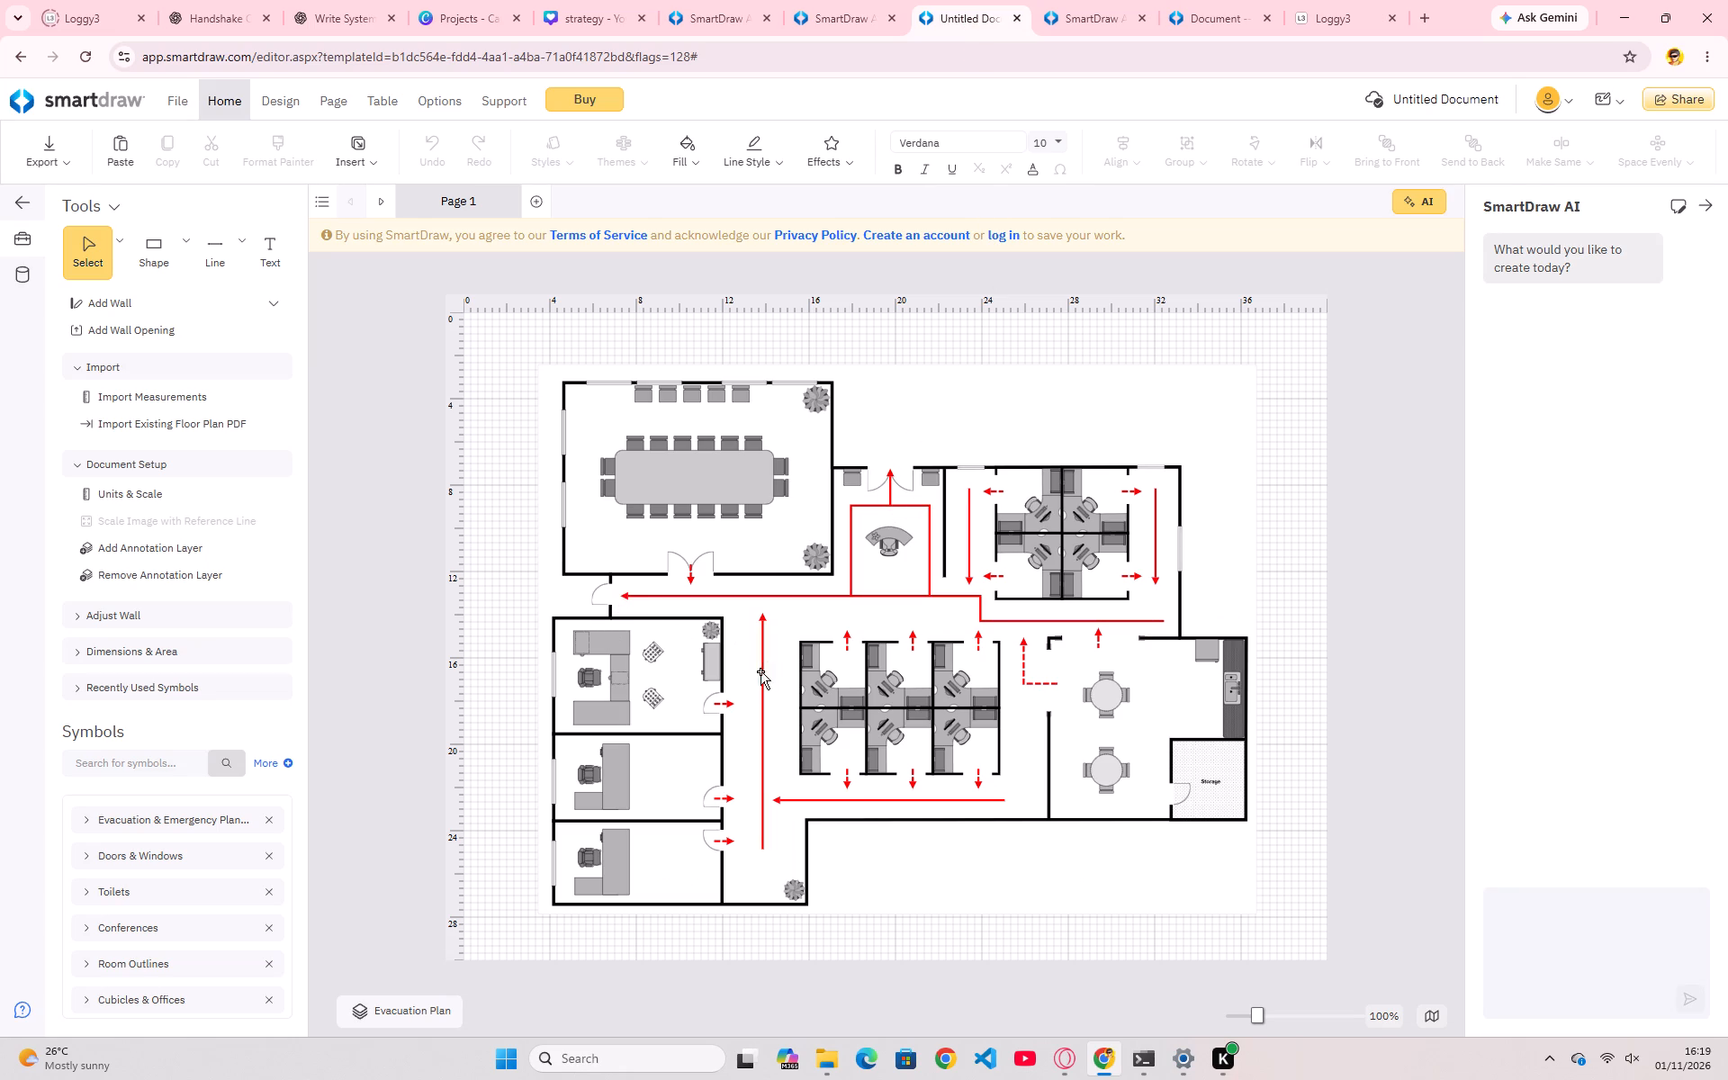